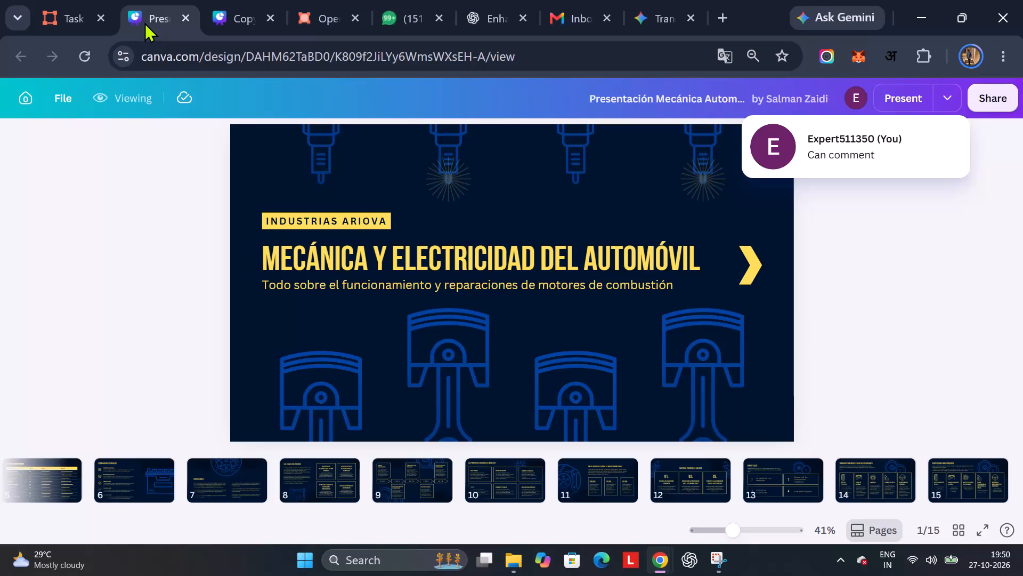
Move the copy of the Mecánica Automóvil presentation into the empty [TO SHARE] folder, accepting that it gets shared.
{"action": "left_click", "coordinate": [216, 15]}
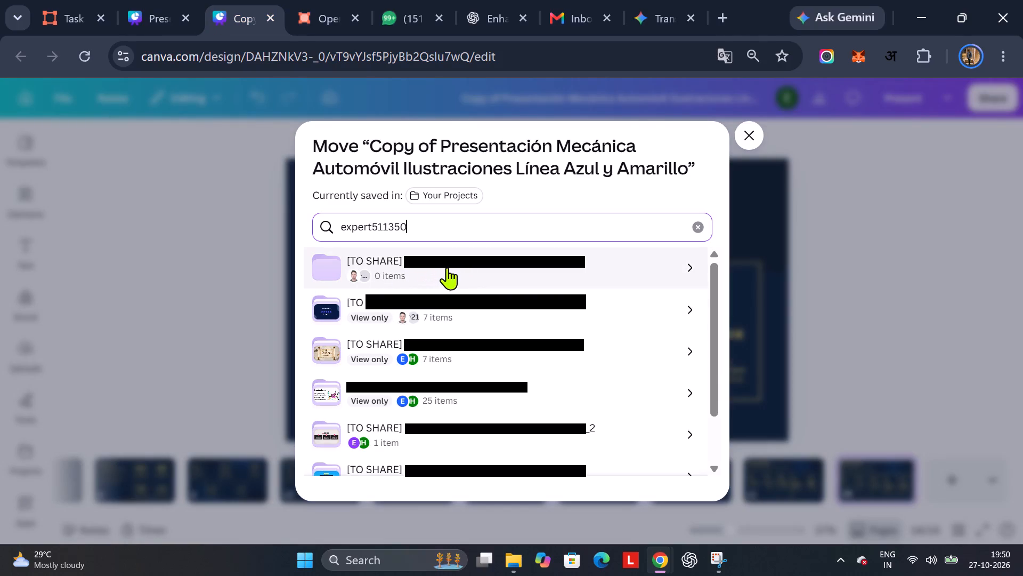
{"action": "left_click", "coordinate": [588, 280]}
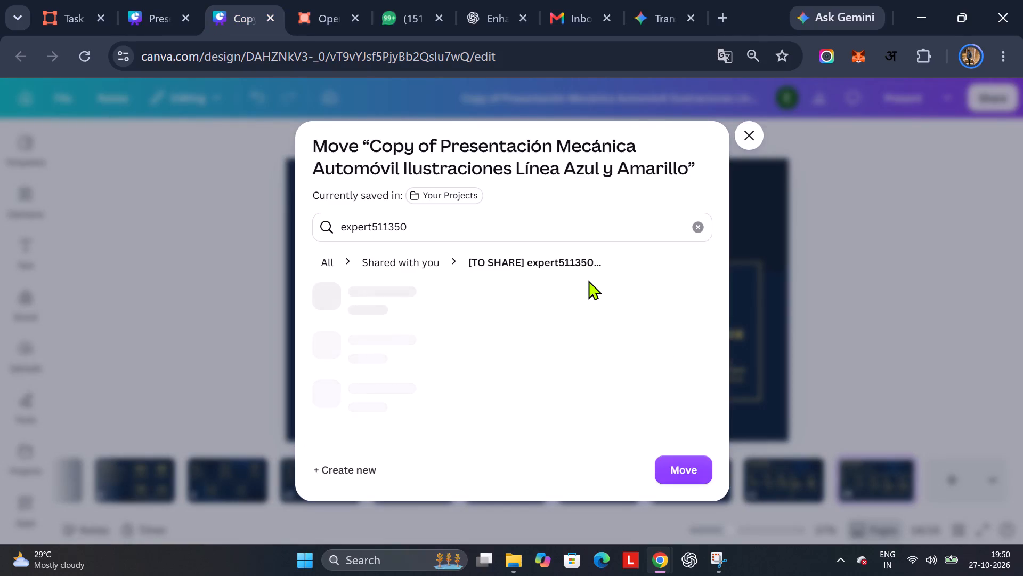
{"action": "left_click", "coordinate": [673, 469]}
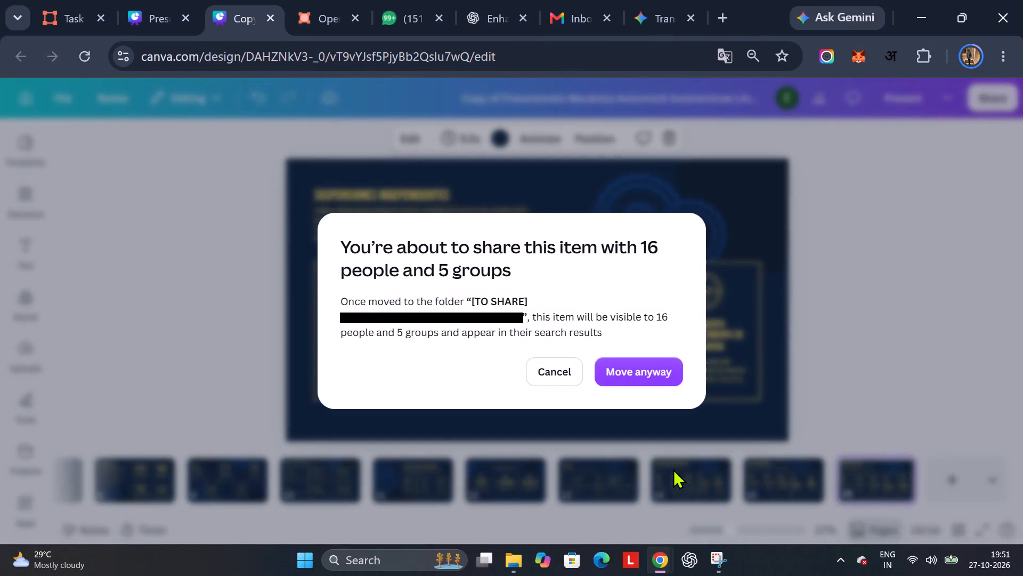
{"action": "left_click", "coordinate": [644, 366]}
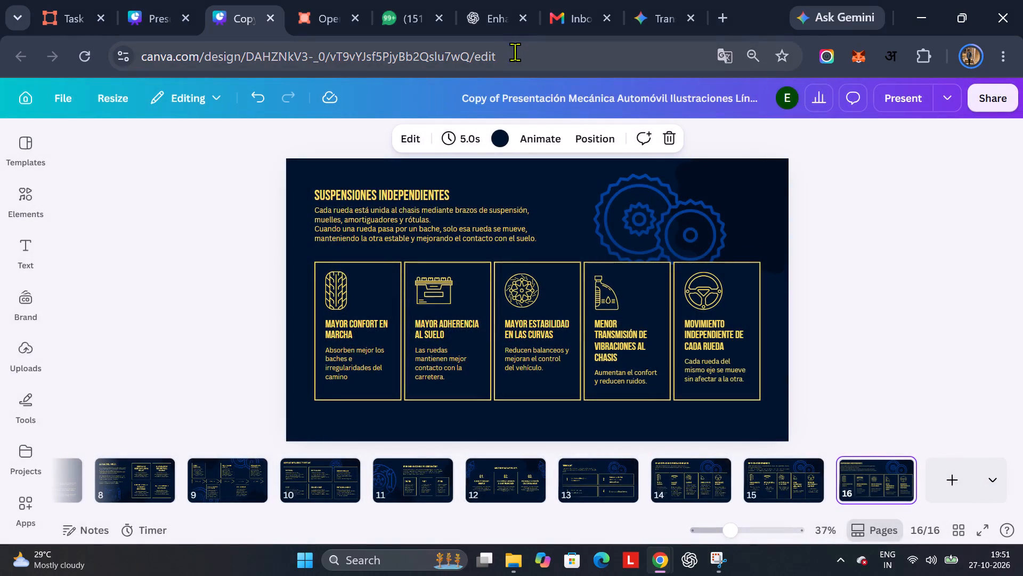
Copy the edited deck's address-bar URL and enter it as the Submit your Work answer in the HumanSignal task.
{"action": "left_click", "coordinate": [521, 59]}
{"action": "key", "text": "ctrl+c"}
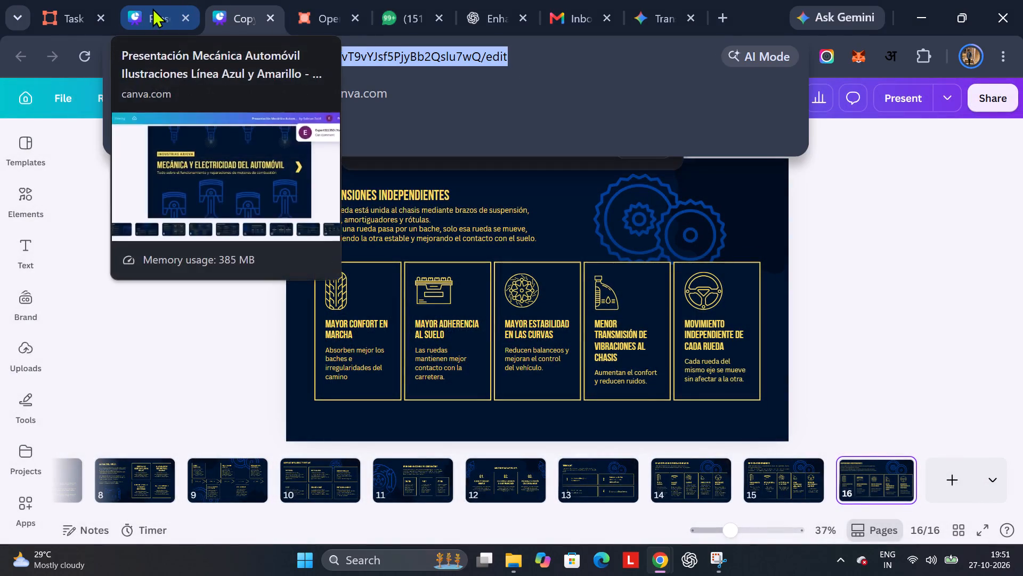
{"action": "left_click", "coordinate": [152, 8]}
{"action": "left_click", "coordinate": [224, 12]}
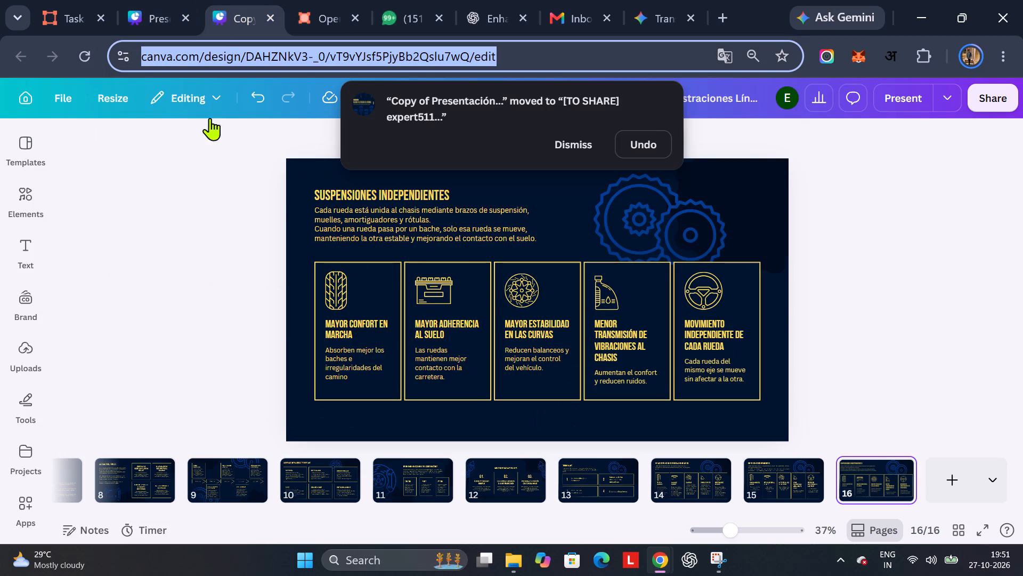
{"action": "scroll", "coordinate": [198, 272], "scroll_direction": "down", "scroll_amount": 1}
{"action": "left_click", "coordinate": [150, 16]}
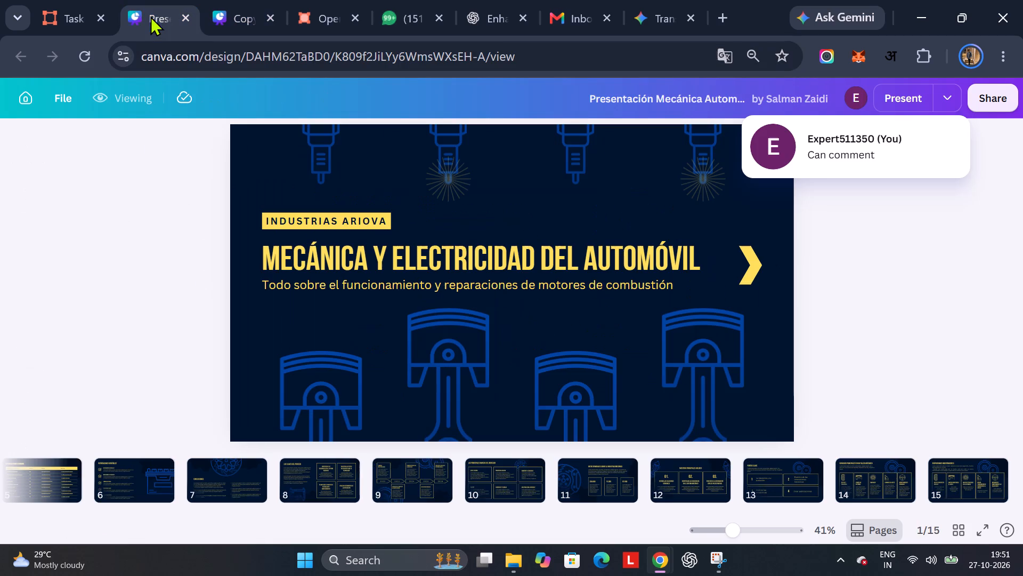
{"action": "left_click", "coordinate": [72, 7]}
{"action": "left_click", "coordinate": [414, 395]}
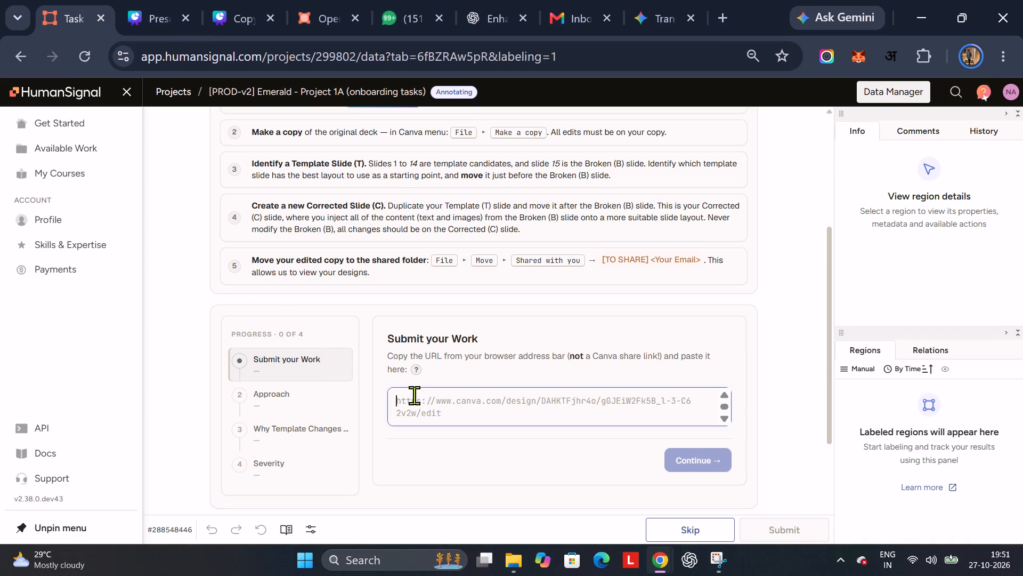
{"action": "key", "text": "ctrl+v"}
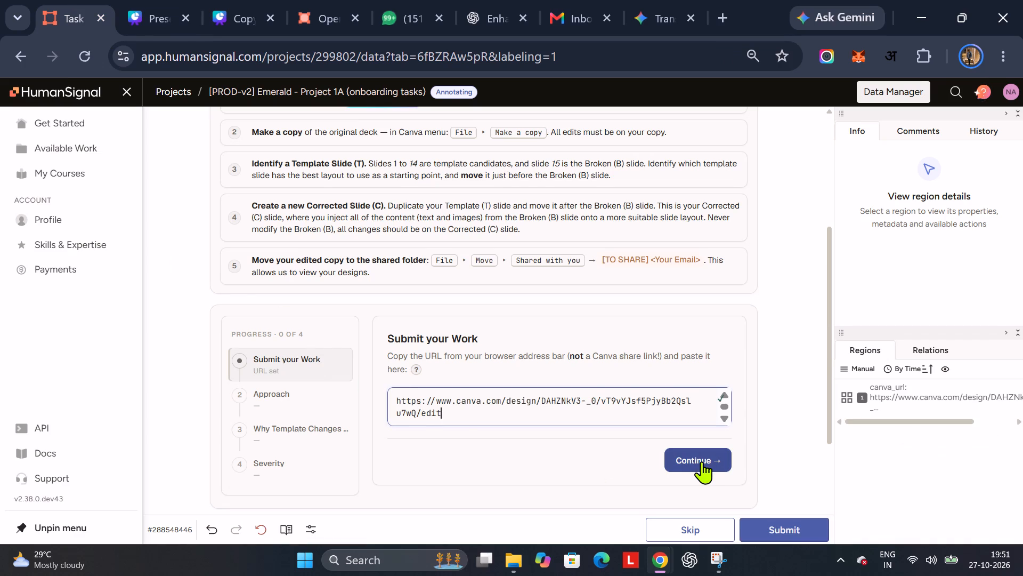
{"action": "left_click", "coordinate": [702, 461]}
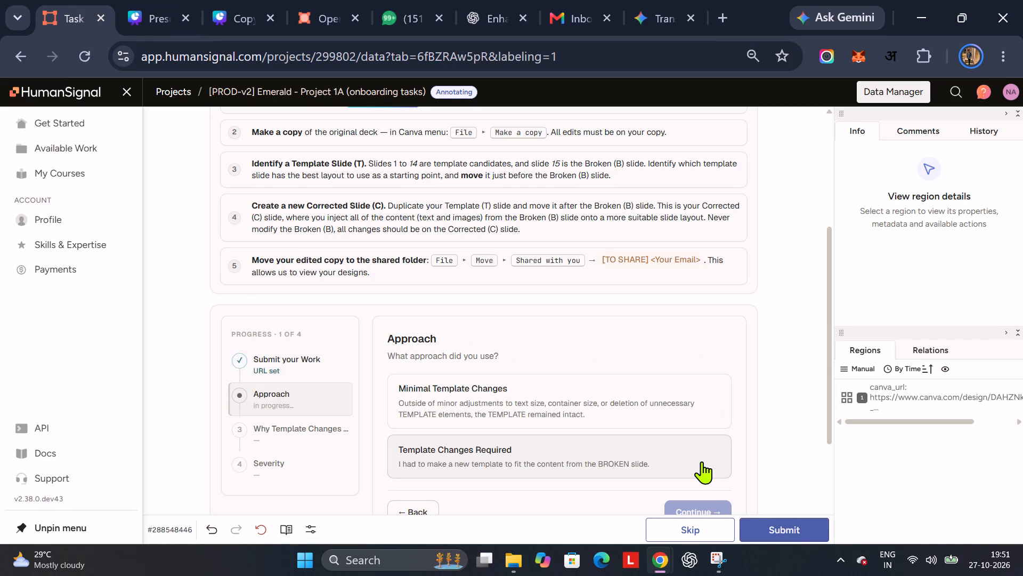
Set the approach to Minimal Template Changes and the severity to Slightly broken, and submit the annotation.
{"action": "scroll", "coordinate": [702, 461], "scroll_direction": "down", "scroll_amount": 2}
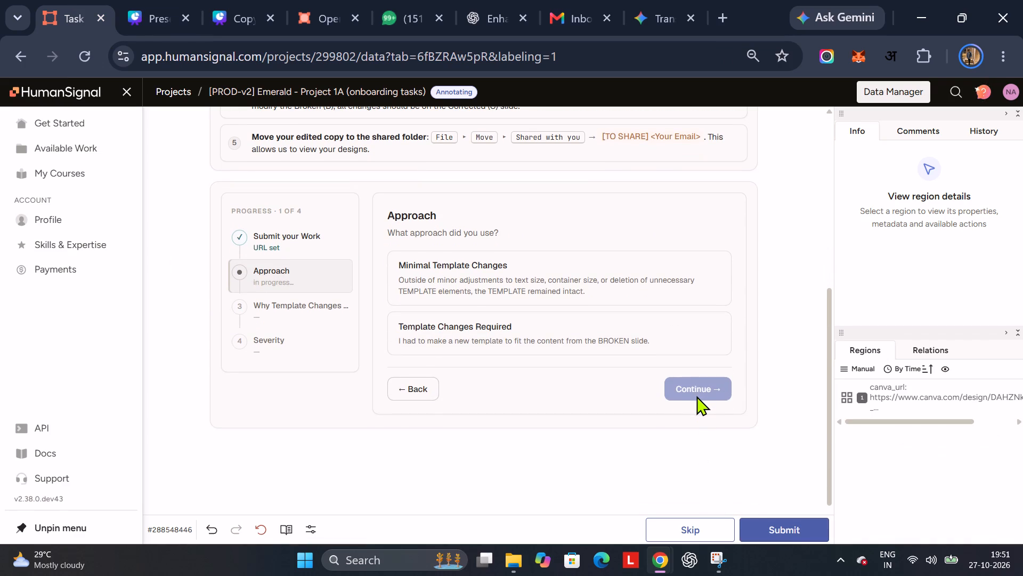
{"action": "scroll", "coordinate": [688, 385], "scroll_direction": "up", "scroll_amount": 1}
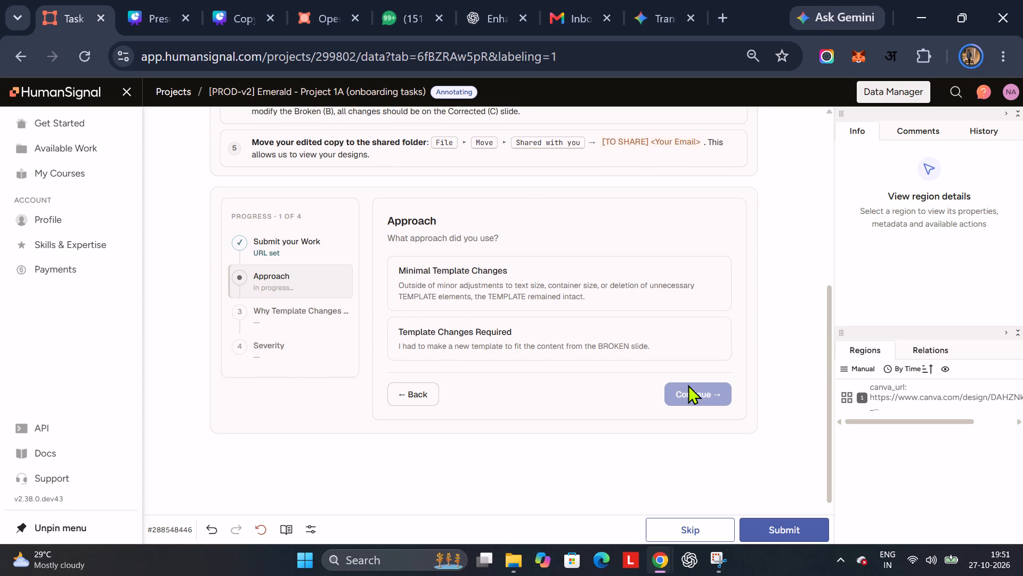
{"action": "scroll", "coordinate": [688, 385], "scroll_direction": "up", "scroll_amount": 1}
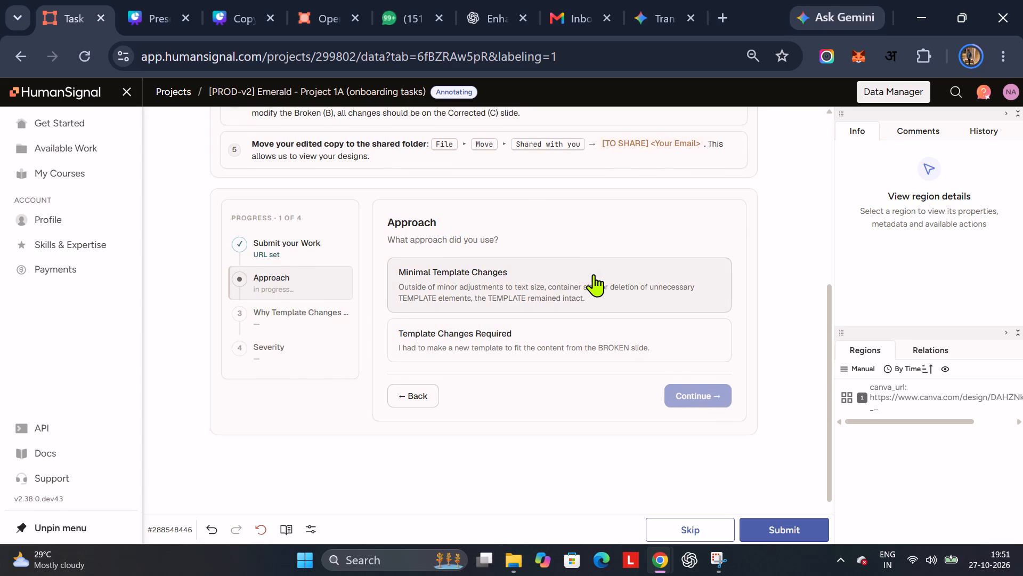
{"action": "left_click", "coordinate": [594, 274]}
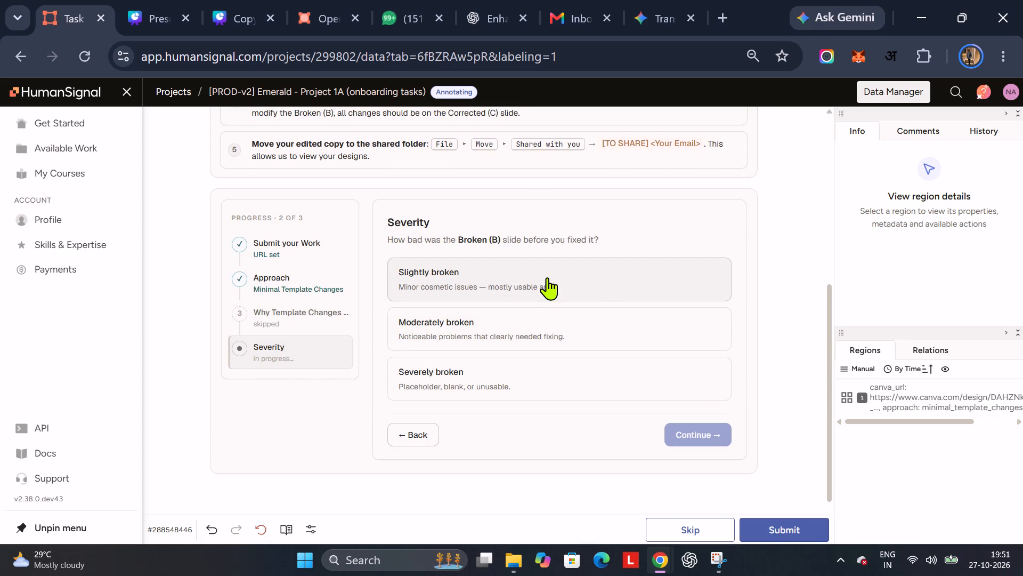
{"action": "left_click", "coordinate": [602, 276]}
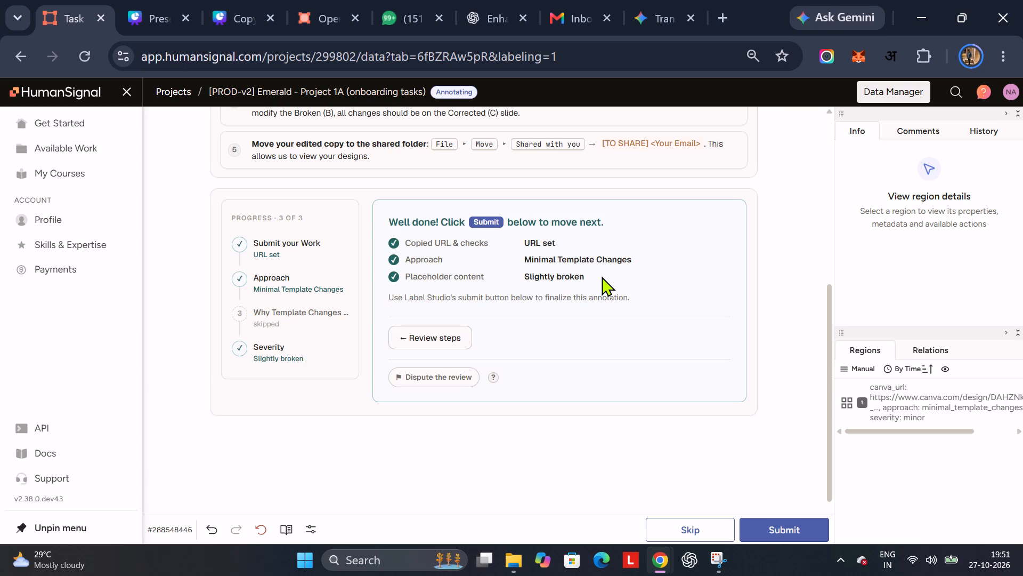
{"action": "scroll", "coordinate": [602, 351], "scroll_direction": "down", "scroll_amount": 1}
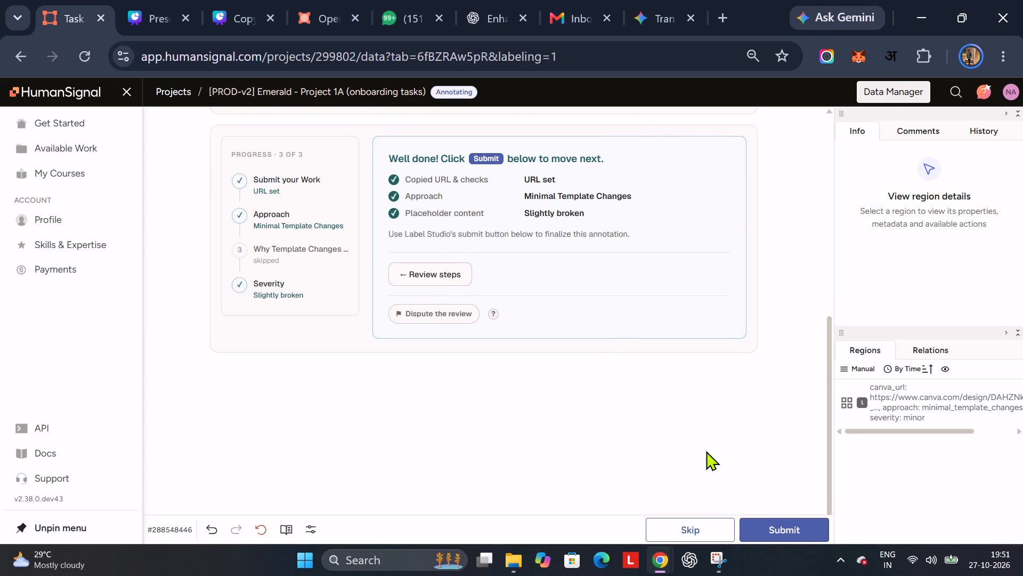
{"action": "left_click", "coordinate": [766, 522]}
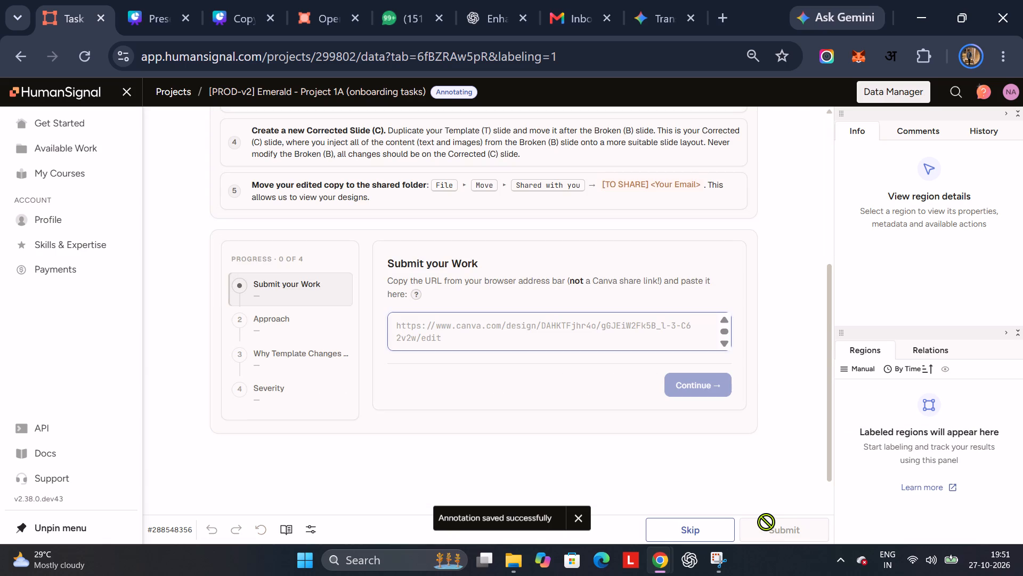
Close the two finished Mecánica Automóvil decks and open the new task's design in Canva.
{"action": "scroll", "coordinate": [532, 383], "scroll_direction": "up", "scroll_amount": 6}
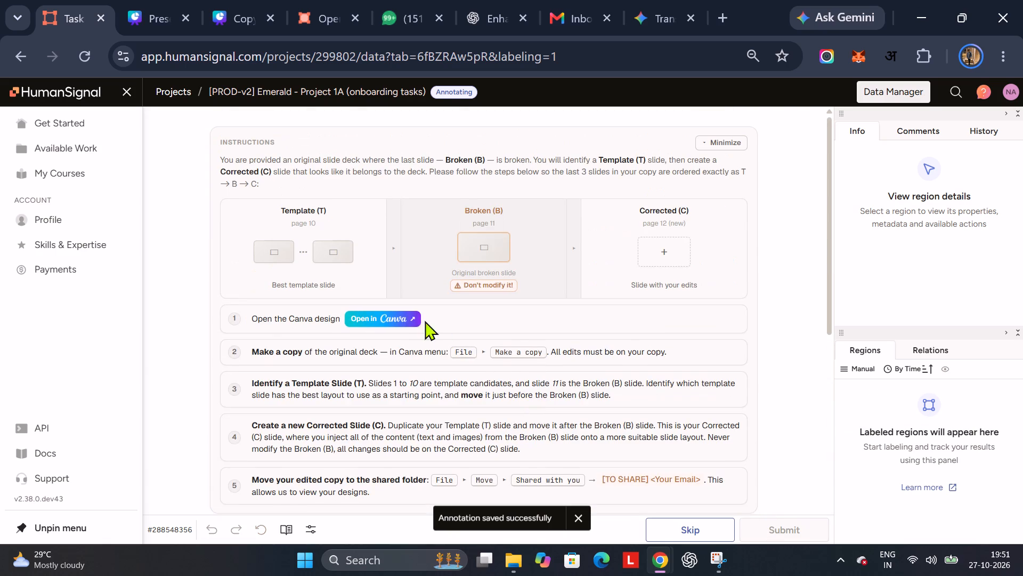
{"action": "left_click", "coordinate": [270, 15]}
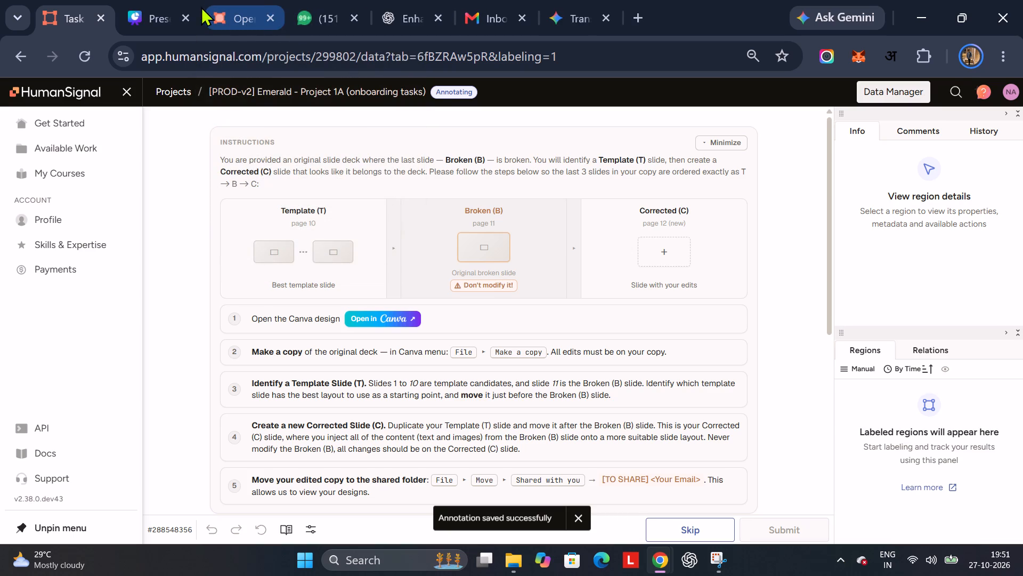
{"action": "left_click", "coordinate": [188, 13]}
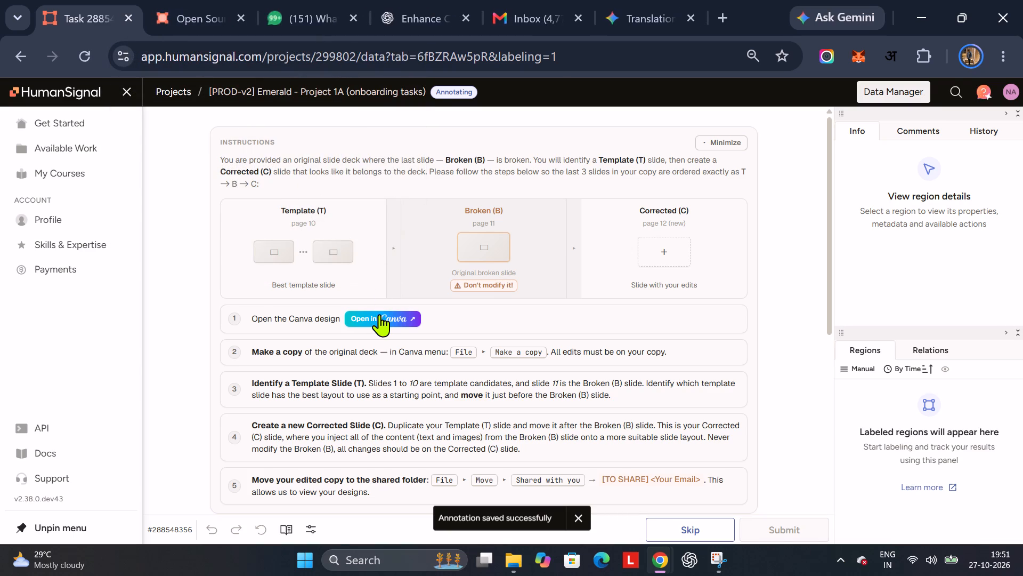
{"action": "left_click", "coordinate": [381, 314]}
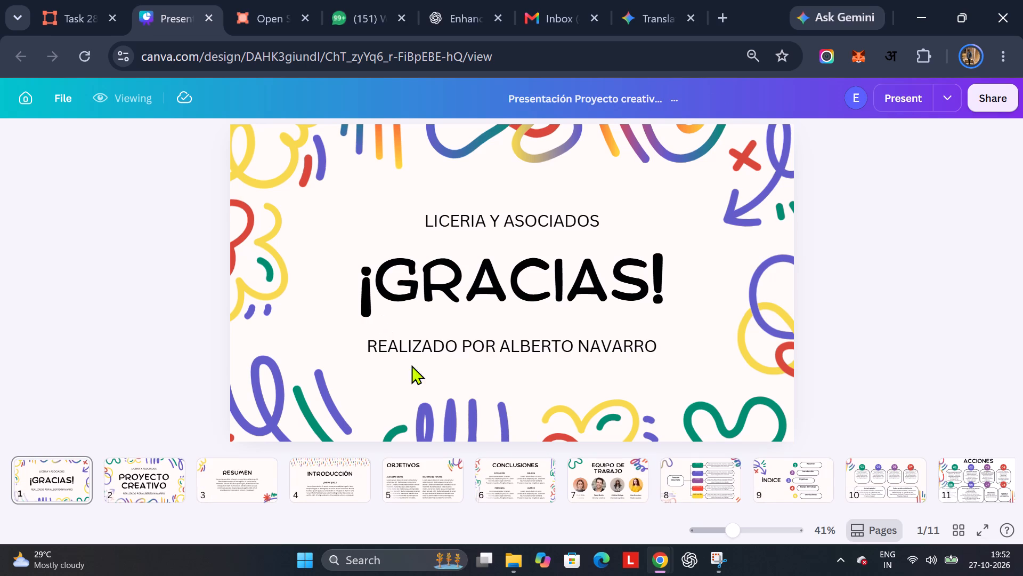
Skim the original Proyecto creativo deck and make an editable copy of it.
{"action": "scroll", "coordinate": [656, 486], "scroll_direction": "left", "scroll_amount": 7}
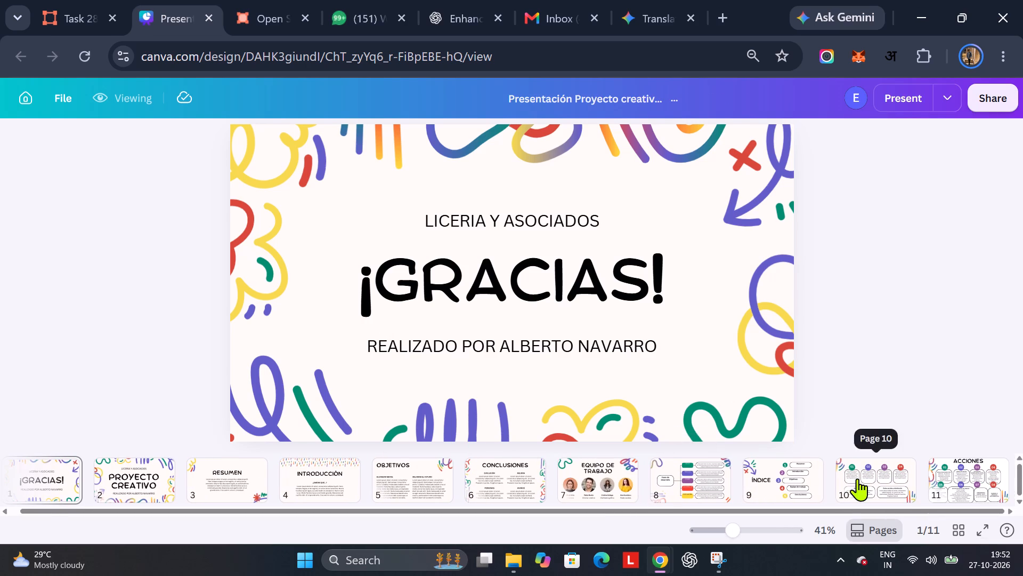
{"action": "left_click", "coordinate": [857, 478]}
{"action": "left_click", "coordinate": [135, 488]}
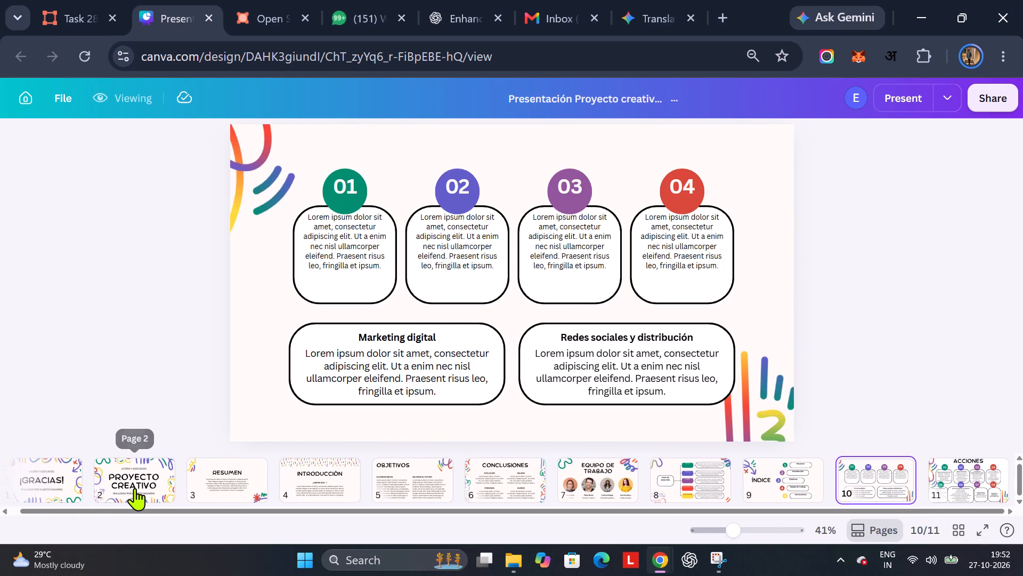
{"action": "left_click", "coordinate": [225, 481]}
{"action": "left_click", "coordinate": [308, 479]}
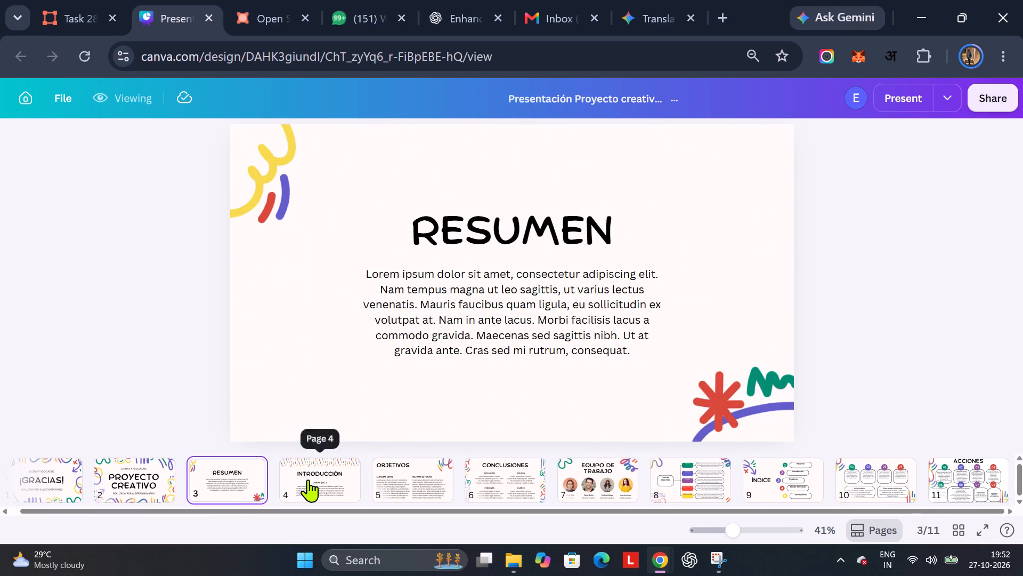
{"action": "left_click", "coordinate": [441, 482]}
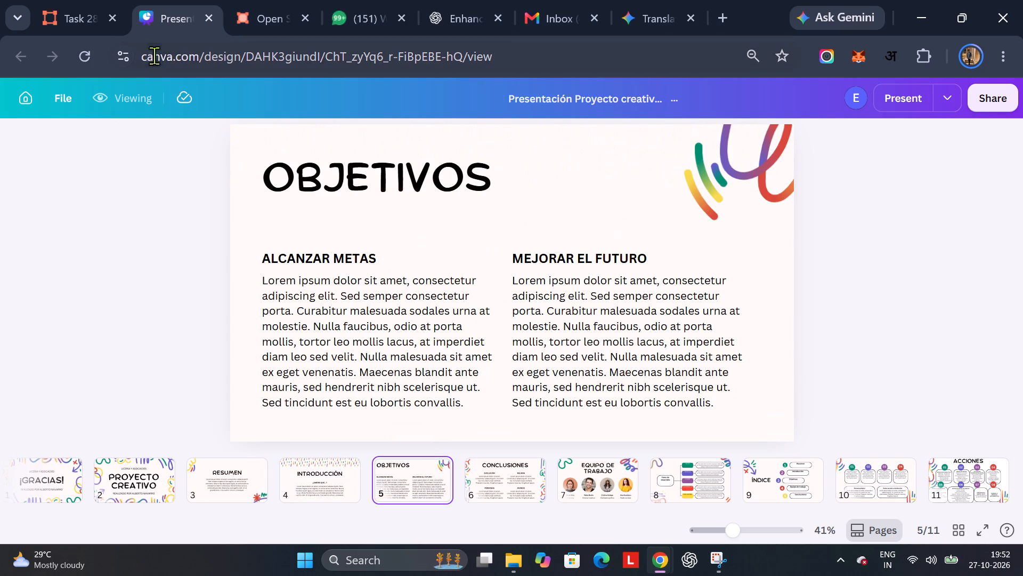
{"action": "left_click", "coordinate": [66, 102]}
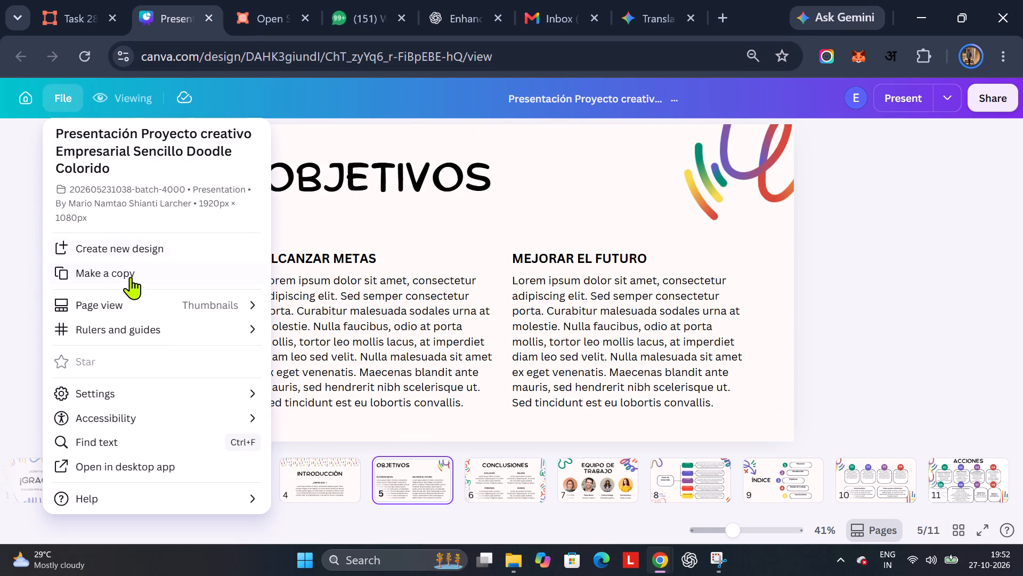
{"action": "left_click", "coordinate": [133, 275]}
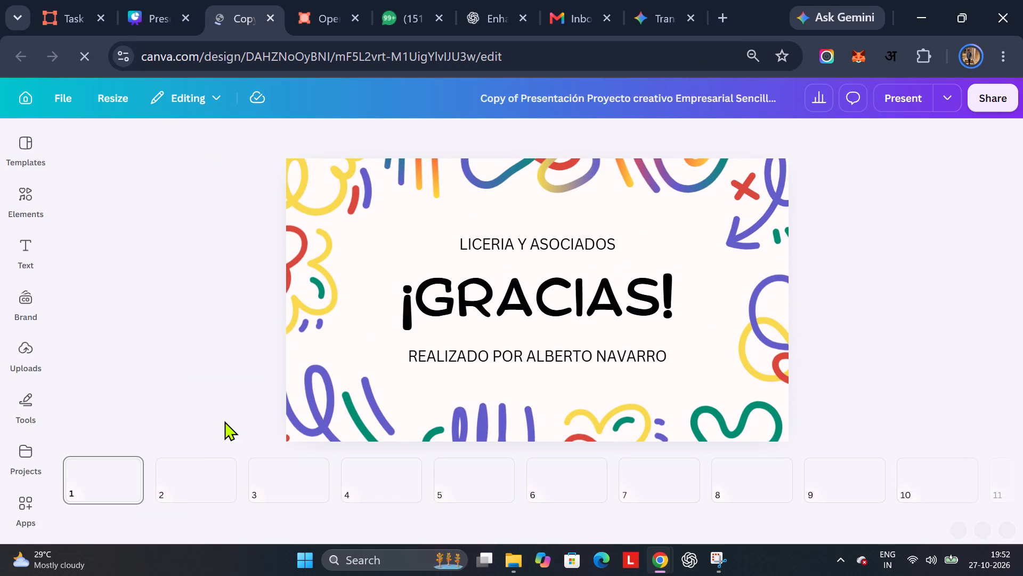
Examine the copy's slides 2 to 11, comparing candidate template layouts, especially slide 10, with the broken ACCIONES slide.
{"action": "left_click", "coordinate": [181, 489]}
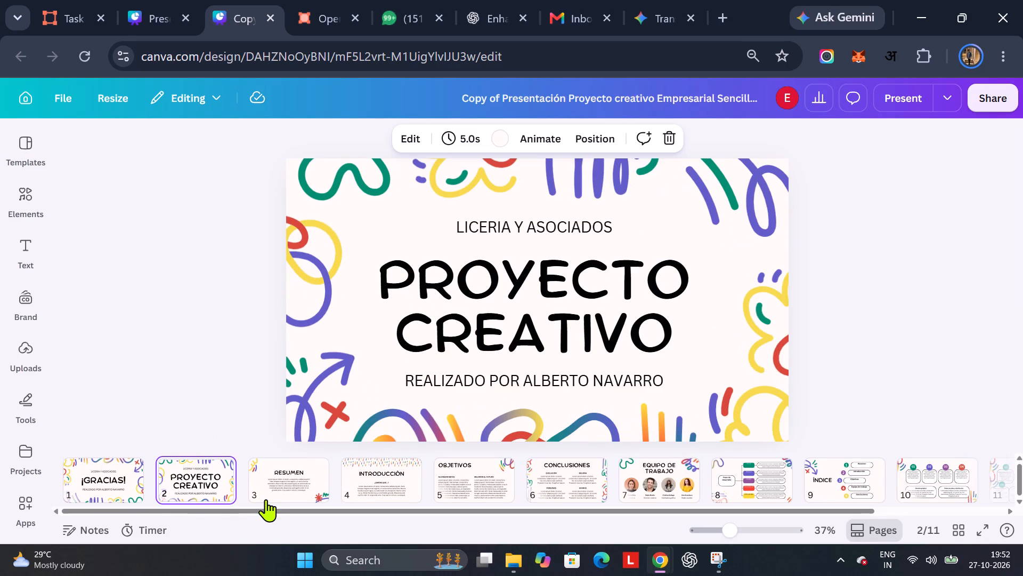
{"action": "left_click", "coordinate": [272, 499]}
{"action": "left_click", "coordinate": [356, 476]}
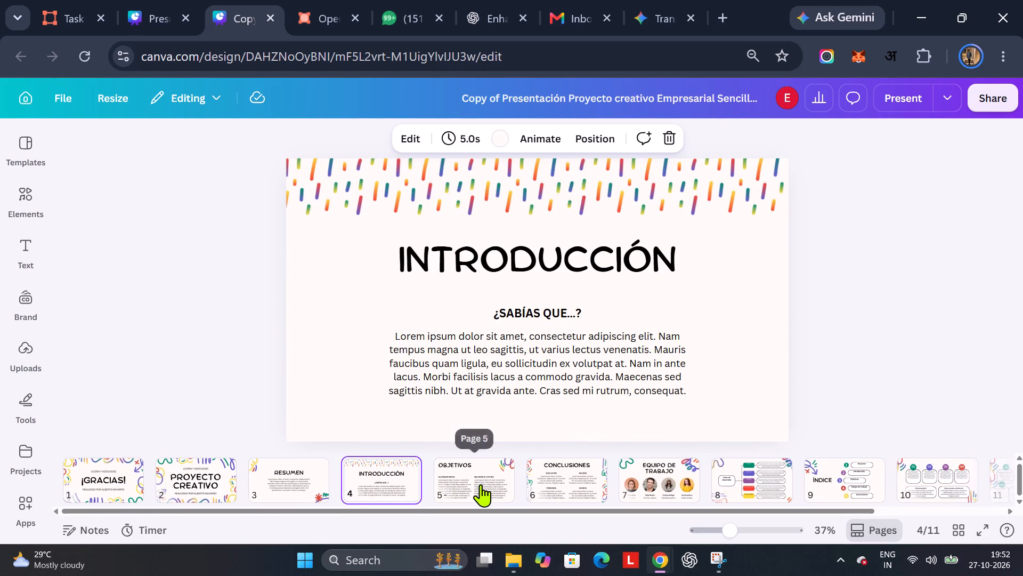
{"action": "left_click", "coordinate": [481, 484]}
{"action": "left_click", "coordinate": [555, 484]}
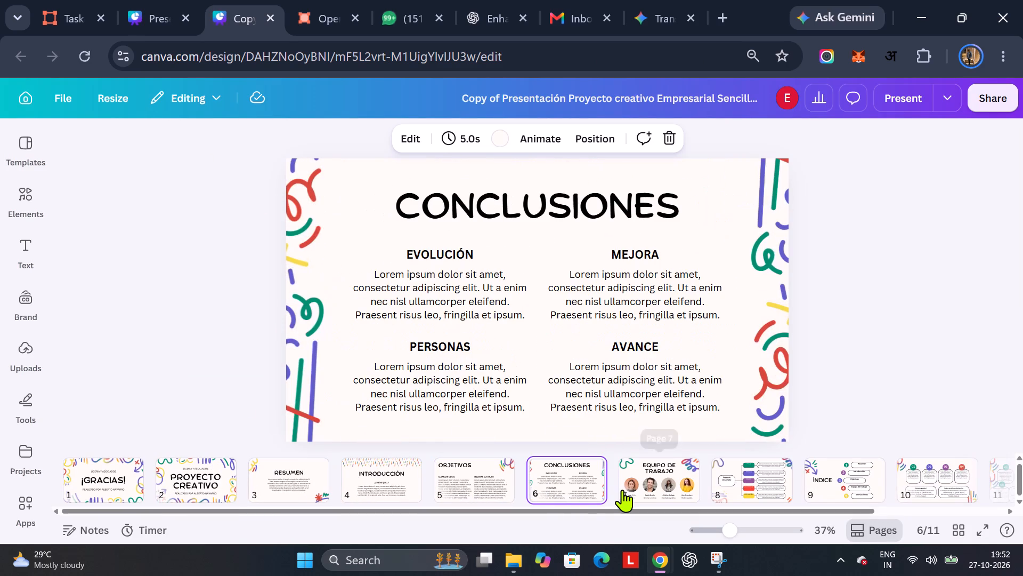
{"action": "left_click", "coordinate": [622, 490]}
{"action": "left_click", "coordinate": [724, 488]}
{"action": "scroll", "coordinate": [724, 488], "scroll_direction": "left", "scroll_amount": 1}
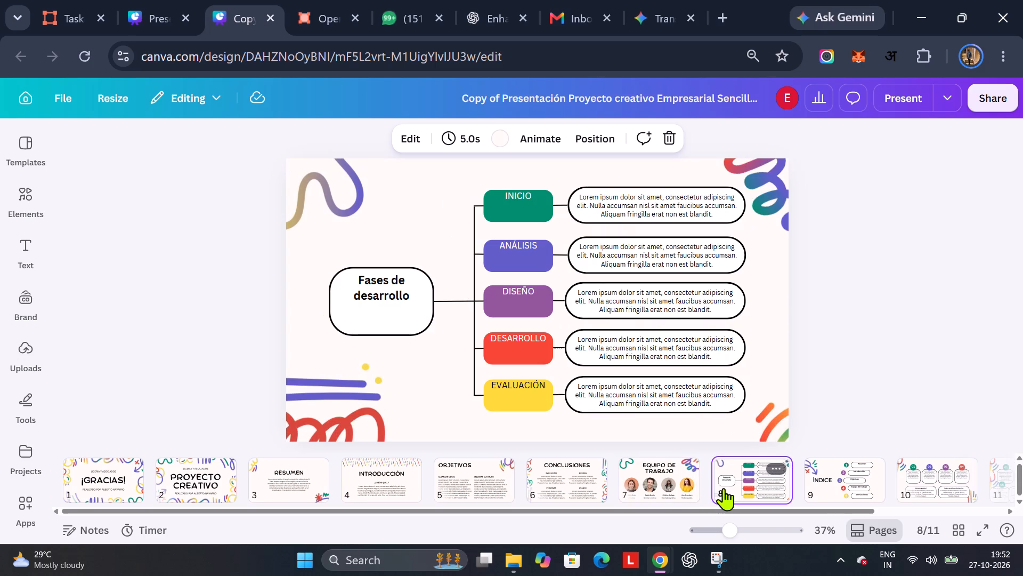
{"action": "scroll", "coordinate": [724, 488], "scroll_direction": "left", "scroll_amount": 5}
{"action": "left_click", "coordinate": [688, 487]}
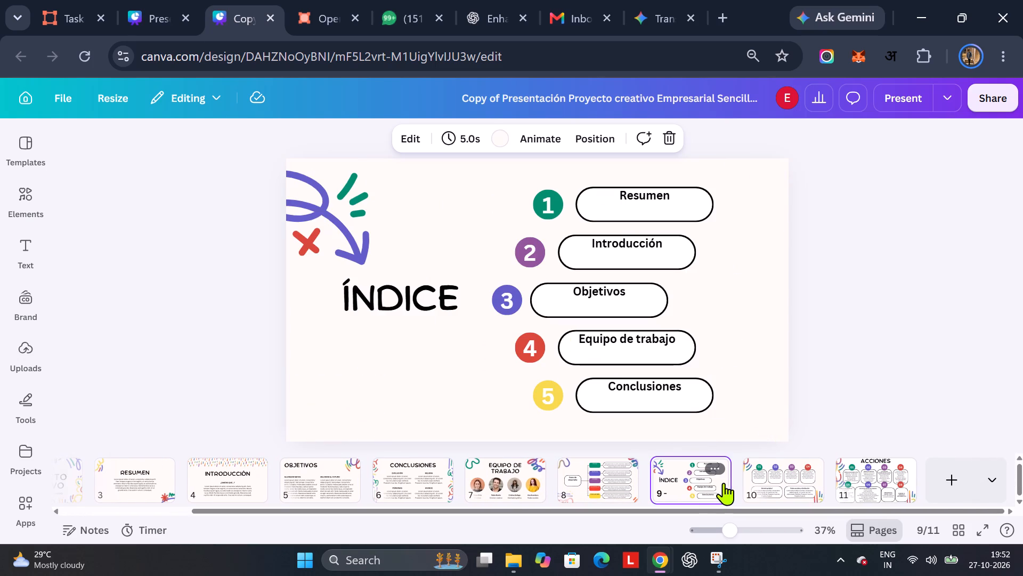
{"action": "left_click", "coordinate": [762, 480]}
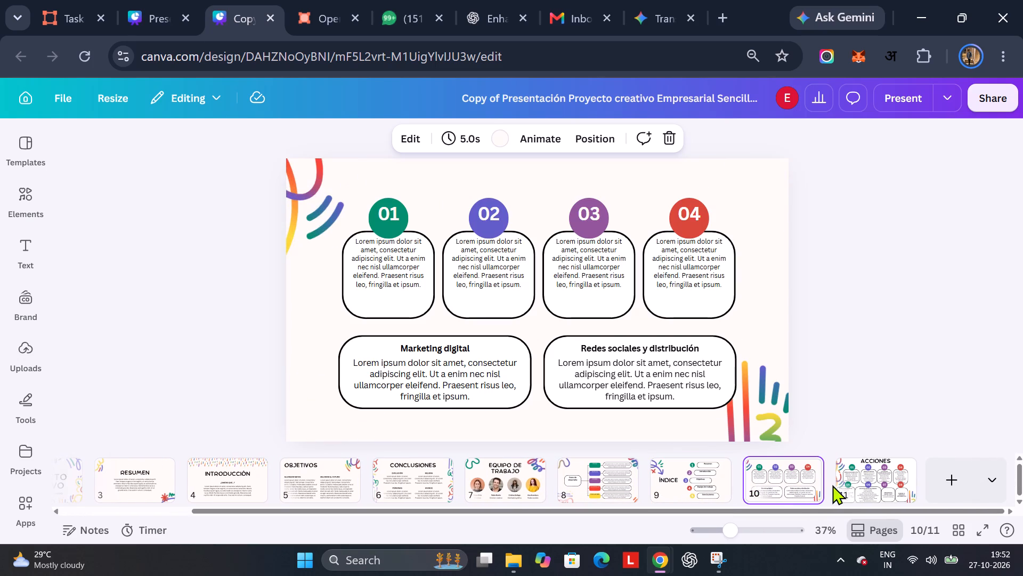
{"action": "left_click", "coordinate": [847, 486]}
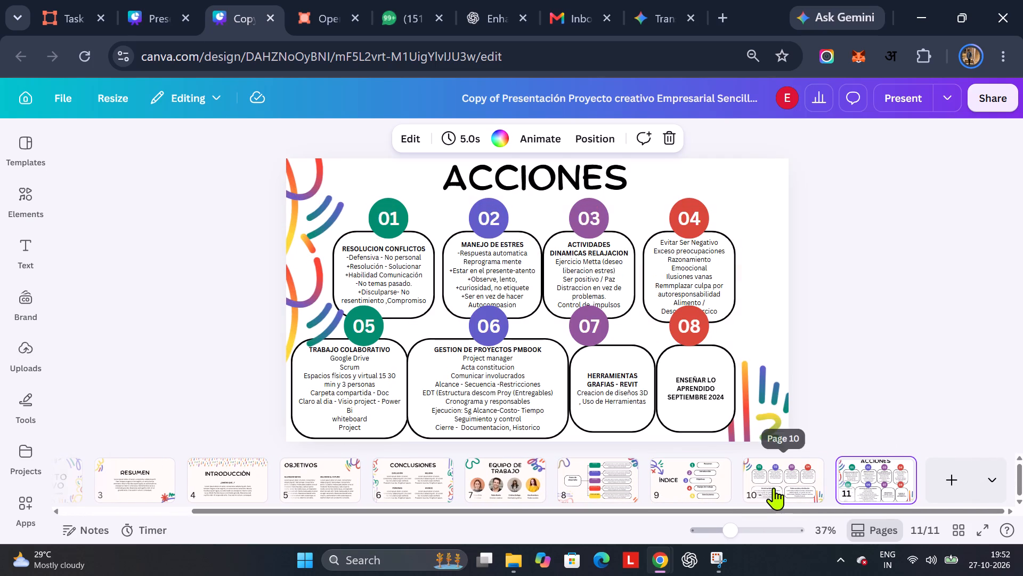
{"action": "left_click", "coordinate": [774, 487]}
{"action": "left_click", "coordinate": [857, 485]}
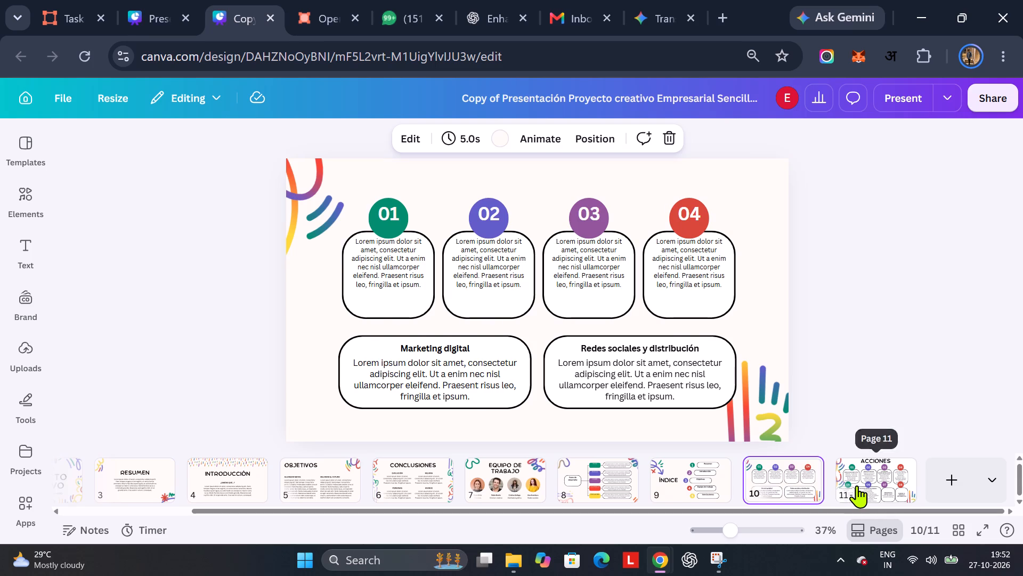
Compare the four-card layout on slide 10 and the ÍNDICE layout on slide 9 with the broken ACCIONES slide 11.
{"action": "left_click", "coordinate": [798, 482]}
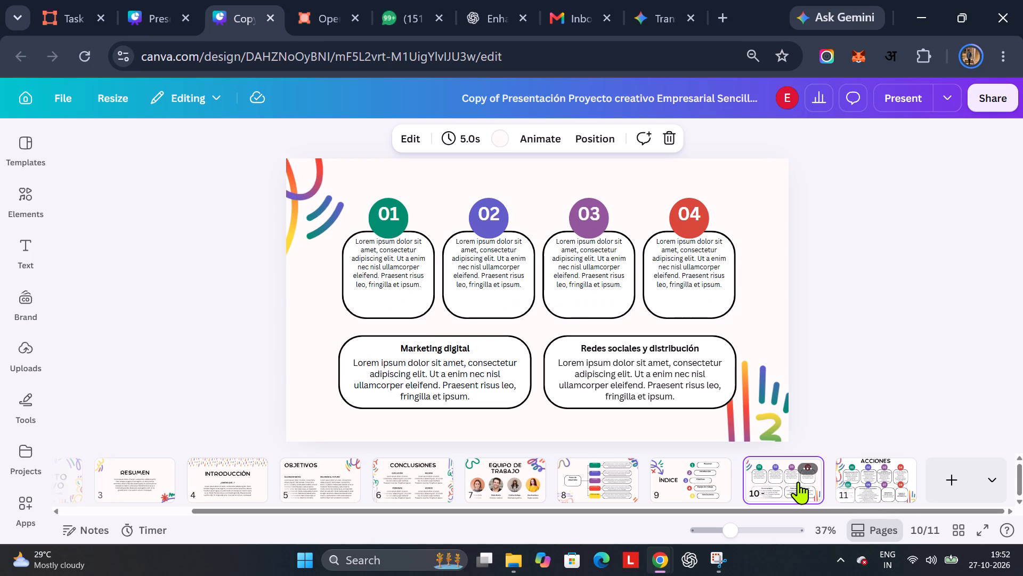
{"action": "left_click", "coordinate": [867, 492]}
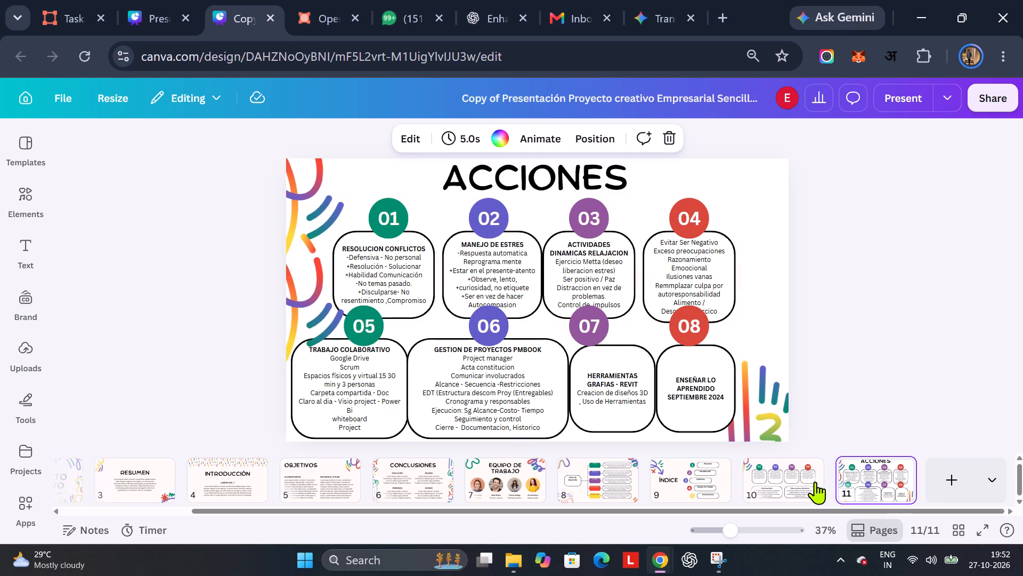
{"action": "left_click", "coordinate": [775, 487]}
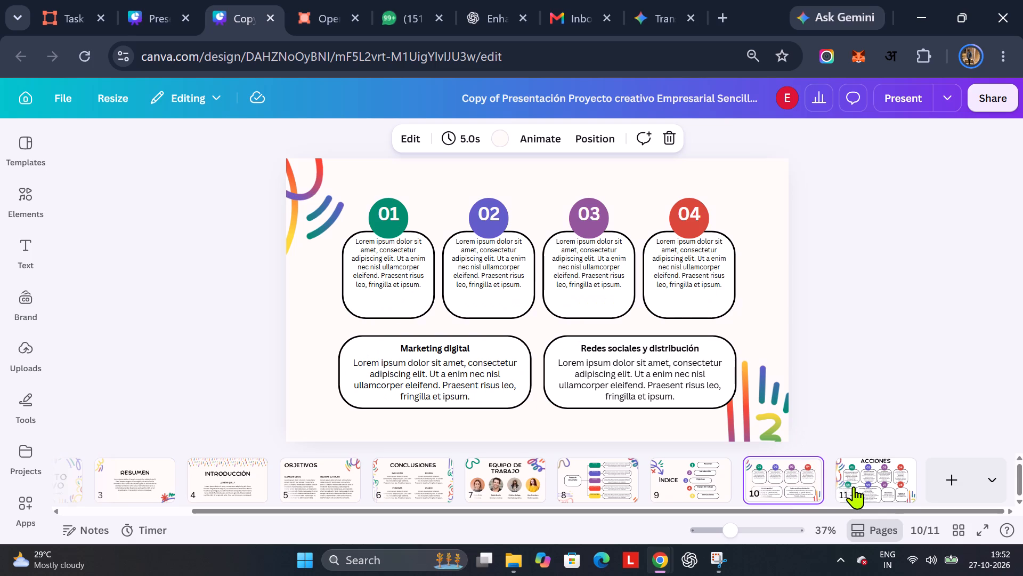
{"action": "left_click", "coordinate": [856, 486]}
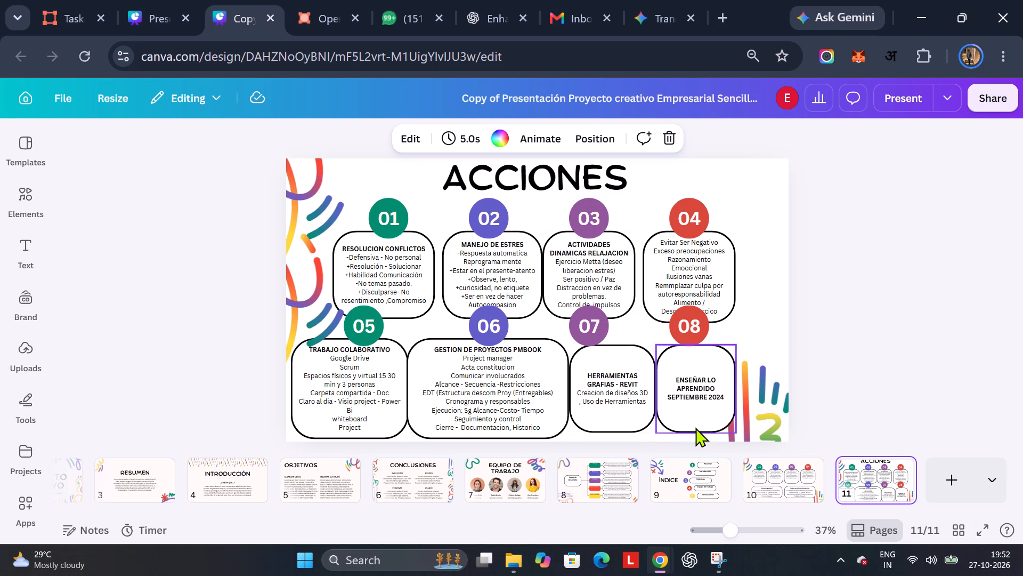
{"action": "left_click", "coordinate": [768, 470]}
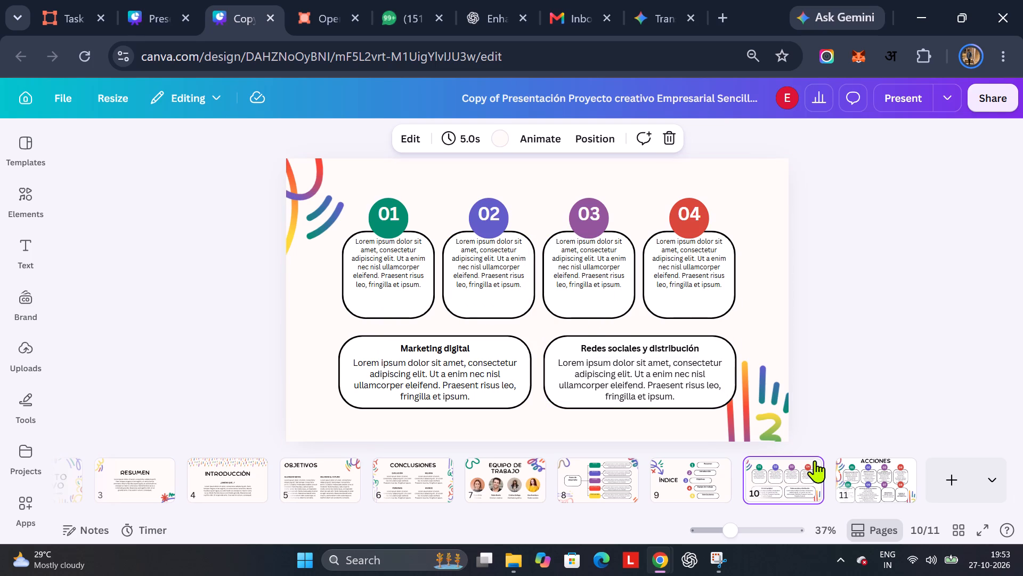
{"action": "left_click", "coordinate": [852, 478]}
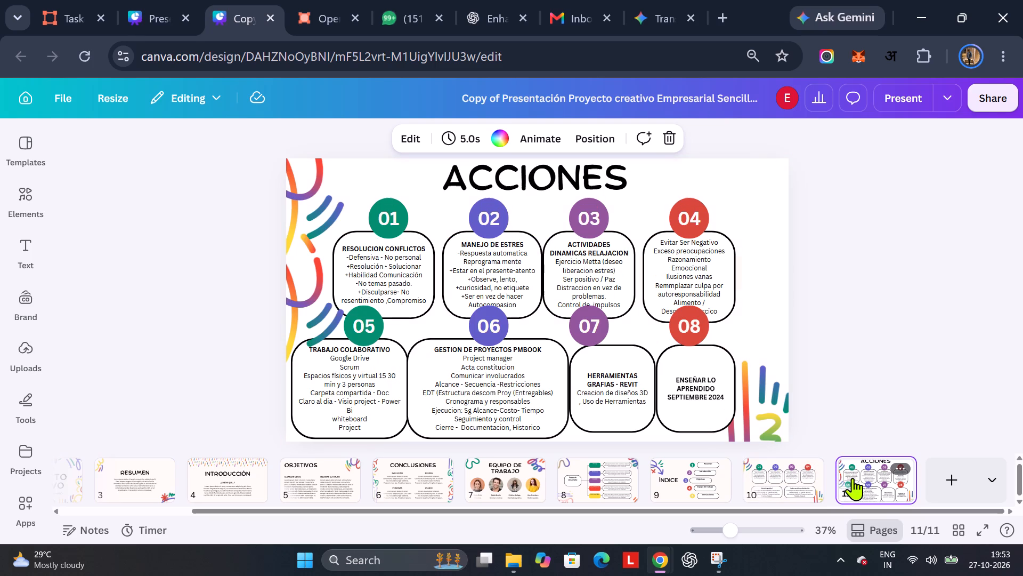
{"action": "left_click", "coordinate": [791, 476]}
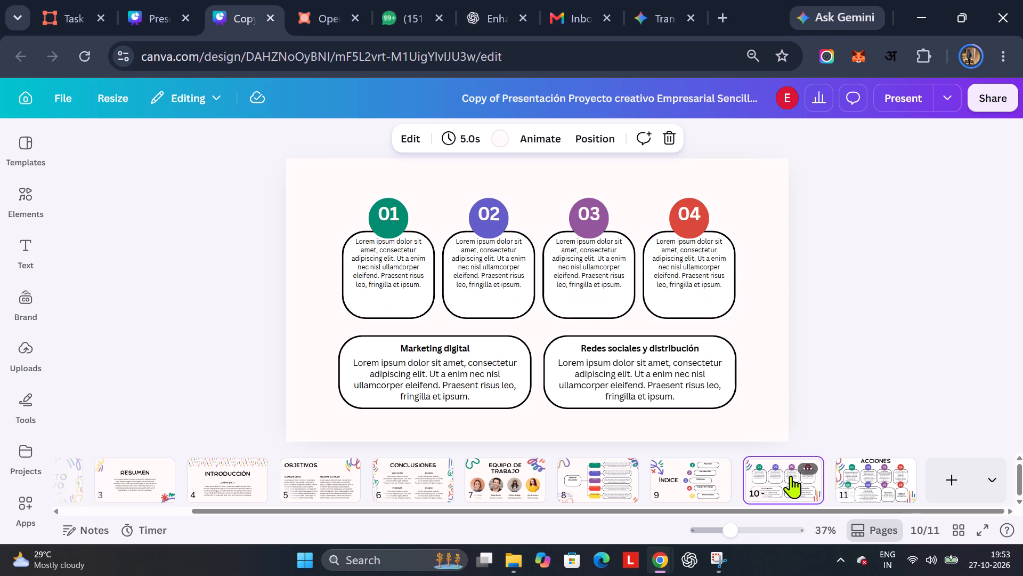
{"action": "left_click", "coordinate": [862, 474]}
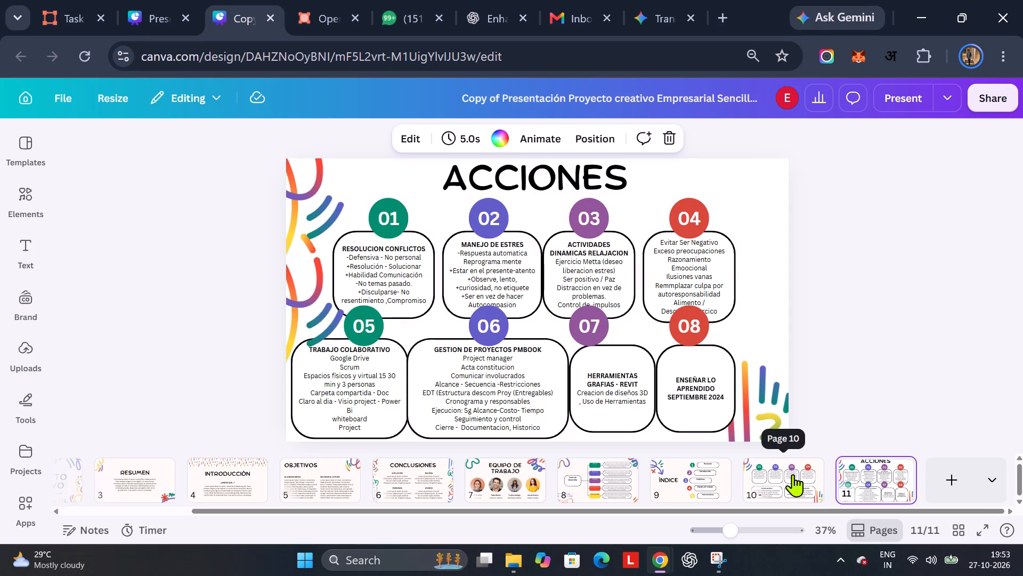
{"action": "left_click", "coordinate": [795, 483]}
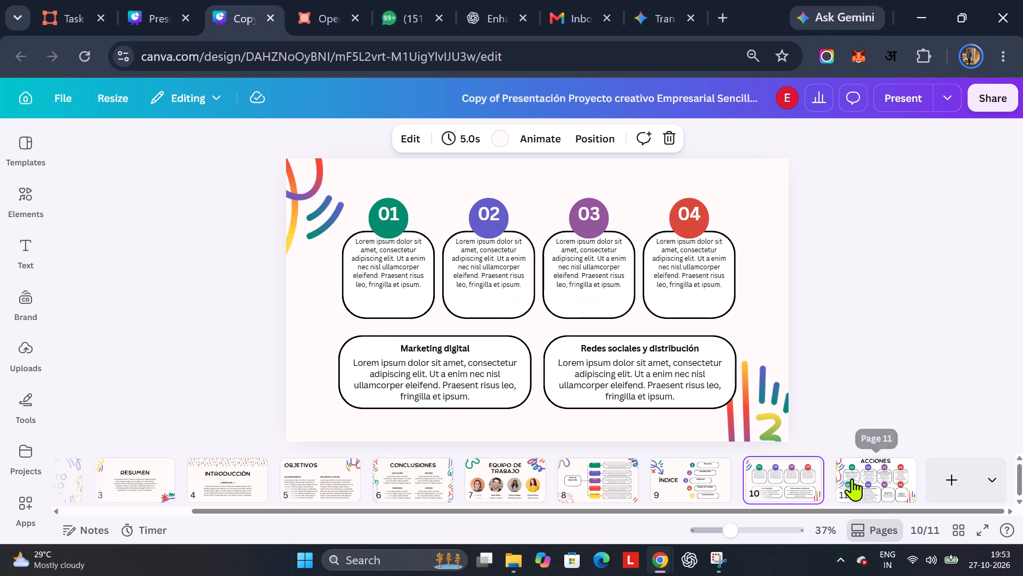
{"action": "left_click", "coordinate": [677, 489]}
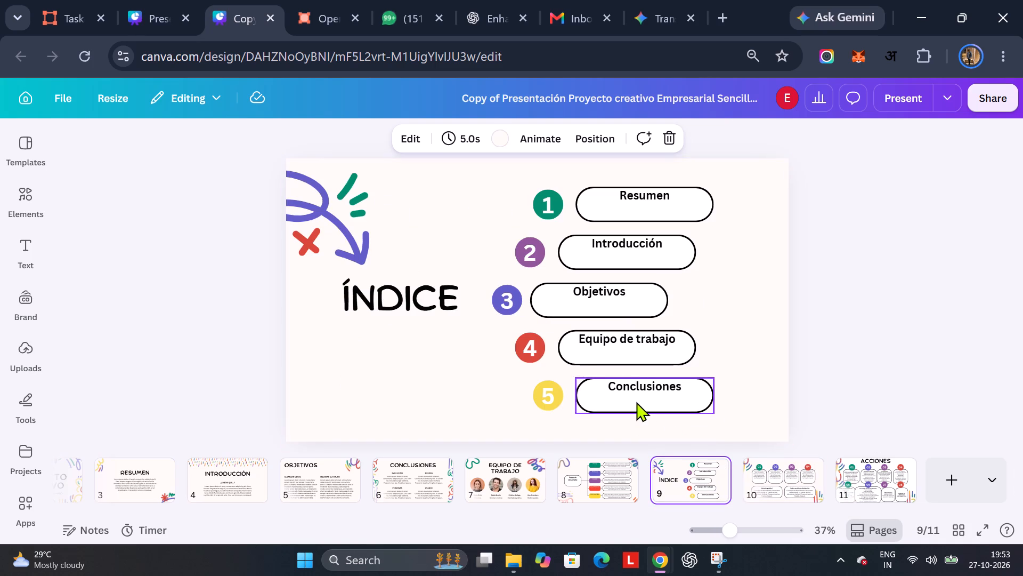
{"action": "left_click", "coordinate": [846, 476]}
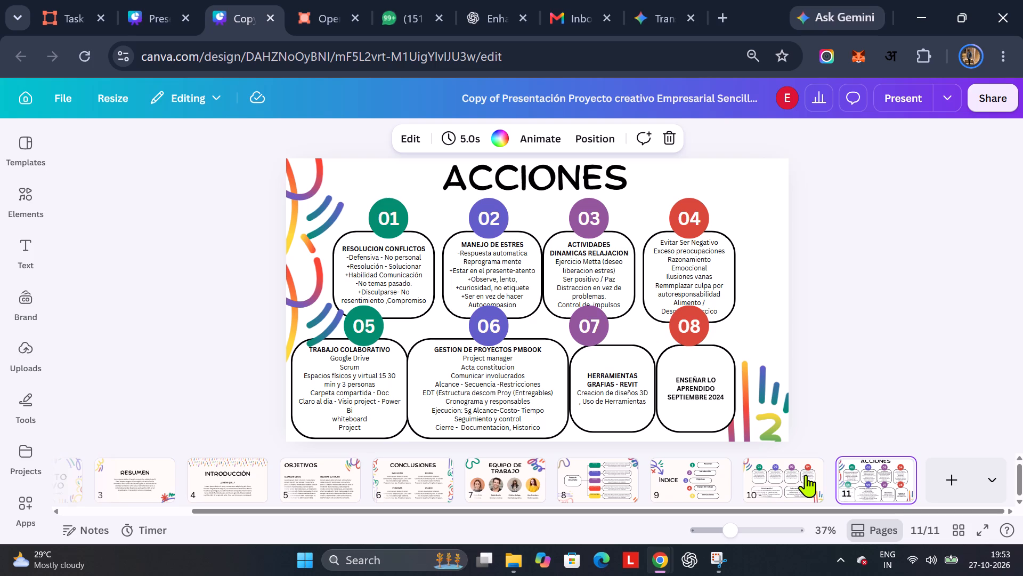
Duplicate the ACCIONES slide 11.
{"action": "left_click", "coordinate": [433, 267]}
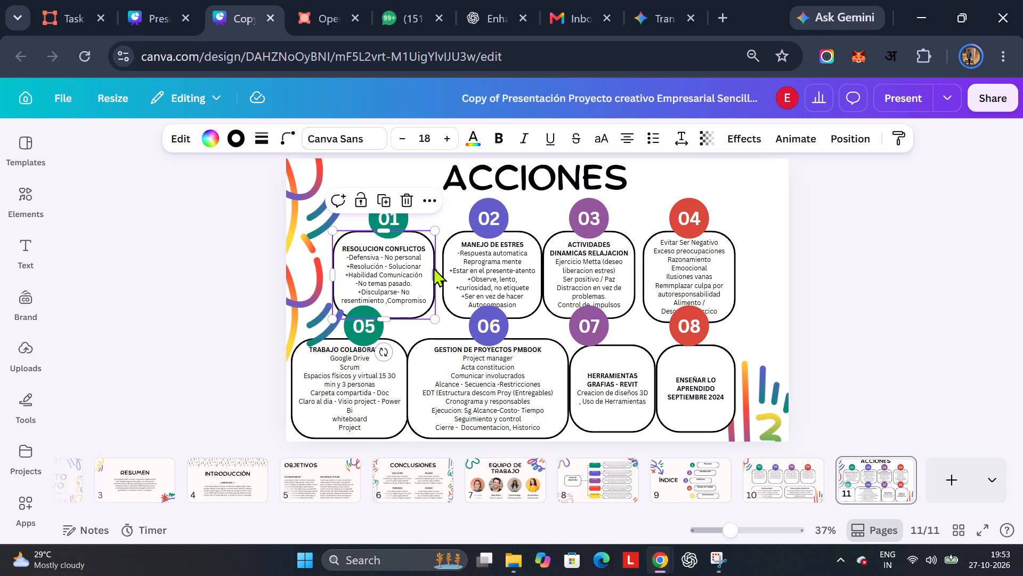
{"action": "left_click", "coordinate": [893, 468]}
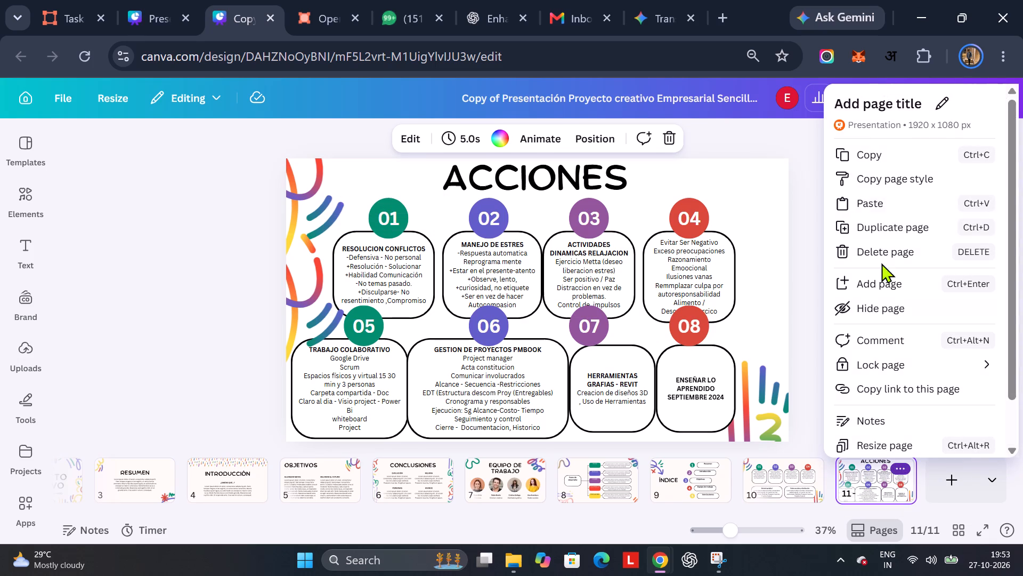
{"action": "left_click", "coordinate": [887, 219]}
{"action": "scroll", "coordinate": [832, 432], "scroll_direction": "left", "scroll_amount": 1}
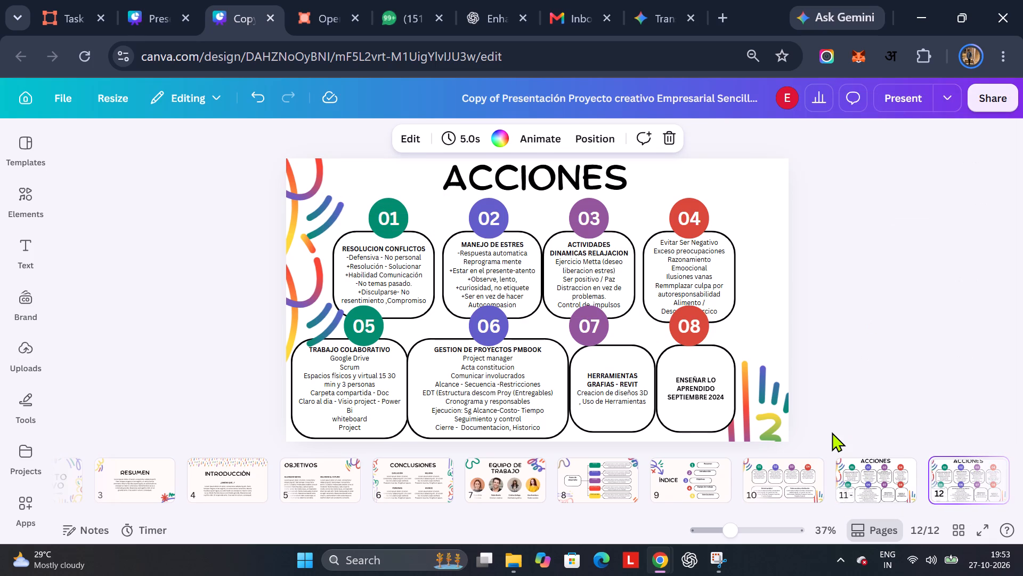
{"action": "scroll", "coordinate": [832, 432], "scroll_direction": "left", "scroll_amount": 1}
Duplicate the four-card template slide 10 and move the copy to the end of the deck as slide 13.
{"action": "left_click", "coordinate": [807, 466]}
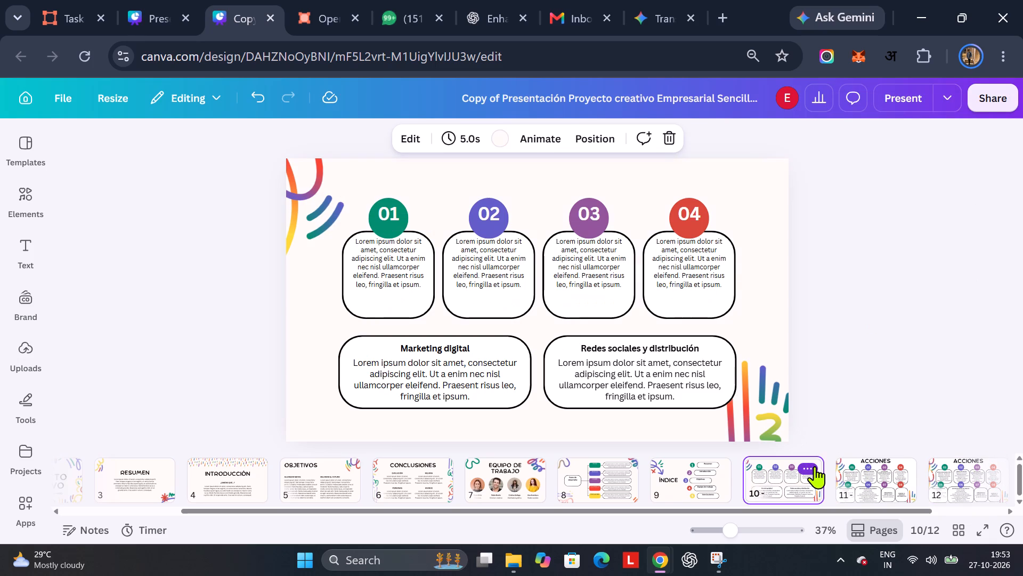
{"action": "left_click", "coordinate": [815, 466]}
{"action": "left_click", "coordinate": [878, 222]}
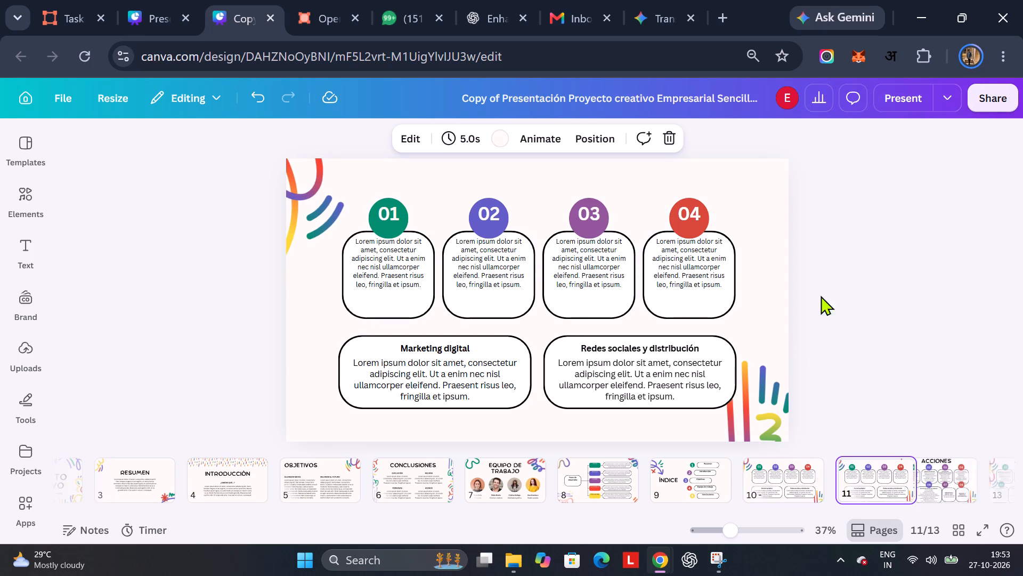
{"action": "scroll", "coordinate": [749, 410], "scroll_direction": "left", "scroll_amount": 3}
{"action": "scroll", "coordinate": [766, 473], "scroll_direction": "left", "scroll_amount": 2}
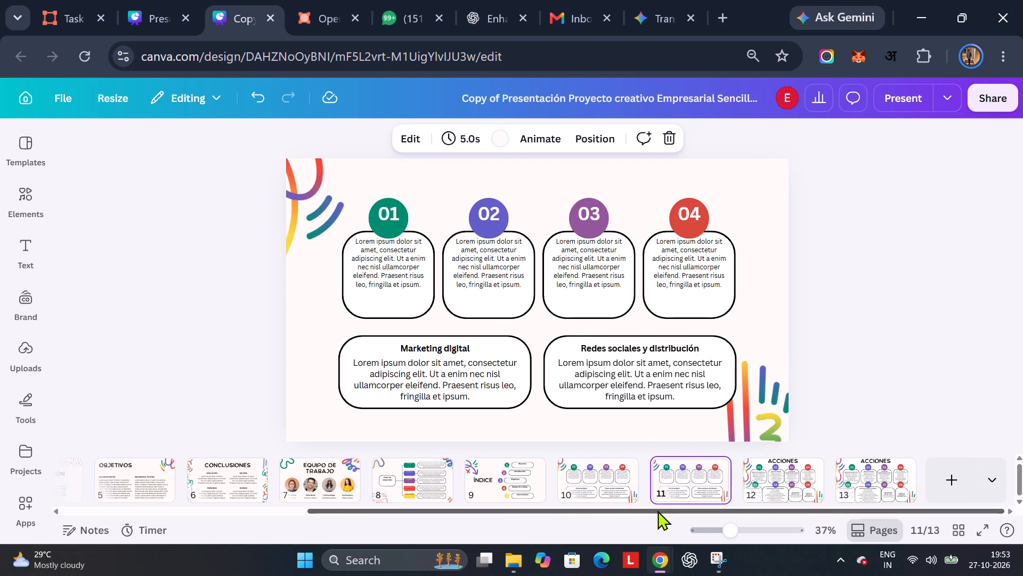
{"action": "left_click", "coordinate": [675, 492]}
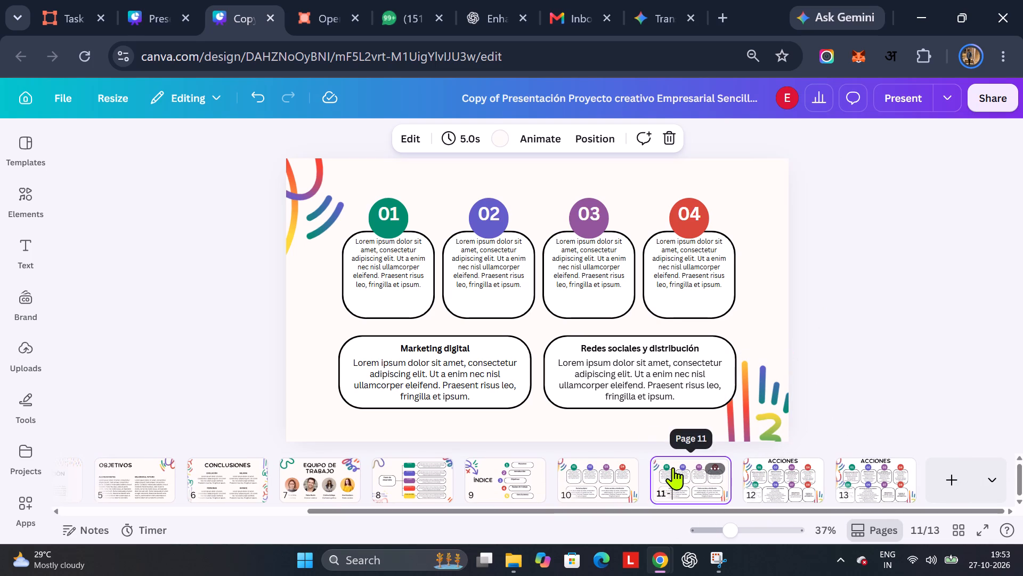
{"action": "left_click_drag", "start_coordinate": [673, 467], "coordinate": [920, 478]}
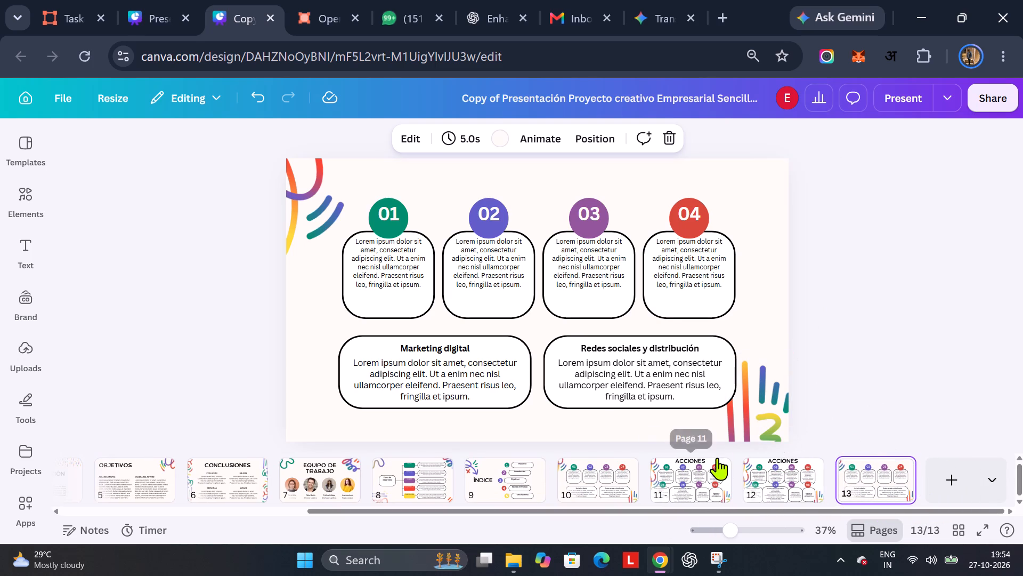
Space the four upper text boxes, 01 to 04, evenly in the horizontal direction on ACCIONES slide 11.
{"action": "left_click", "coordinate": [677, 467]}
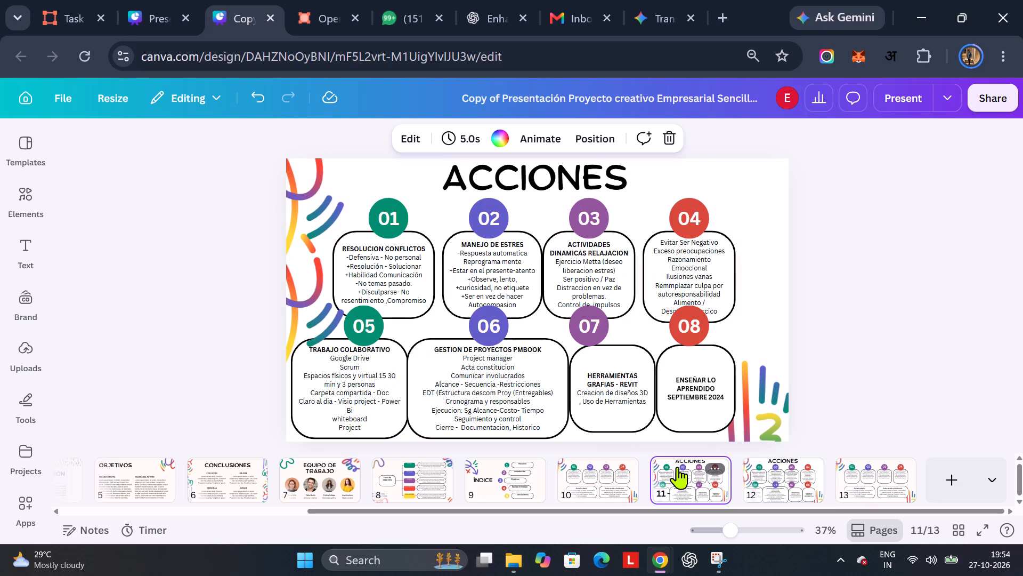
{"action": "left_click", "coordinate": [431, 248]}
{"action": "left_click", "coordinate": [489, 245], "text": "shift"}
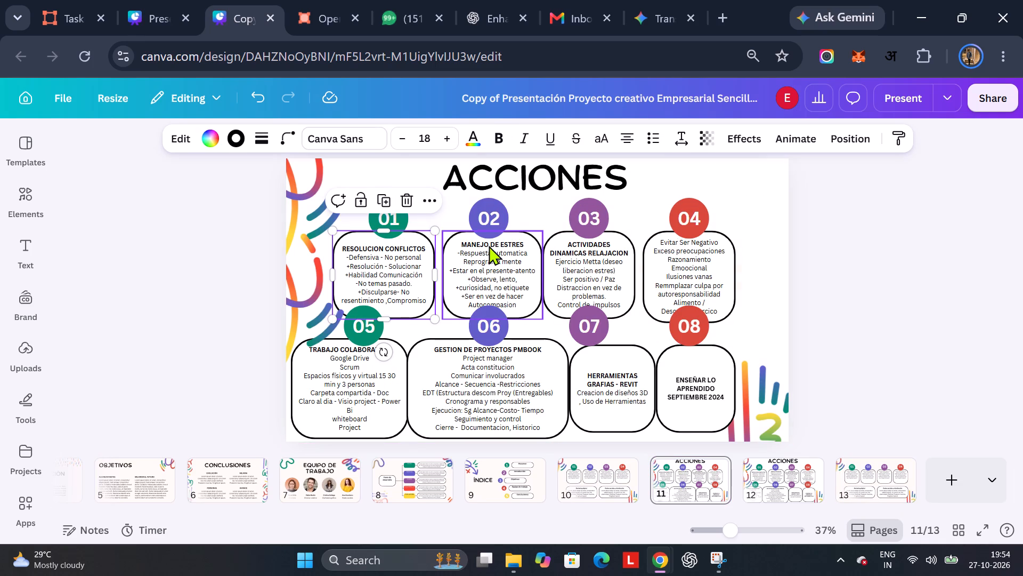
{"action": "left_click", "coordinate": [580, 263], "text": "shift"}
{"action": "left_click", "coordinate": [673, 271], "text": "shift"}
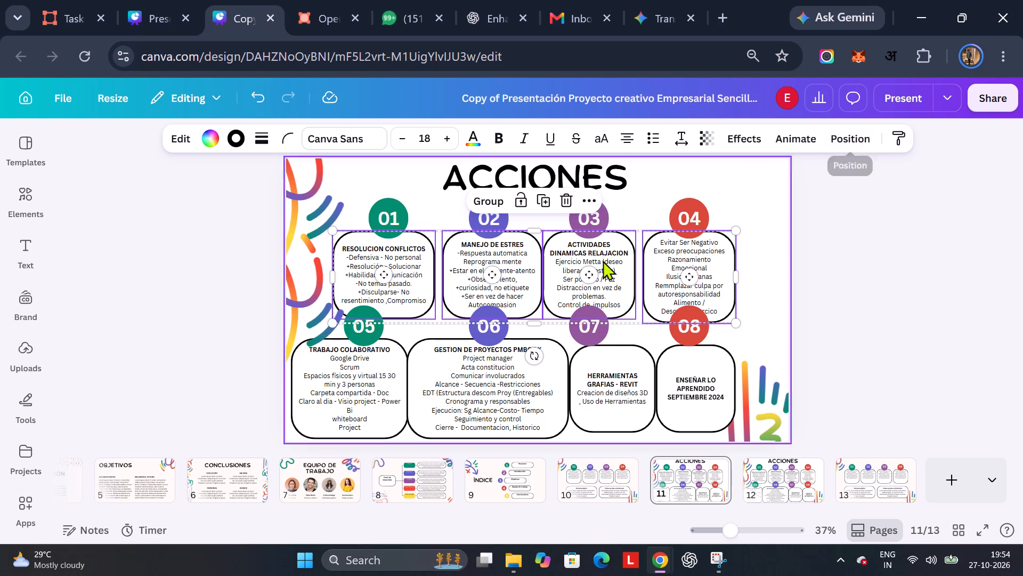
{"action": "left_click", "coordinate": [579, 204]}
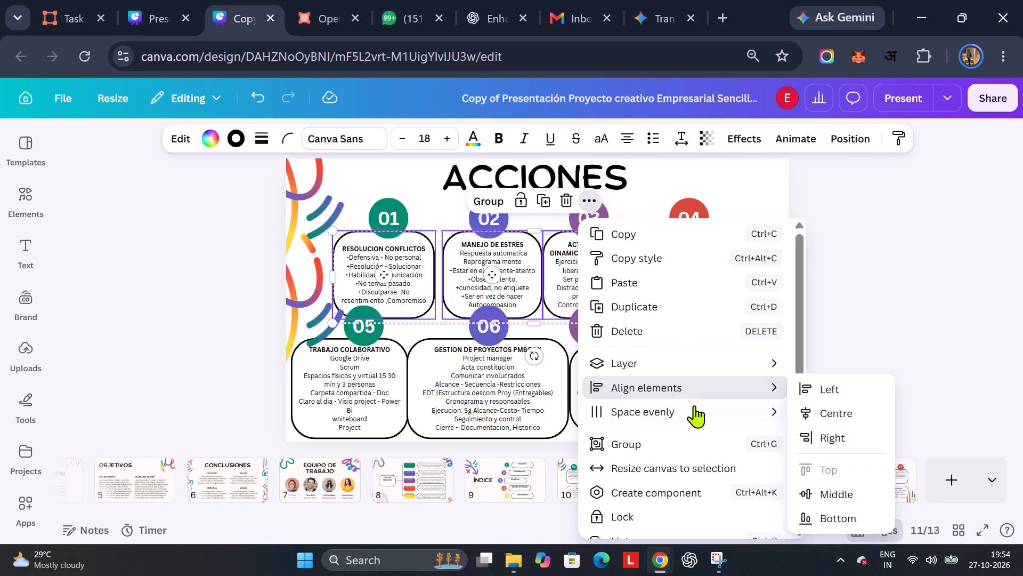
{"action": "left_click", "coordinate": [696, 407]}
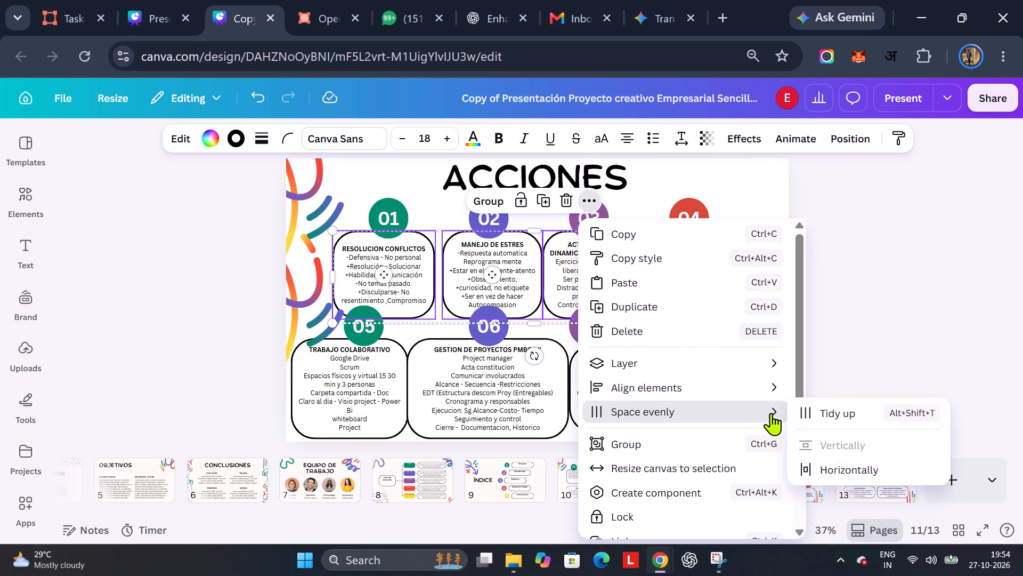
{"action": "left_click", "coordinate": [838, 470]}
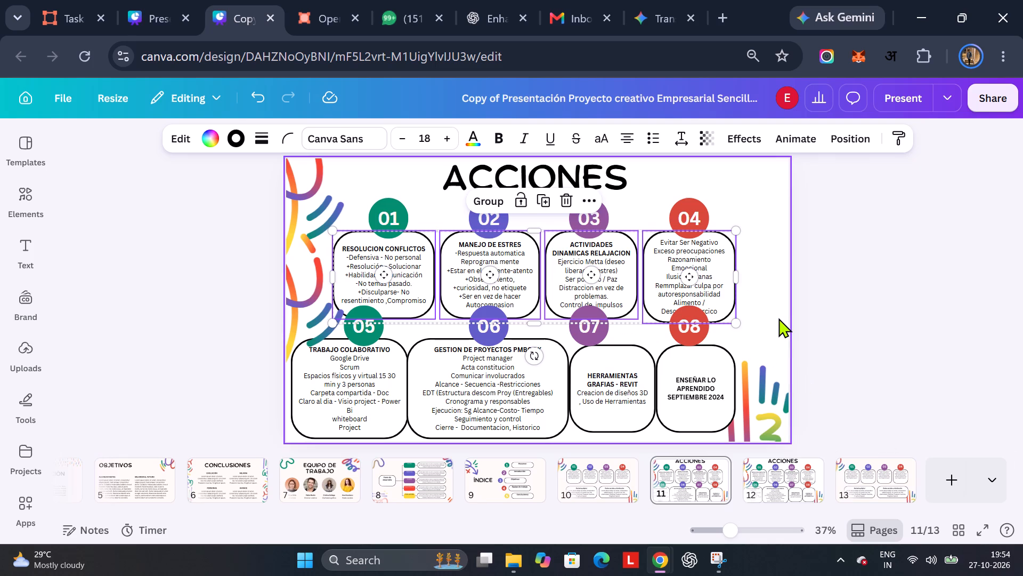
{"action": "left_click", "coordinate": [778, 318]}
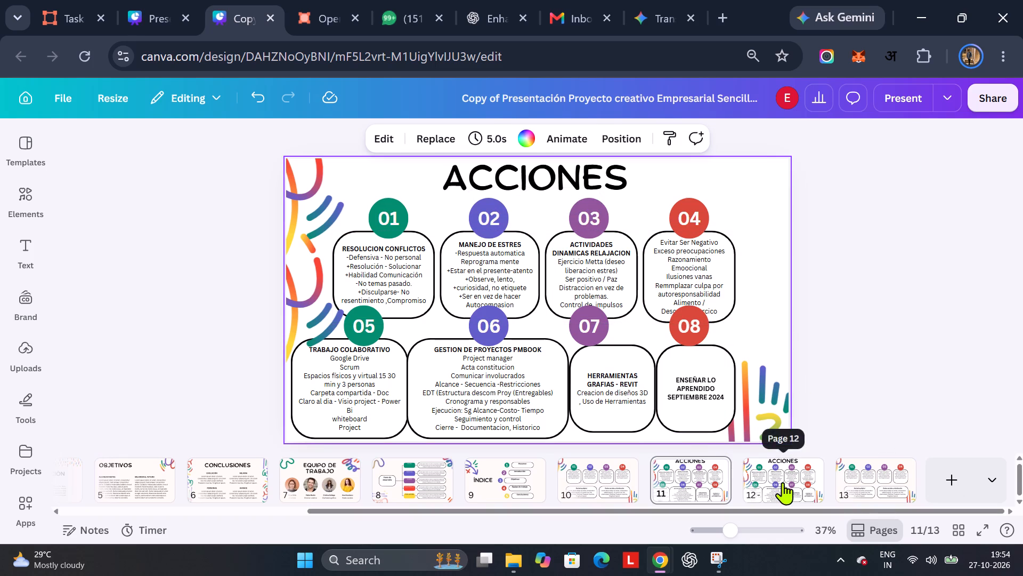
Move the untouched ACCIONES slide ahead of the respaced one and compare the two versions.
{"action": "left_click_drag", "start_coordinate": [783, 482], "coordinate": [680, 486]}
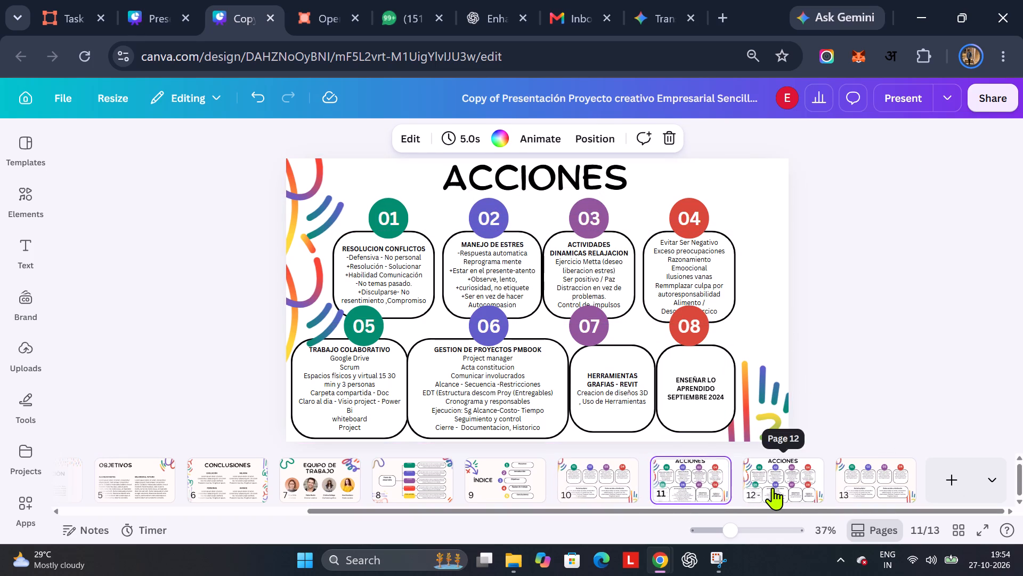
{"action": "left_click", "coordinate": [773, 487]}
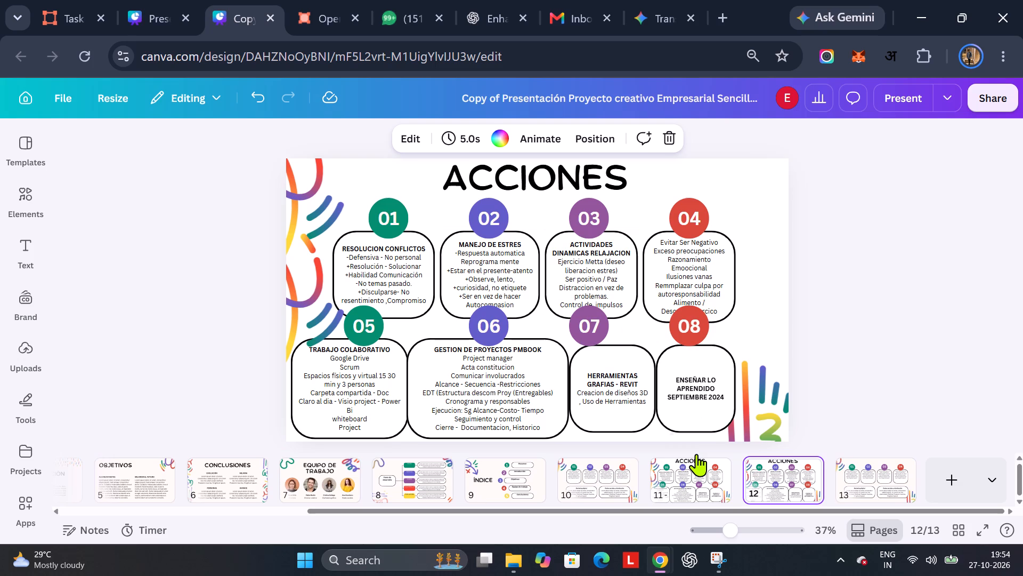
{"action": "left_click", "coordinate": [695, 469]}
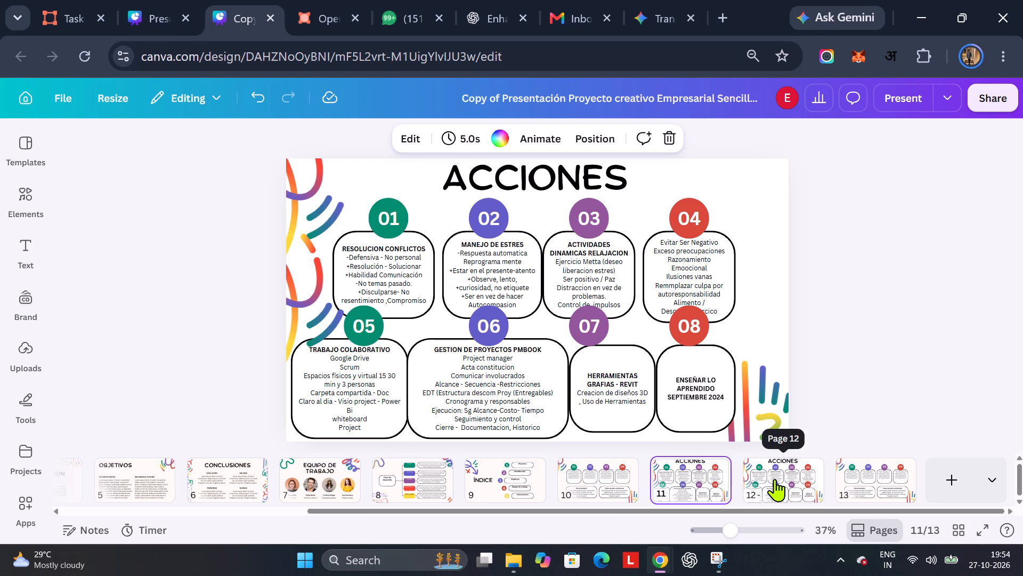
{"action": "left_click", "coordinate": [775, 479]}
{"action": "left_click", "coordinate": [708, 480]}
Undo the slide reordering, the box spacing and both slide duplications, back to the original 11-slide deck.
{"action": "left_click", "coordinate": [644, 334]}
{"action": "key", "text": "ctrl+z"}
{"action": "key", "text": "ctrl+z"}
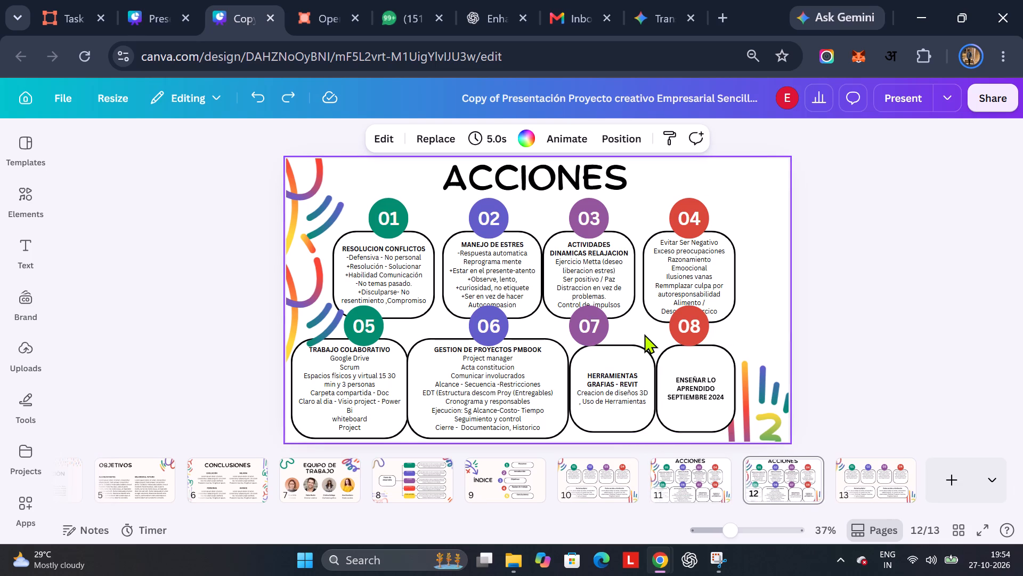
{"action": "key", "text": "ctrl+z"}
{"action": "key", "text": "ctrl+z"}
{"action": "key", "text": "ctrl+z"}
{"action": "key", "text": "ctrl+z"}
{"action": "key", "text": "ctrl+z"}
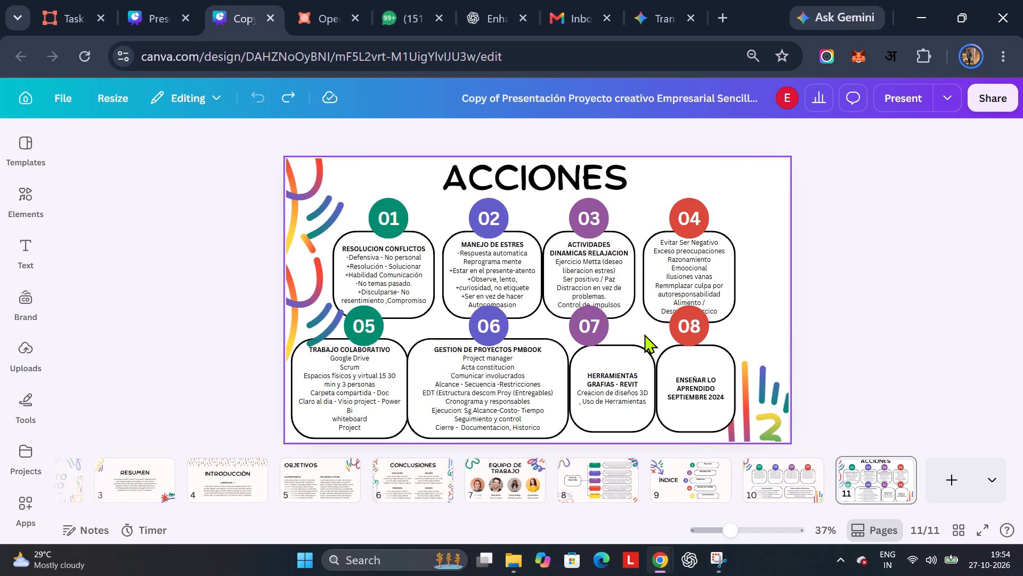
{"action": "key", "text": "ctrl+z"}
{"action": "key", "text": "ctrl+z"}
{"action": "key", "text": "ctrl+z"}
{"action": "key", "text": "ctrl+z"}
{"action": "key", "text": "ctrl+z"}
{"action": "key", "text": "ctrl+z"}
Duplicate the ACCIONES slide 11 as slide 12.
{"action": "right_click", "coordinate": [866, 468]}
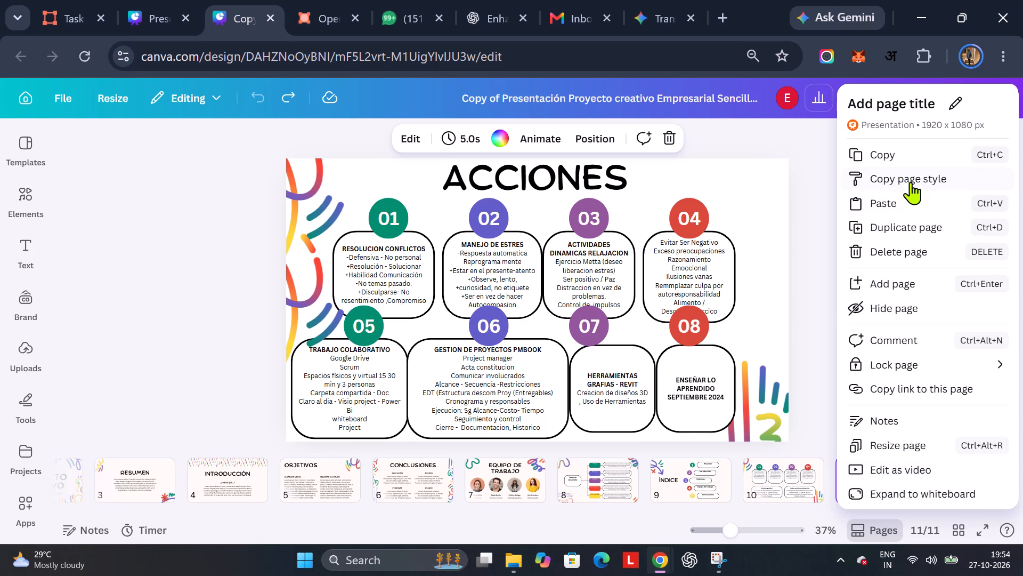
{"action": "left_click", "coordinate": [906, 220]}
{"action": "scroll", "coordinate": [833, 465], "scroll_direction": "left", "scroll_amount": 2}
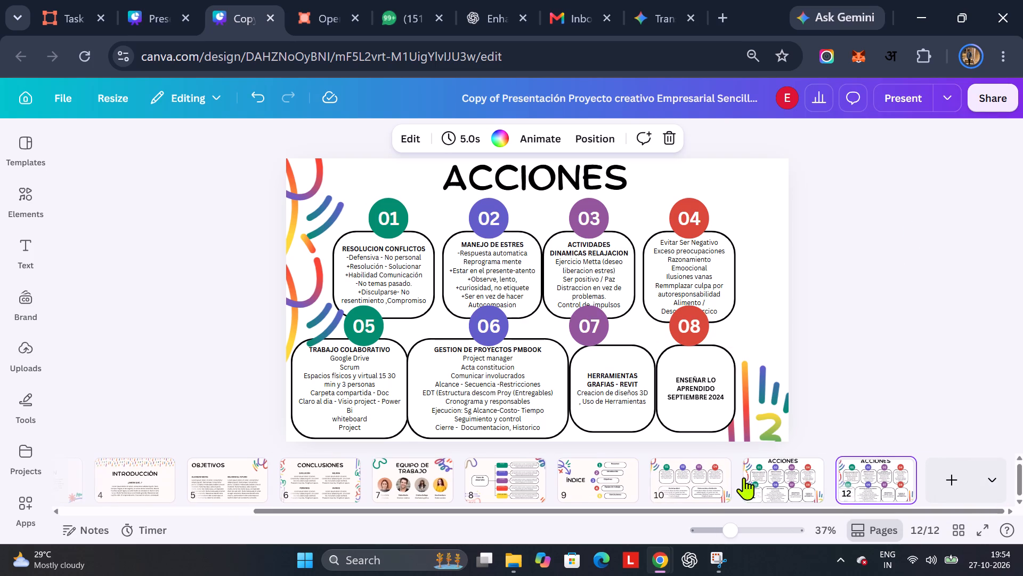
Duplicate the four-card template slide 10 and move the copy behind both ACCIONES slides as slide 13.
{"action": "right_click", "coordinate": [697, 480]}
{"action": "left_click", "coordinate": [760, 230]}
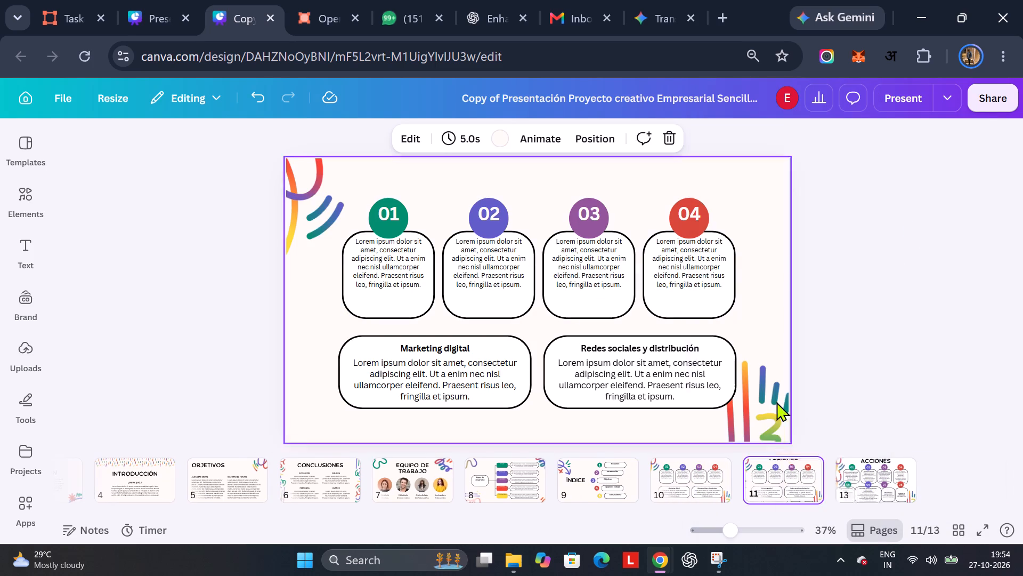
{"action": "scroll", "coordinate": [769, 474], "scroll_direction": "left", "scroll_amount": 2}
{"action": "left_click_drag", "start_coordinate": [685, 485], "coordinate": [935, 502]}
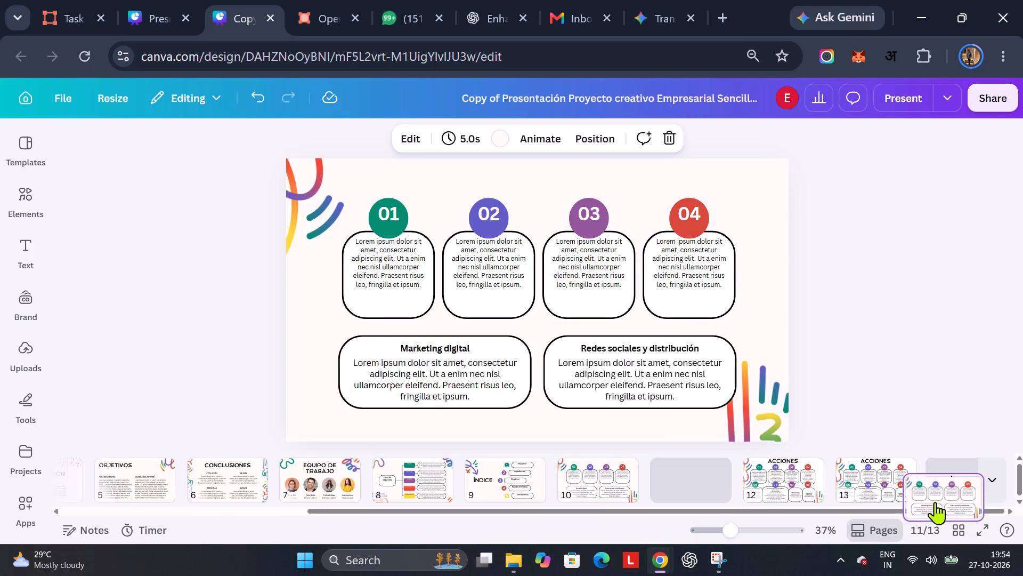
{"action": "left_click_drag", "start_coordinate": [935, 502], "coordinate": [927, 500]}
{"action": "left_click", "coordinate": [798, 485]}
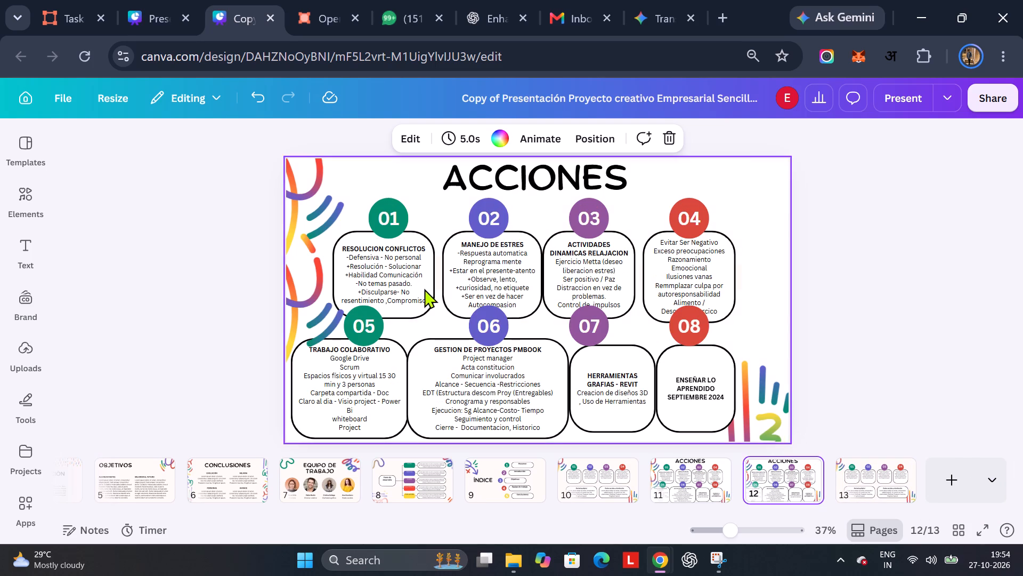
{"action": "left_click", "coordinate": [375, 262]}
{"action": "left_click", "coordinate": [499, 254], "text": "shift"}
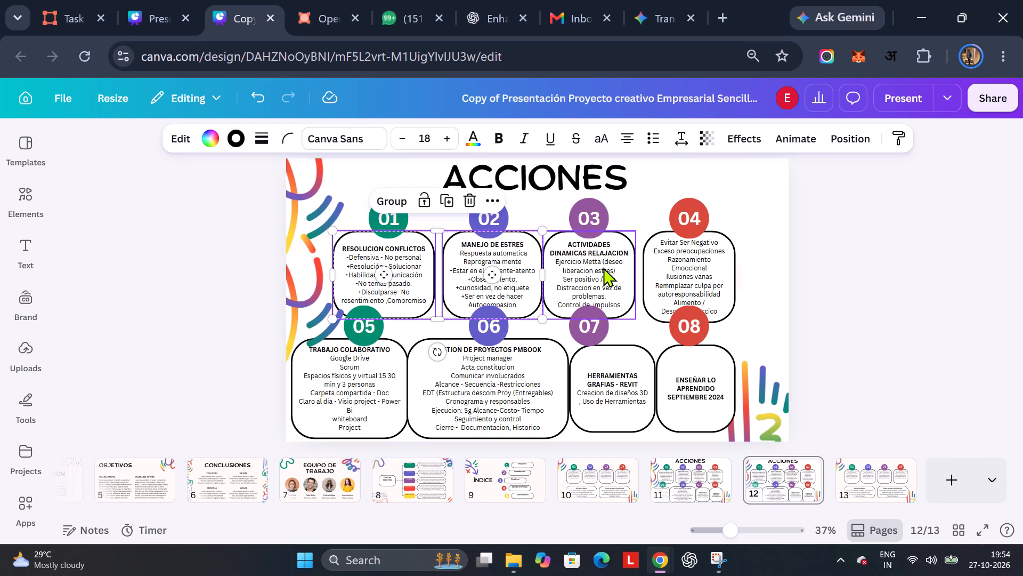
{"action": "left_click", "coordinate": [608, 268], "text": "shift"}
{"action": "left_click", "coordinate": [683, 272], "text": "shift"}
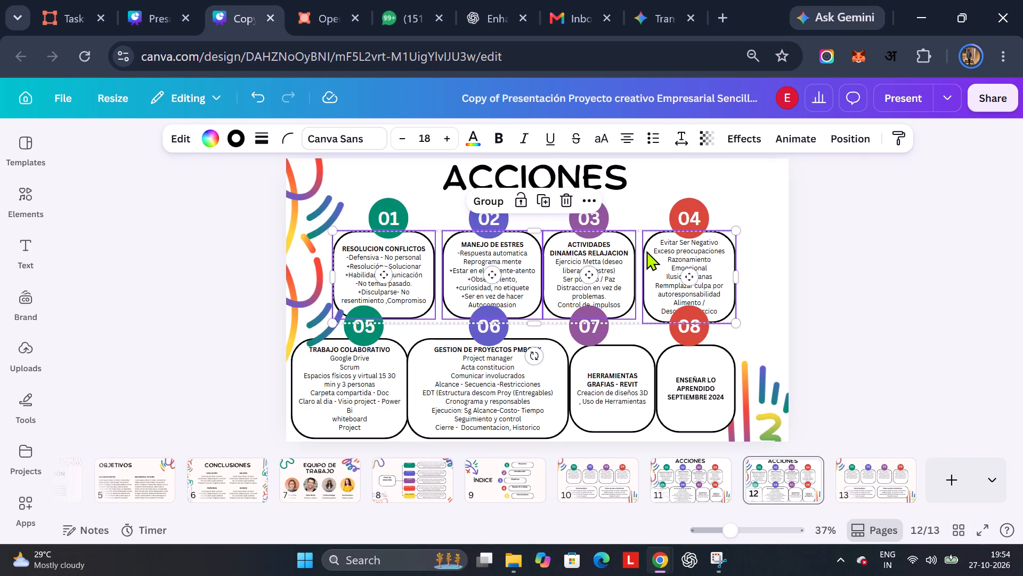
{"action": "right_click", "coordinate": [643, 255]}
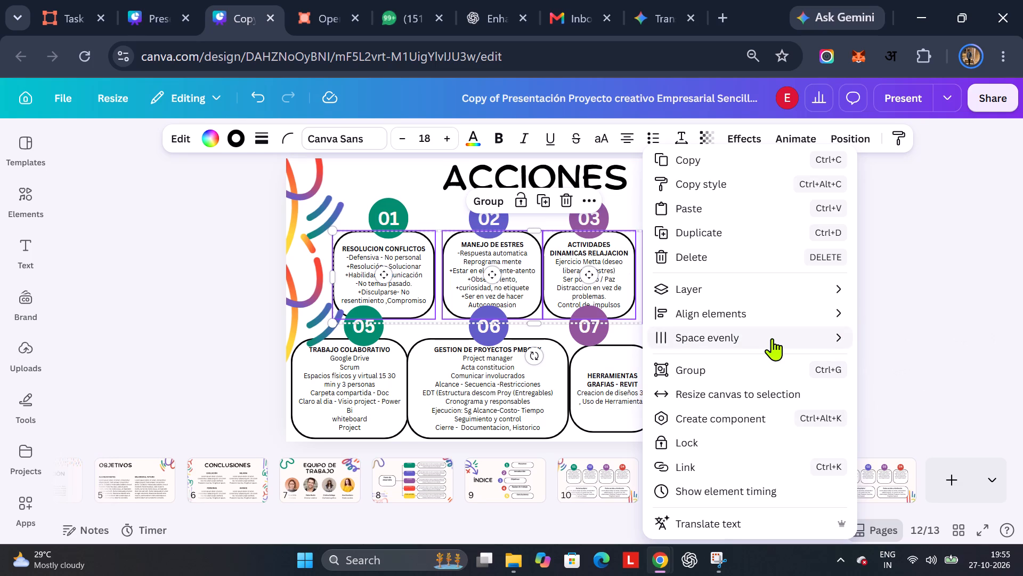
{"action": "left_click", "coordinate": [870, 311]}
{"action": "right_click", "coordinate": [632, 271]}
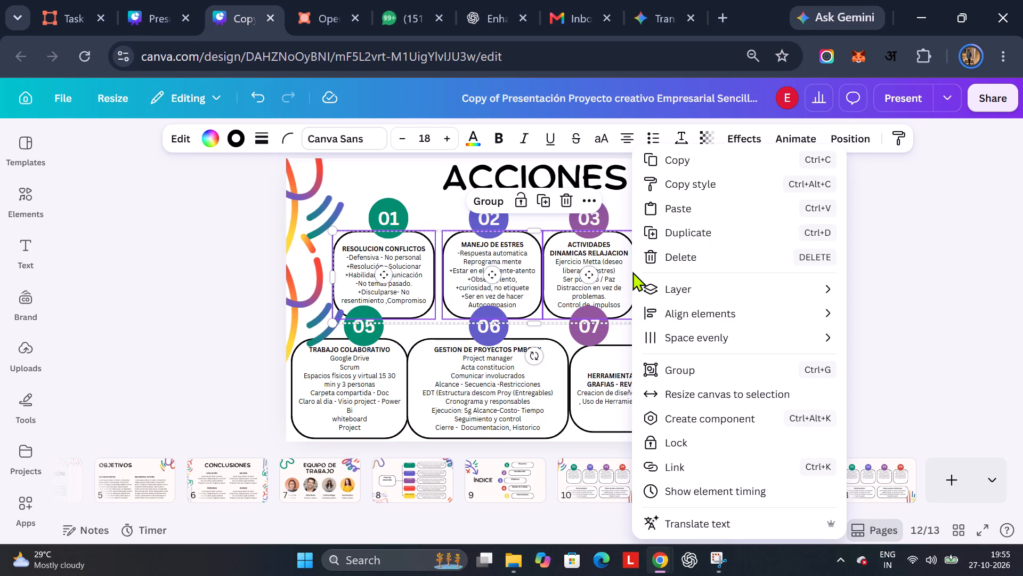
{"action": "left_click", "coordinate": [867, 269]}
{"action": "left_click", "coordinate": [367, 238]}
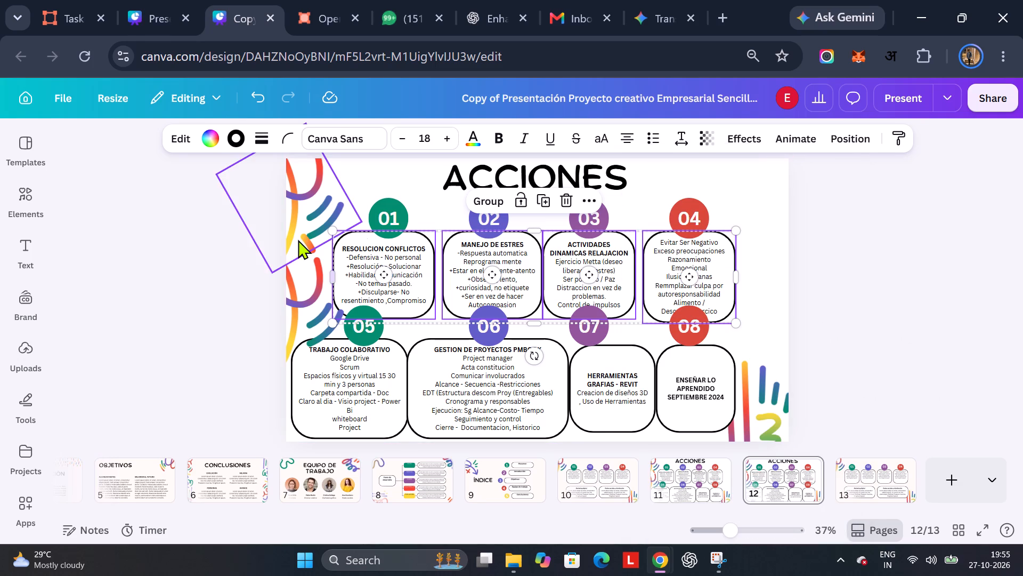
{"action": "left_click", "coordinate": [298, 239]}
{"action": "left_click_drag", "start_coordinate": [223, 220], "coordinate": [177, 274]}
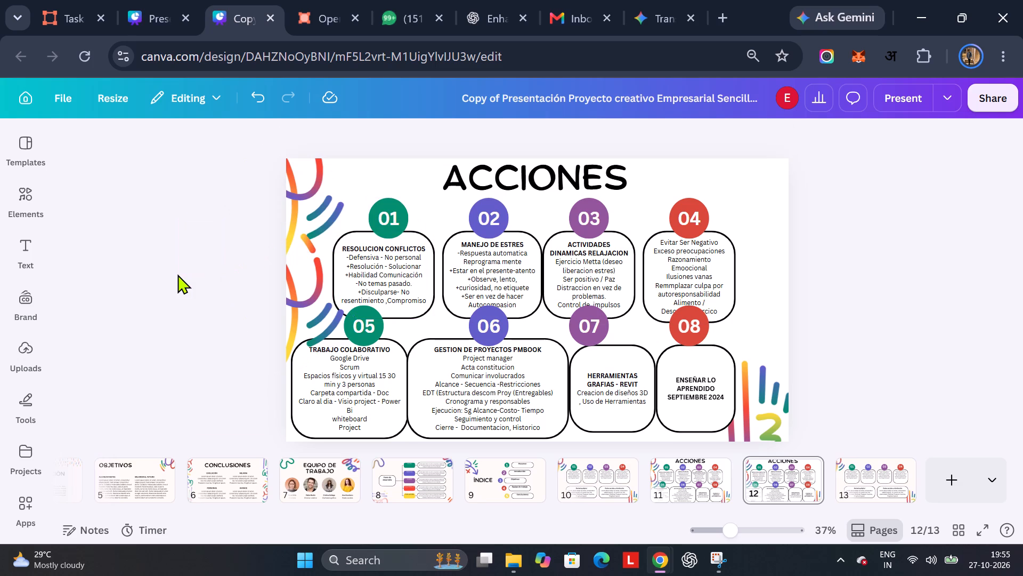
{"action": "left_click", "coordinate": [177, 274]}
Space the four upper text boxes, 01 to 04, evenly in the horizontal direction on ACCIONES slide 12.
{"action": "left_click", "coordinate": [351, 261]}
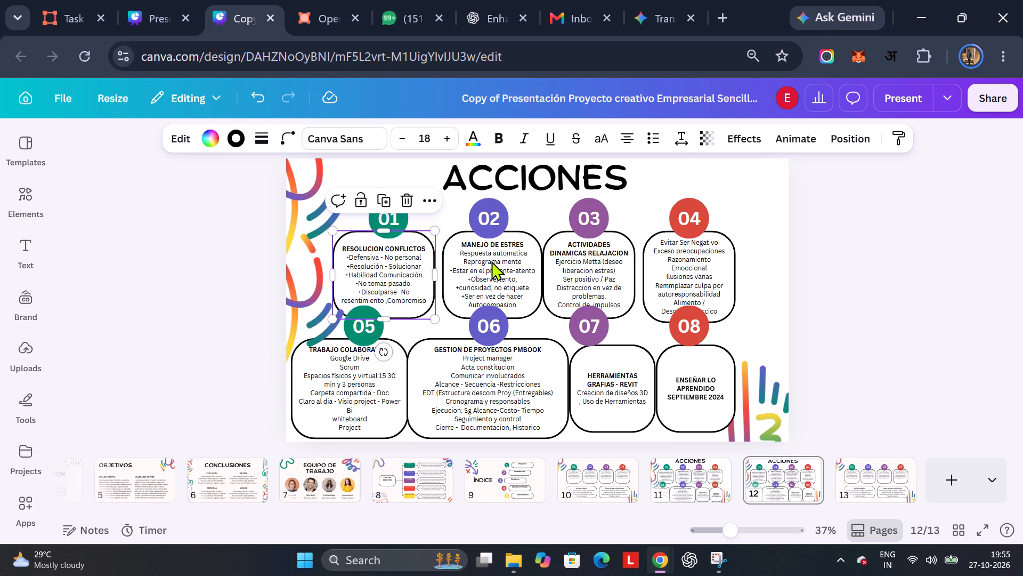
{"action": "left_click", "coordinate": [491, 261], "text": "shift"}
{"action": "left_click", "coordinate": [627, 262], "text": "shift"}
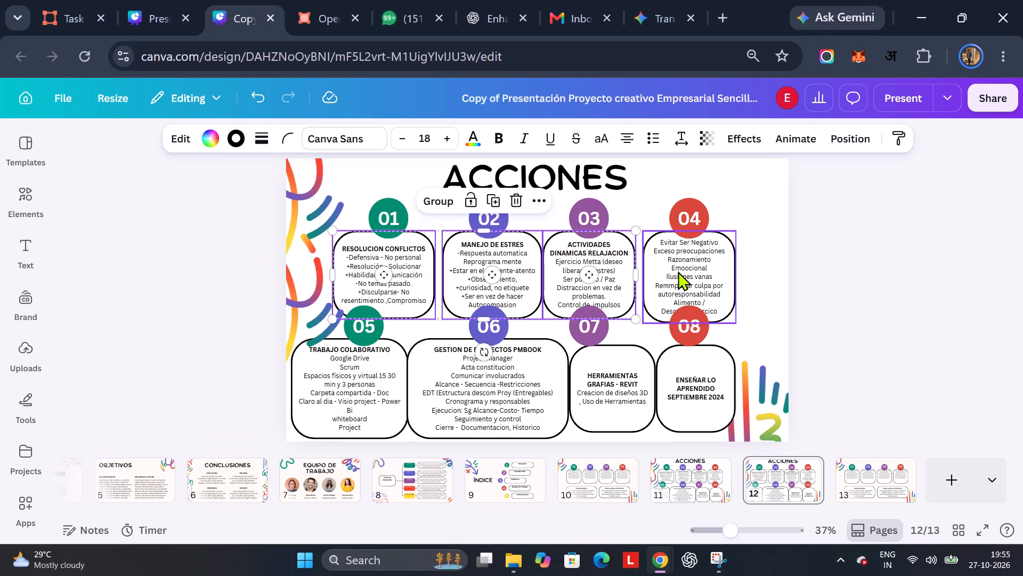
{"action": "left_click", "coordinate": [678, 271], "text": "shift"}
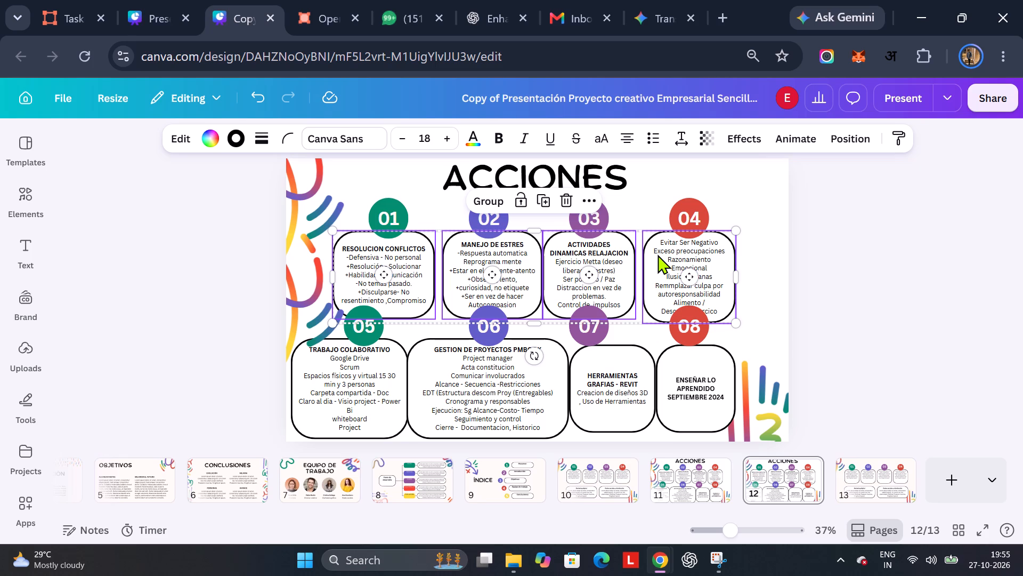
{"action": "right_click", "coordinate": [653, 254]}
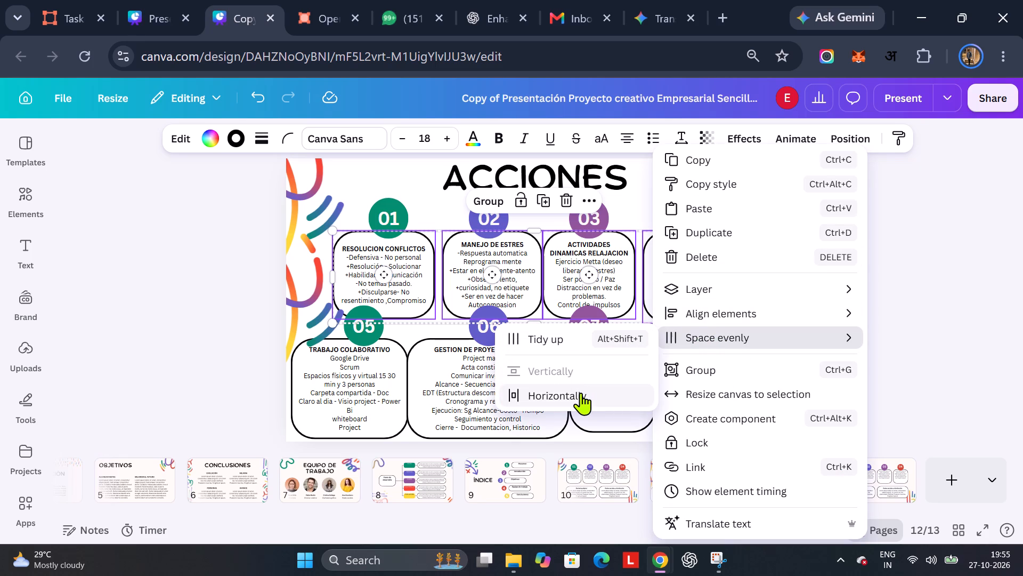
{"action": "left_click", "coordinate": [581, 393]}
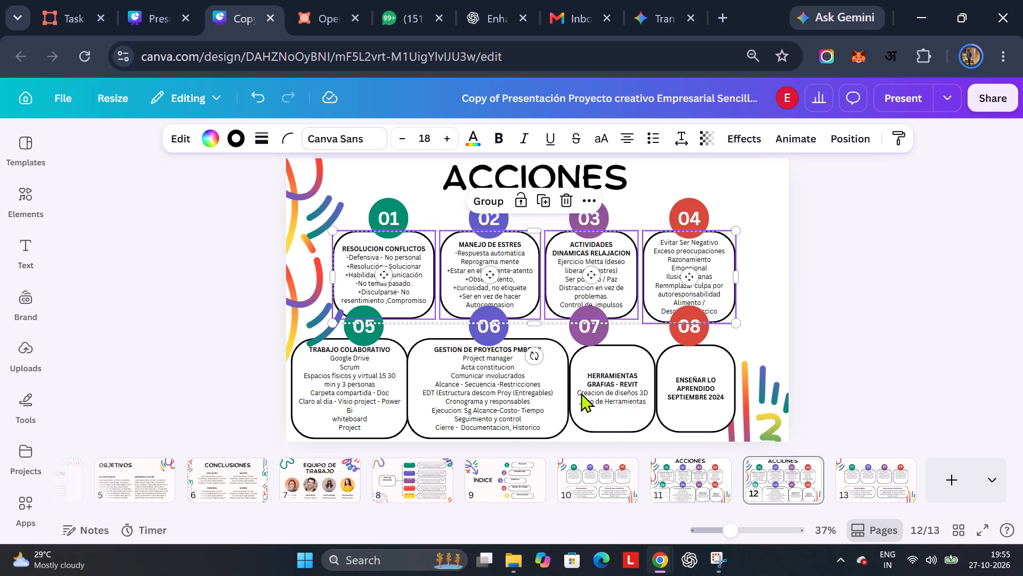
{"action": "left_click", "coordinate": [789, 261]}
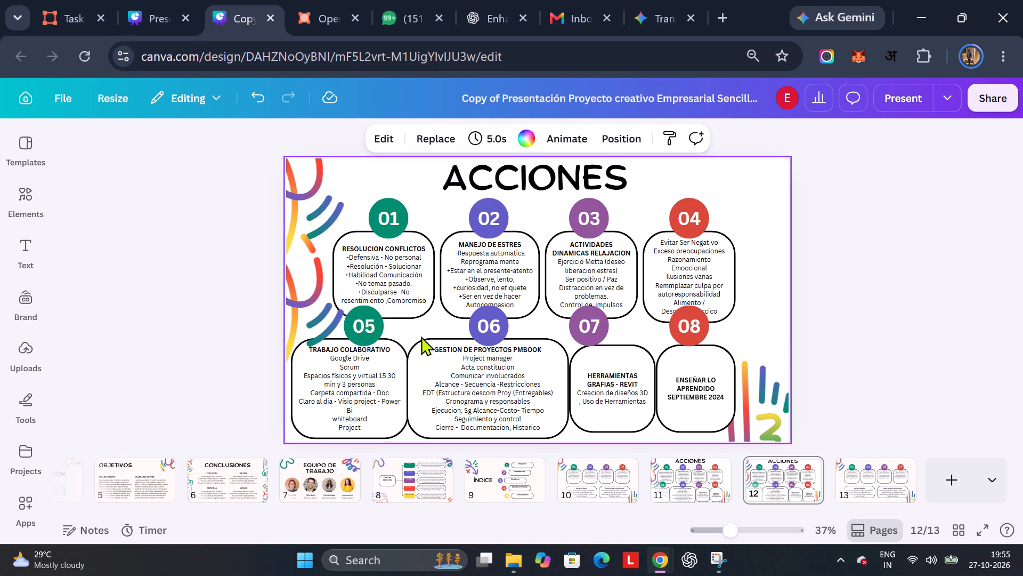
Space the four lower text boxes, 05 to 08, evenly in the horizontal direction on ACCIONES slide 12.
{"action": "left_click", "coordinate": [394, 377]}
{"action": "left_click", "coordinate": [458, 380], "text": "shift"}
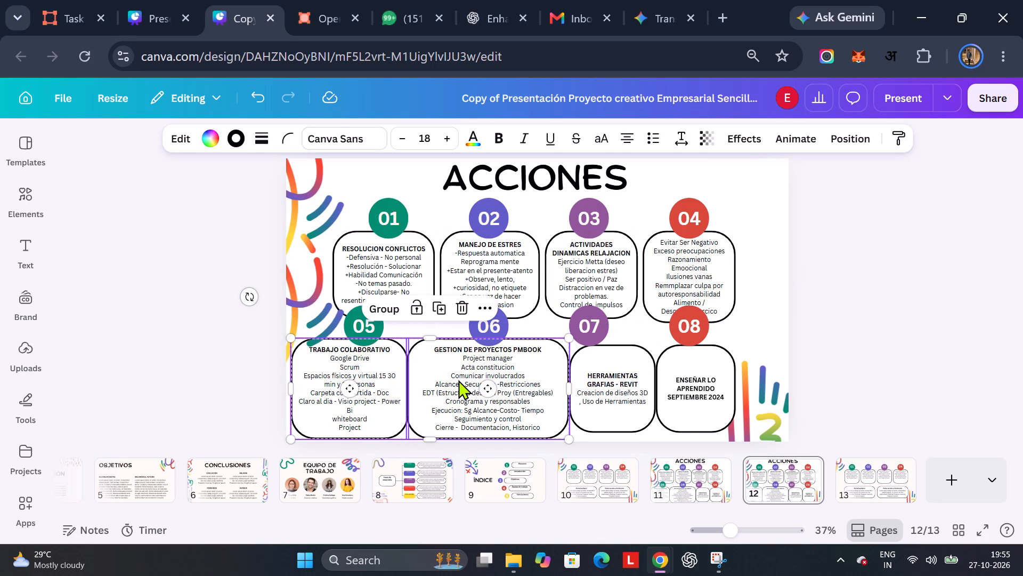
{"action": "left_click", "coordinate": [574, 389], "text": "shift"}
{"action": "left_click", "coordinate": [611, 388], "text": "shift"}
{"action": "left_click", "coordinate": [695, 387], "text": "shift"}
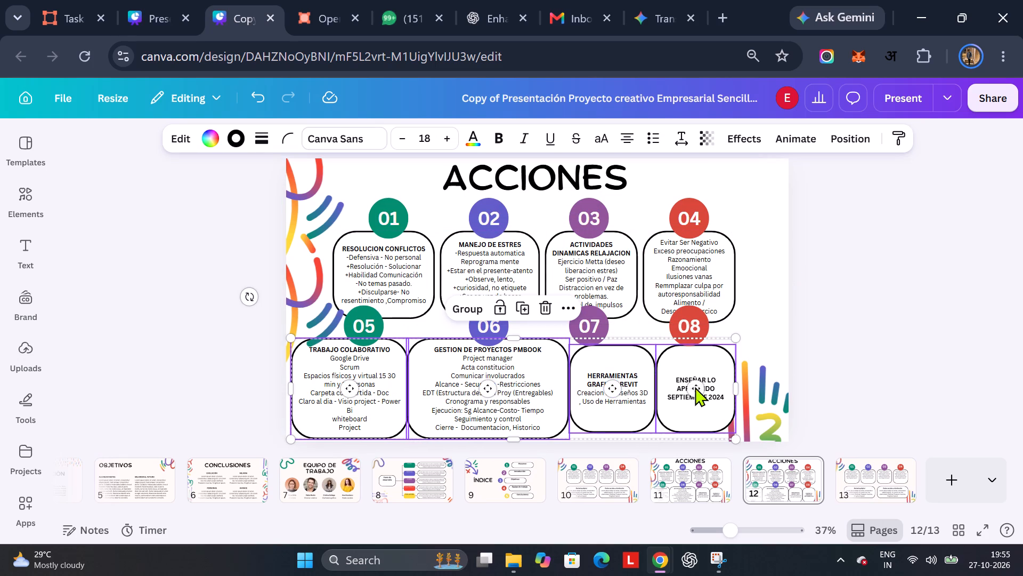
{"action": "right_click", "coordinate": [687, 364]}
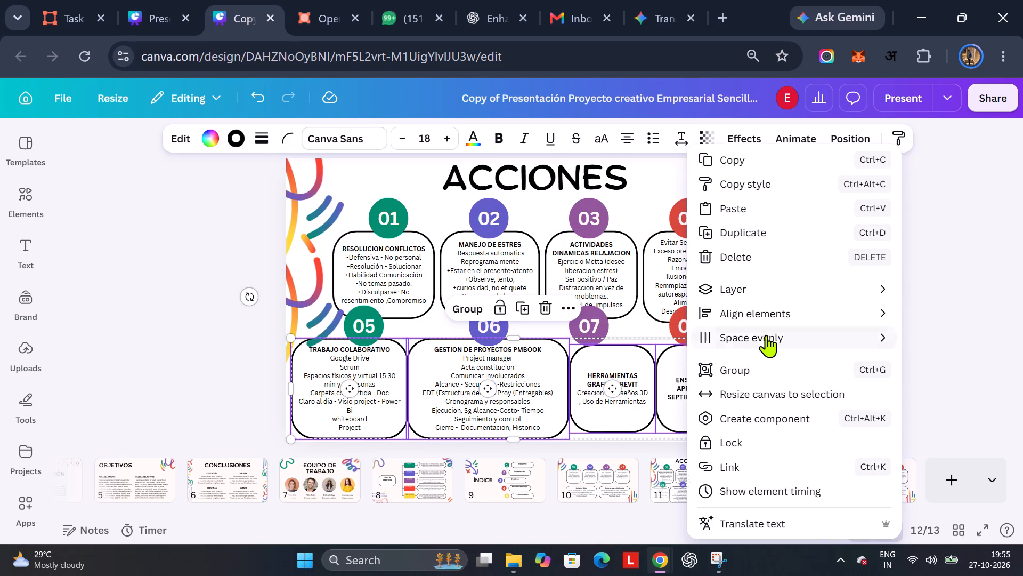
{"action": "left_click", "coordinate": [769, 334]}
{"action": "left_click", "coordinate": [632, 394]}
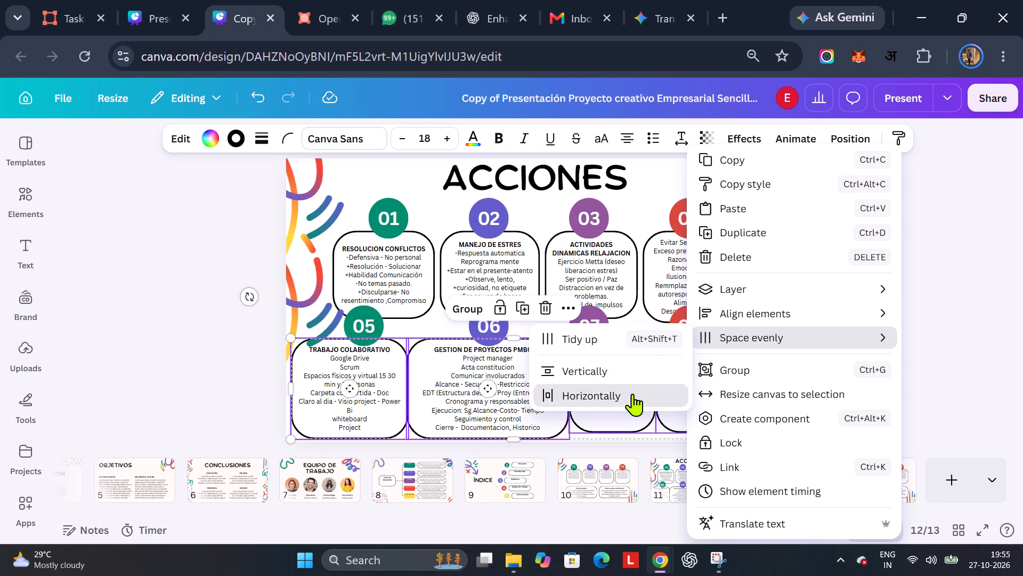
{"action": "left_click", "coordinate": [813, 322]}
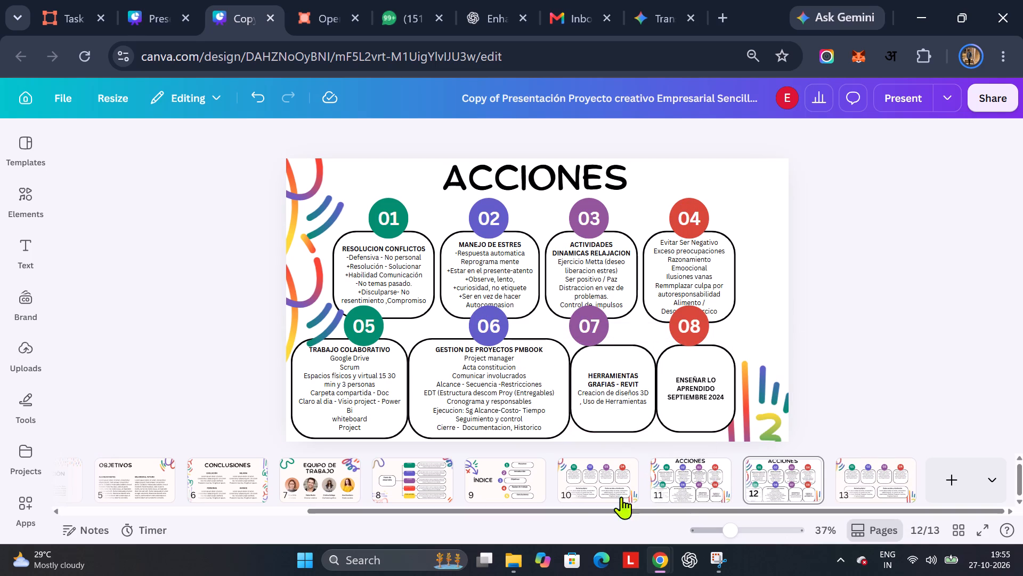
Compare template slide 10 with ACCIONES slide 12, inspecting the Marketing digital text and the GESTION DE PROYECTOS PMBOOK box.
{"action": "left_click", "coordinate": [598, 498]}
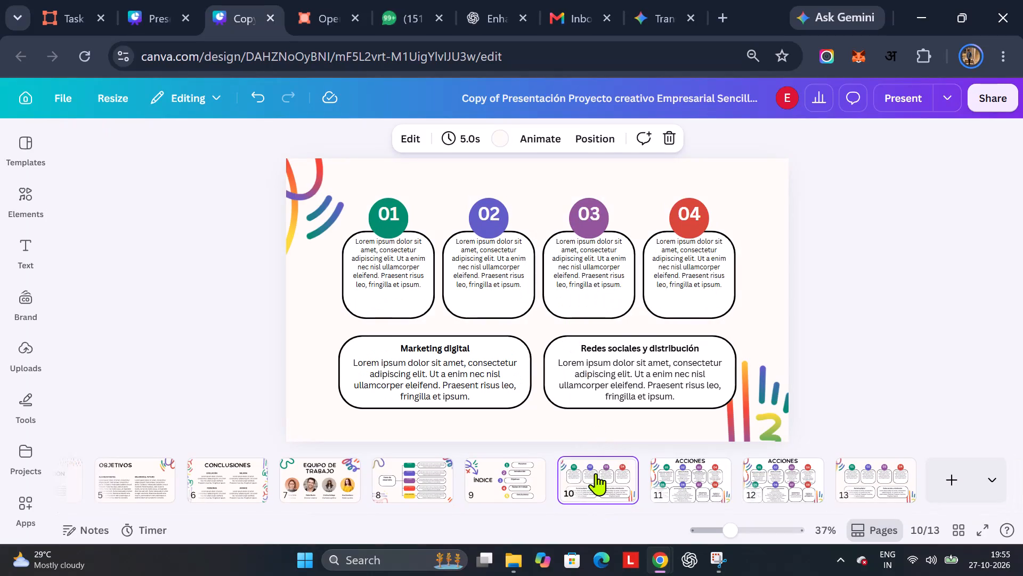
{"action": "left_click", "coordinate": [782, 487]}
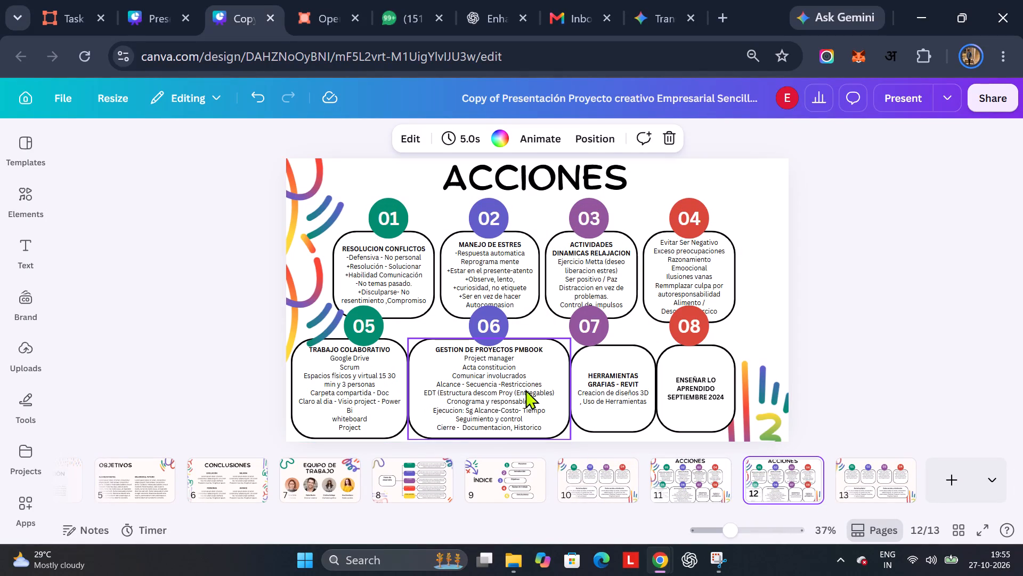
{"action": "left_click", "coordinate": [593, 480]}
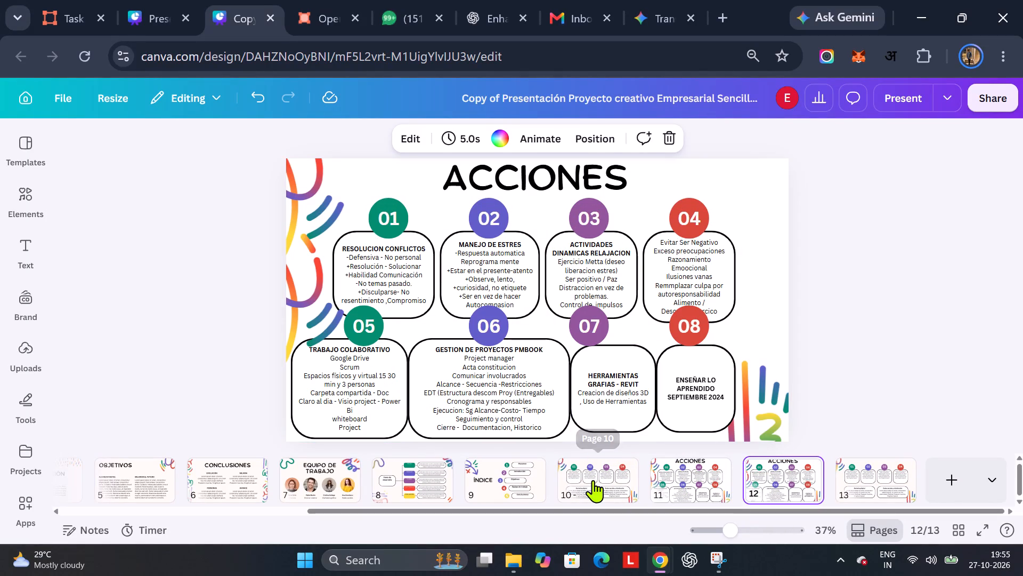
{"action": "left_click", "coordinate": [467, 356]}
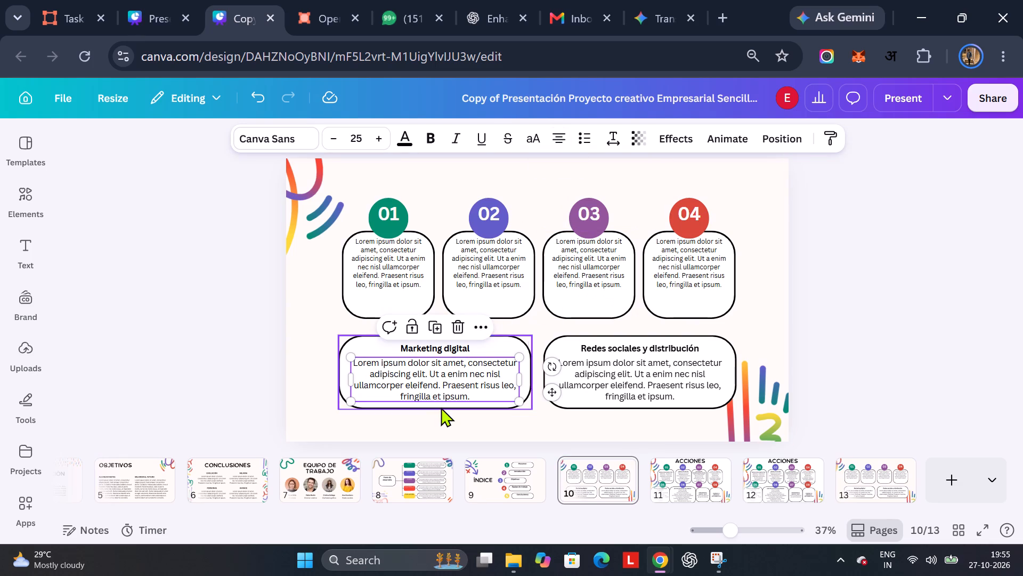
{"action": "left_click", "coordinate": [782, 499]}
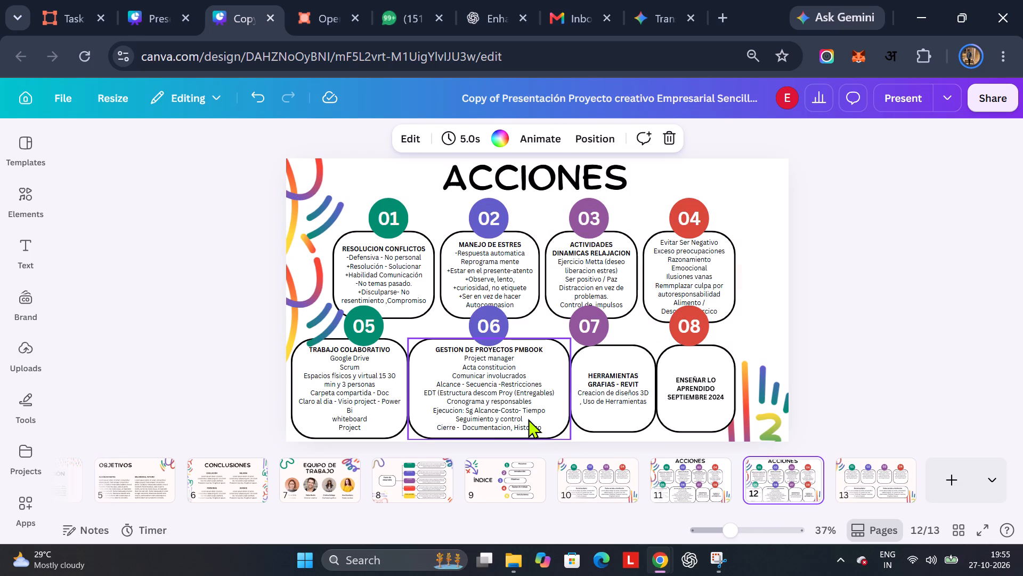
{"action": "left_click", "coordinate": [528, 419]}
{"action": "double_click", "coordinate": [499, 391]}
{"action": "left_click", "coordinate": [465, 383]}
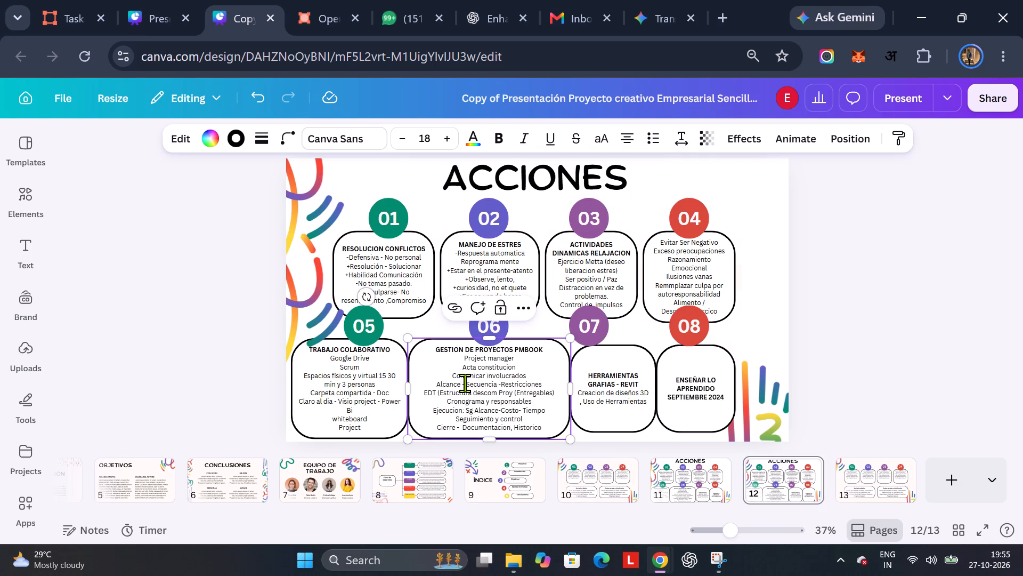
{"action": "left_click", "coordinate": [530, 378]}
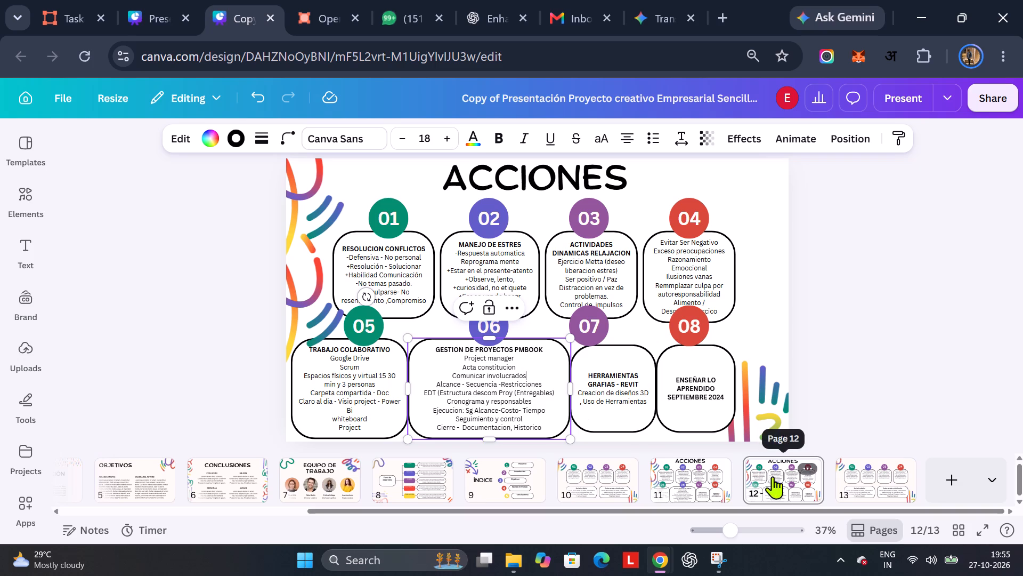
Examine the card text boxes on template copy slide 13 and compare its layout with ACCIONES slides 12 and 11.
{"action": "left_click", "coordinate": [849, 487]}
{"action": "left_click", "coordinate": [590, 367]}
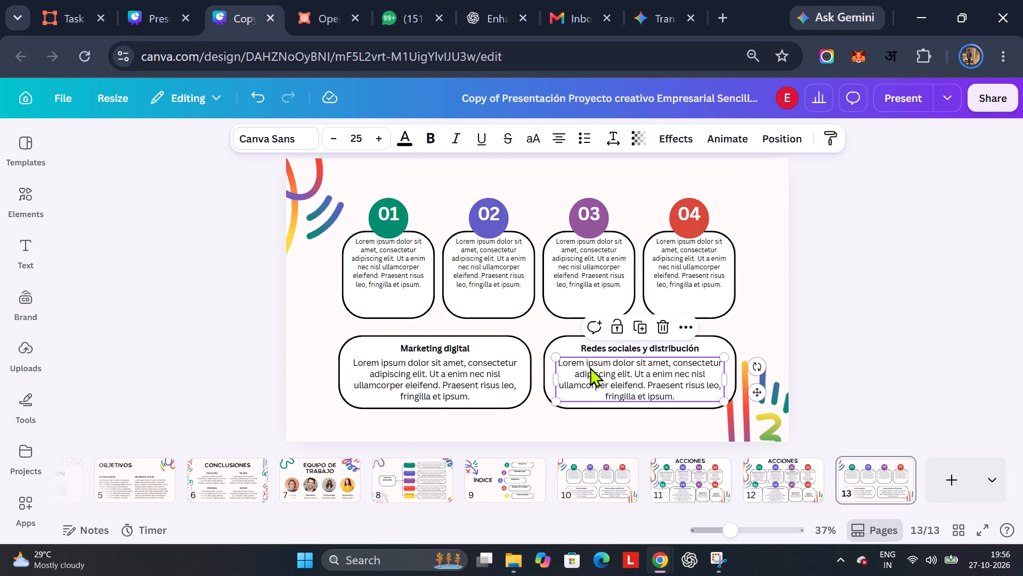
{"action": "left_click", "coordinate": [584, 306]}
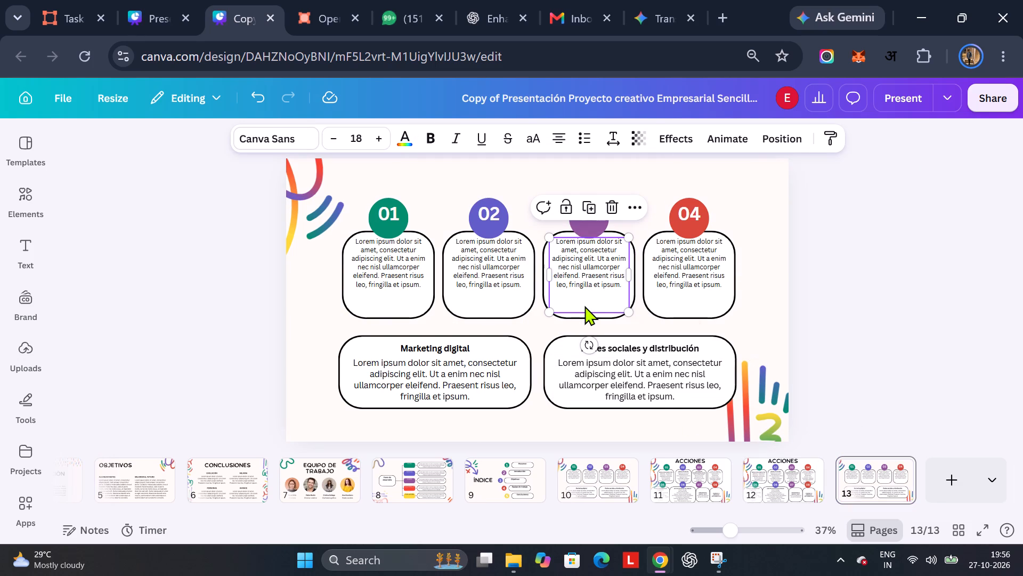
{"action": "left_click", "coordinate": [767, 325]}
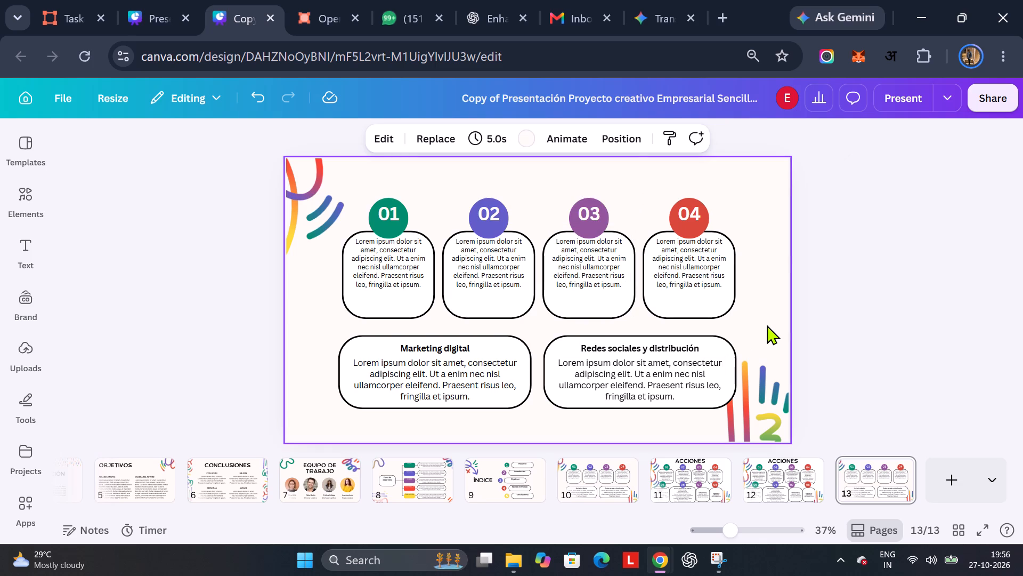
{"action": "left_click", "coordinate": [767, 503]}
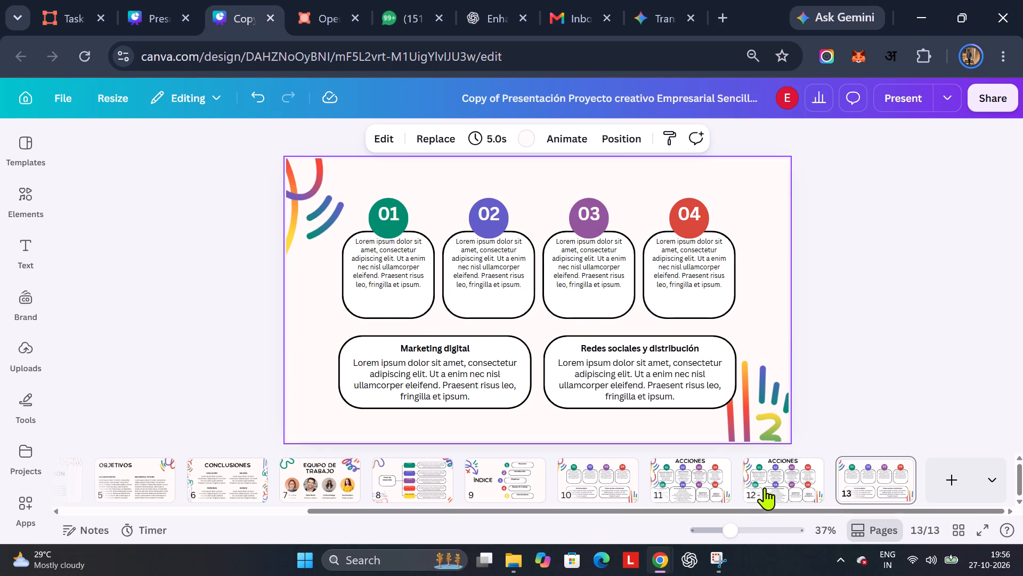
{"action": "left_click", "coordinate": [764, 480]}
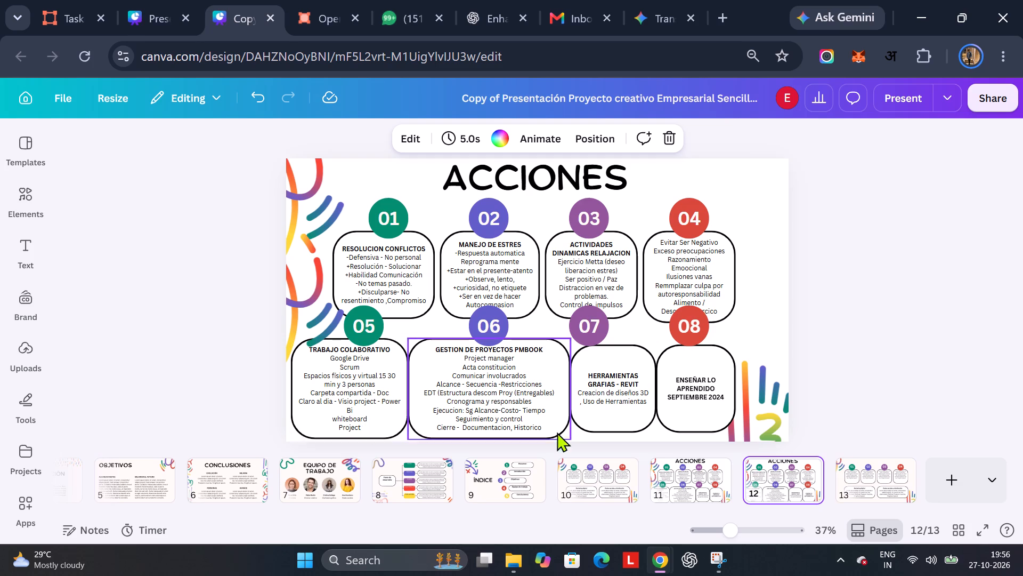
{"action": "left_click", "coordinate": [866, 491]}
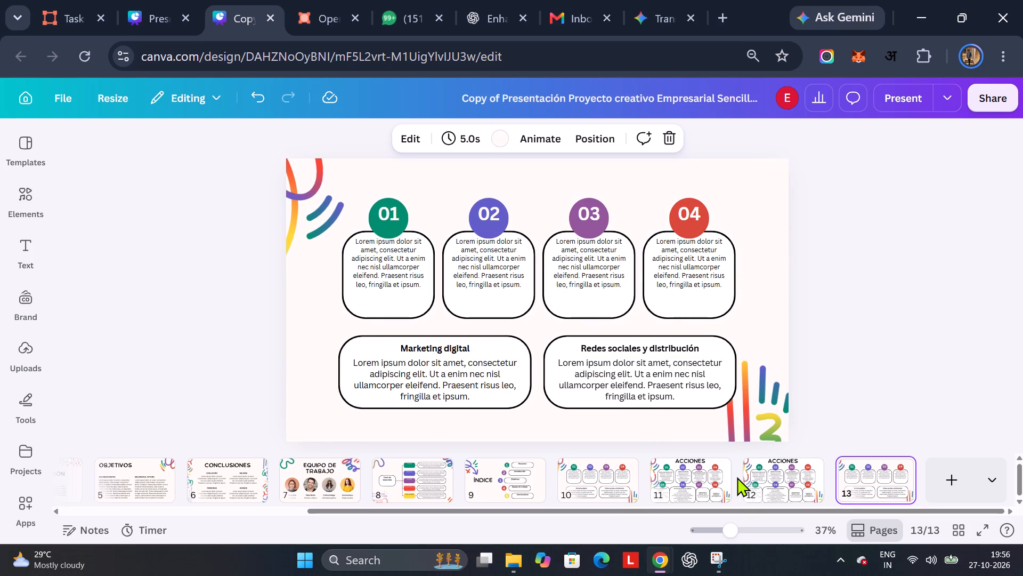
{"action": "left_click", "coordinate": [693, 470]}
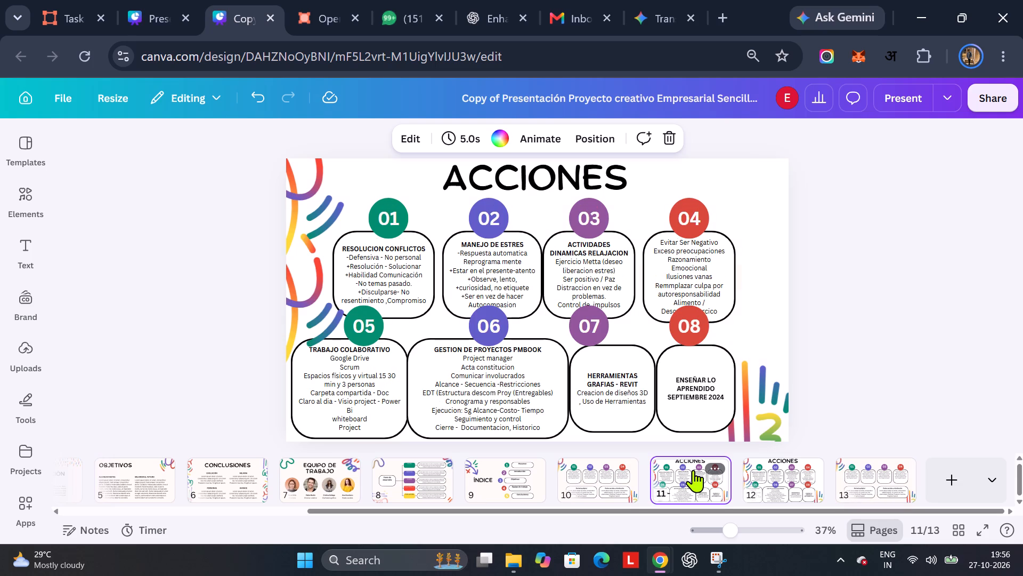
{"action": "left_click", "coordinate": [877, 479]}
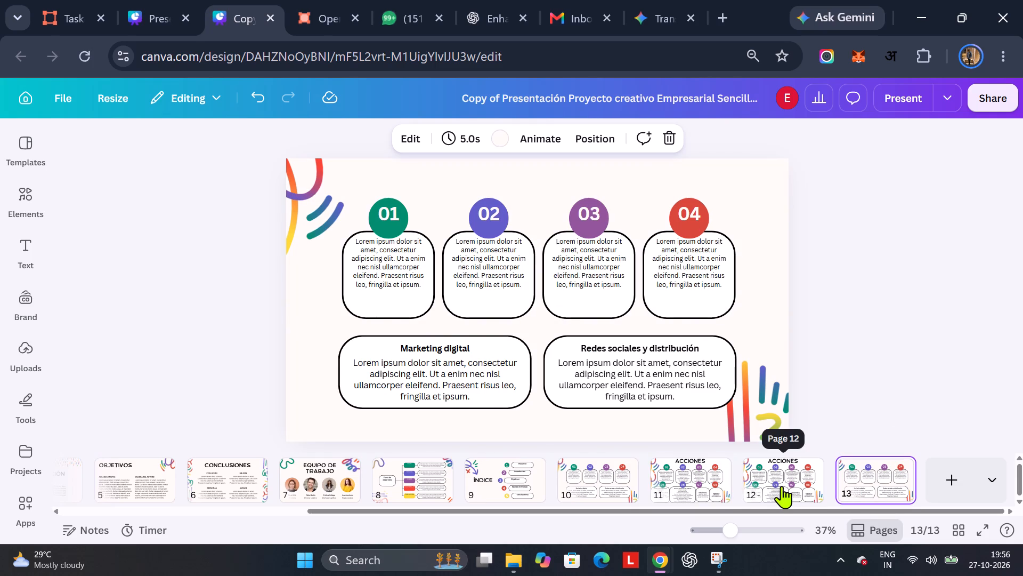
Compare ACCIONES slides 11 and 12 with the layout of template copy slide 13.
{"action": "left_click", "coordinate": [782, 486]}
{"action": "left_click", "coordinate": [865, 485]}
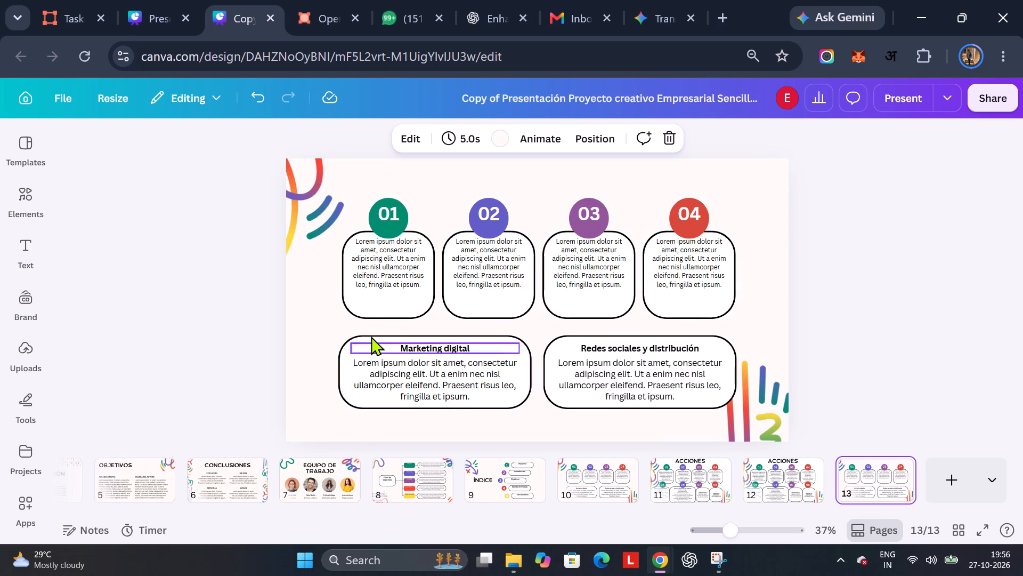
{"action": "left_click", "coordinate": [692, 475]}
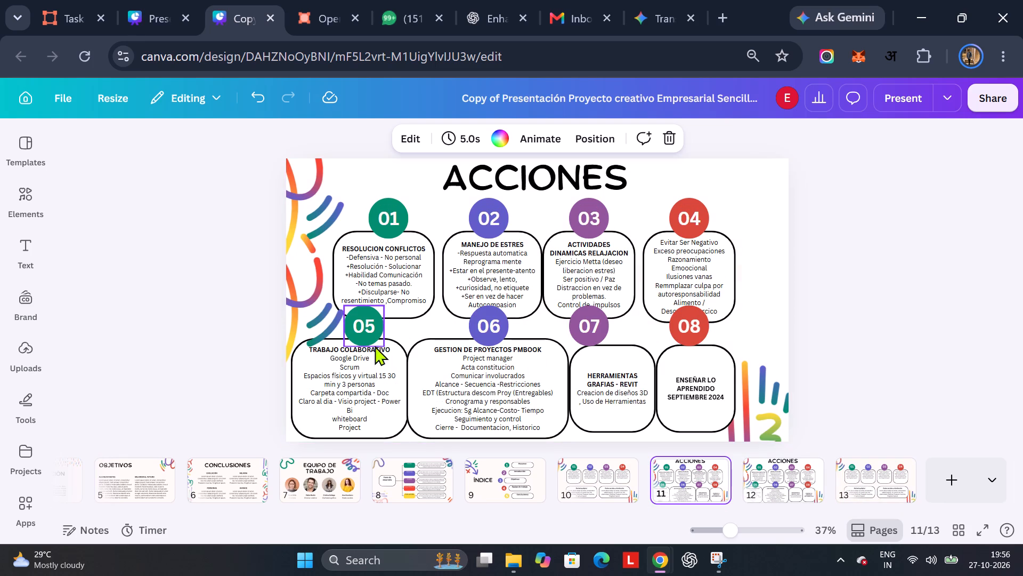
{"action": "left_click", "coordinate": [773, 490]}
Delete the Marketing digital and Redes sociales y distribución cards, with their frames and all their text, from slide 13.
{"action": "left_click", "coordinate": [859, 491]}
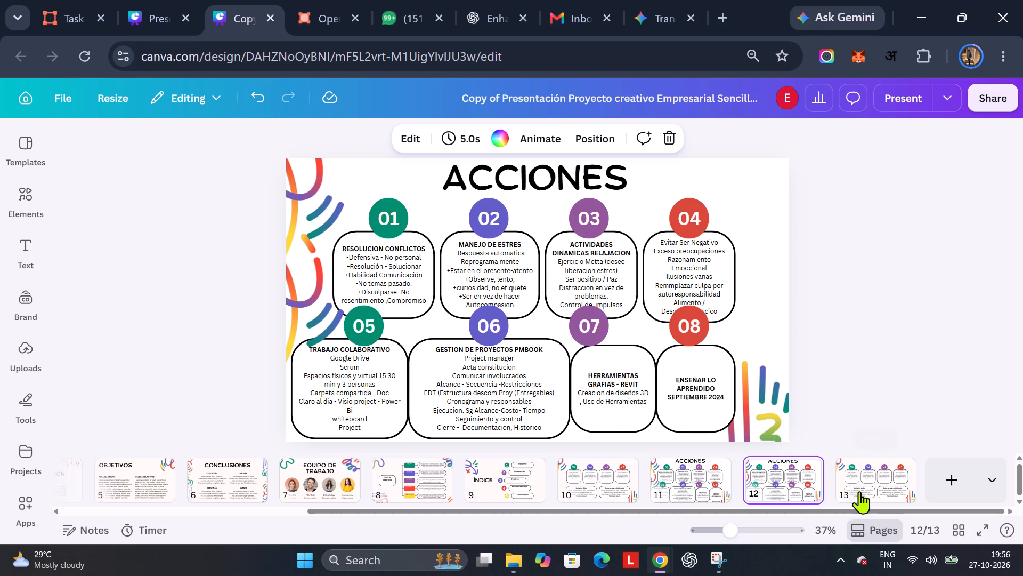
{"action": "left_click", "coordinate": [462, 343]}
{"action": "left_click", "coordinate": [494, 339]}
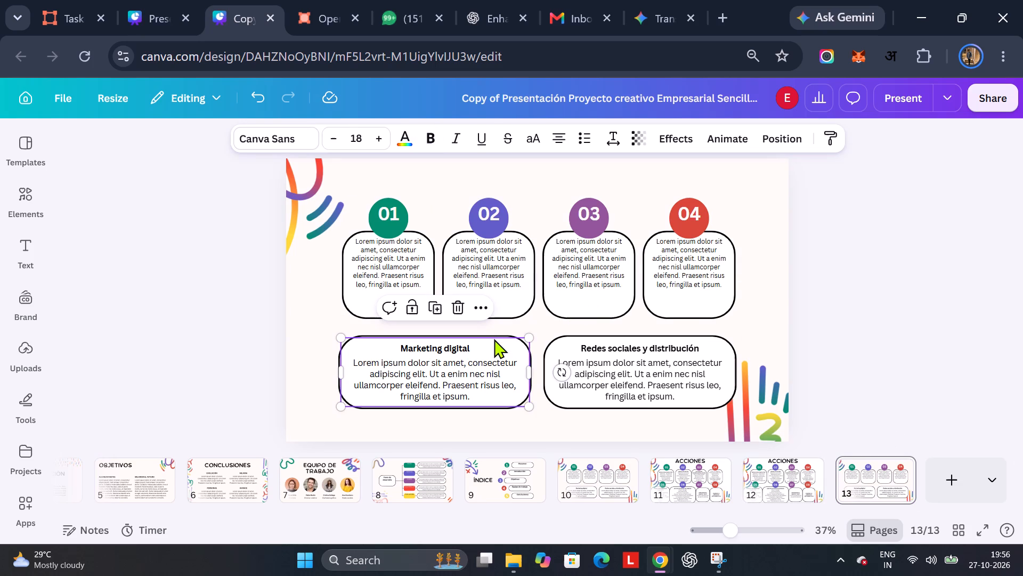
{"action": "left_click", "coordinate": [582, 338], "text": "shift"}
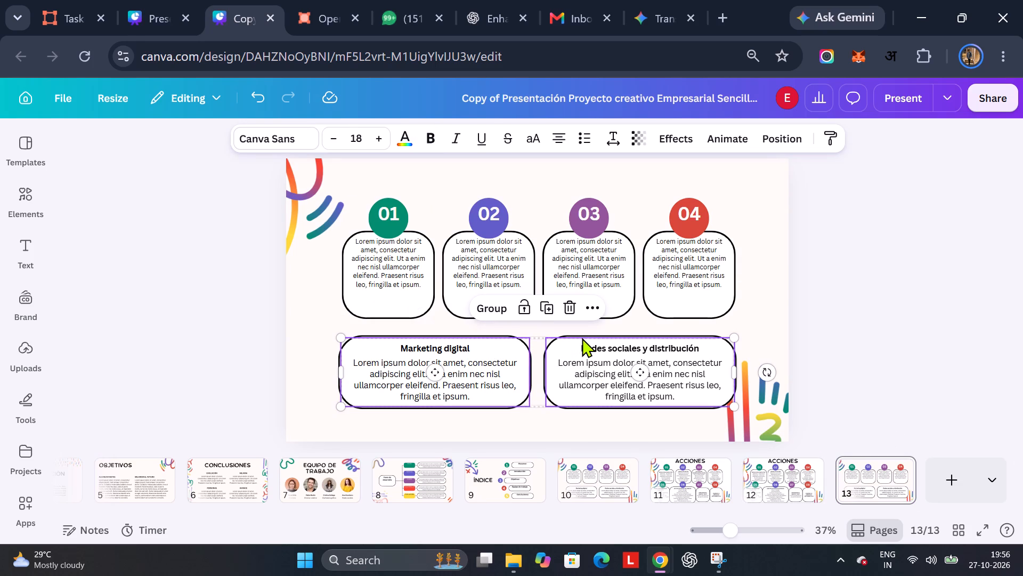
{"action": "key", "text": "BackSpace"}
{"action": "left_click", "coordinate": [483, 334]}
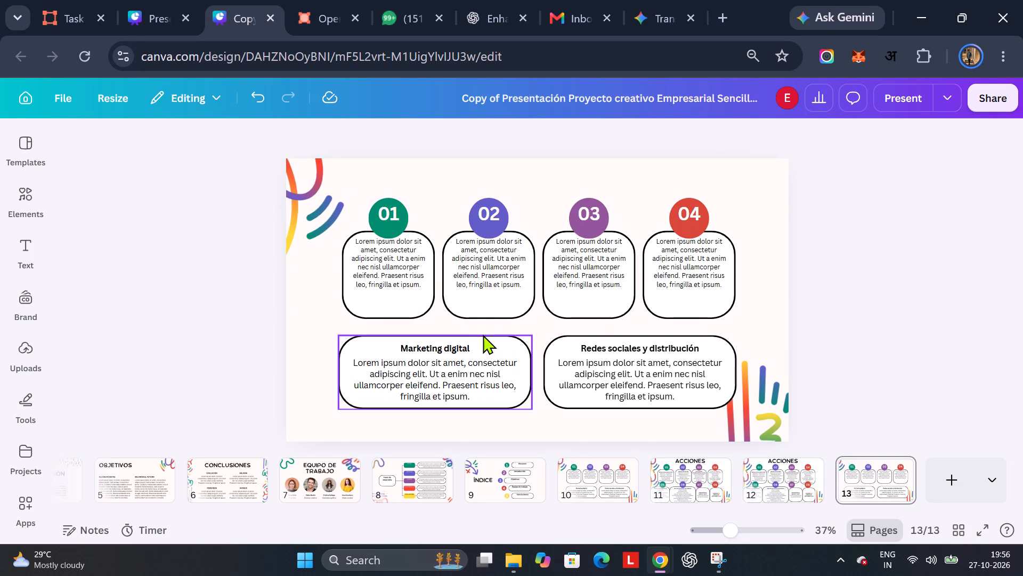
{"action": "left_click", "coordinate": [490, 337]}
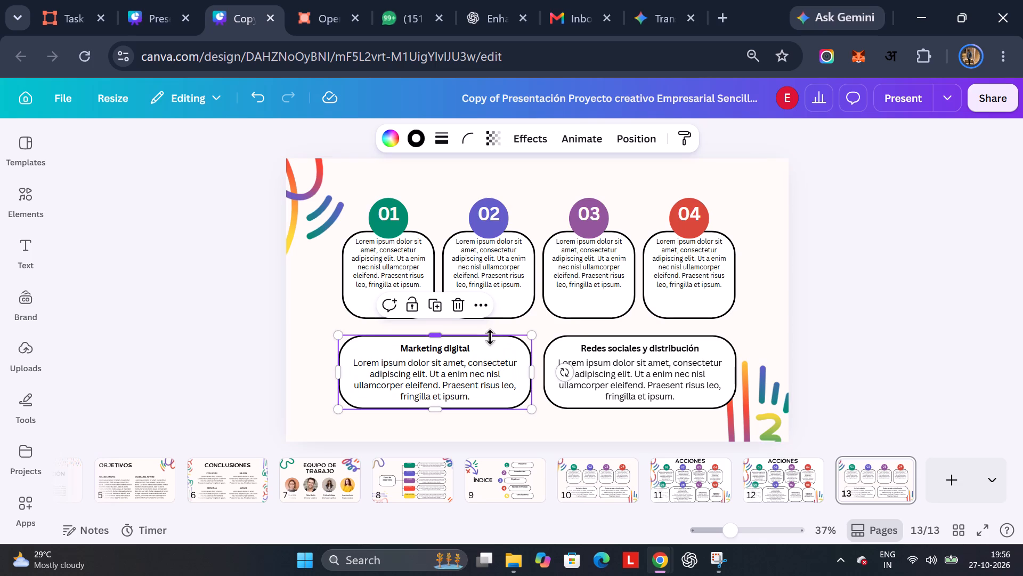
{"action": "key", "text": "BackSpace"}
{"action": "left_click", "coordinate": [453, 353]}
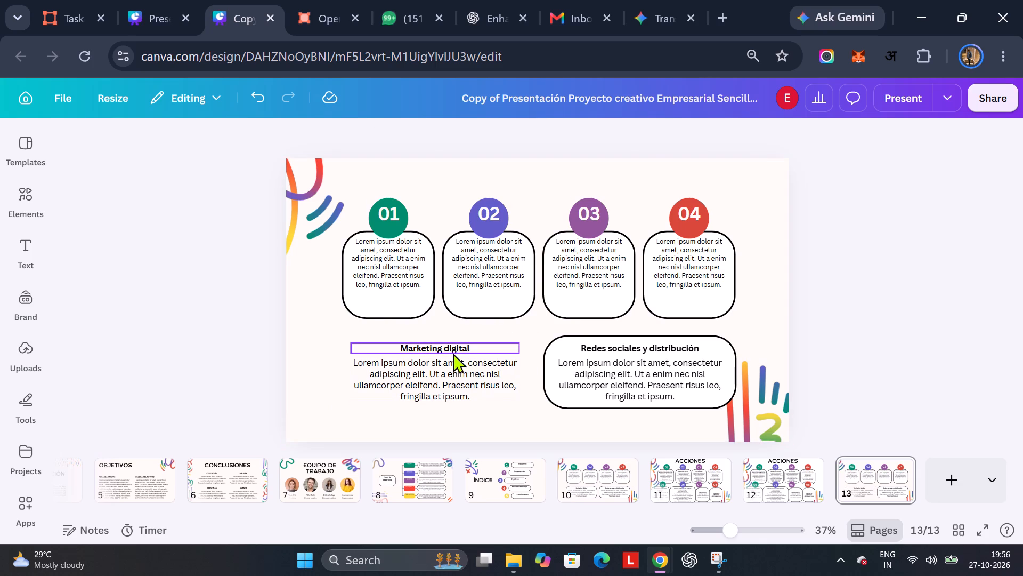
{"action": "left_click", "coordinate": [461, 362], "text": "shift"}
{"action": "left_click", "coordinate": [566, 335], "text": "shift"}
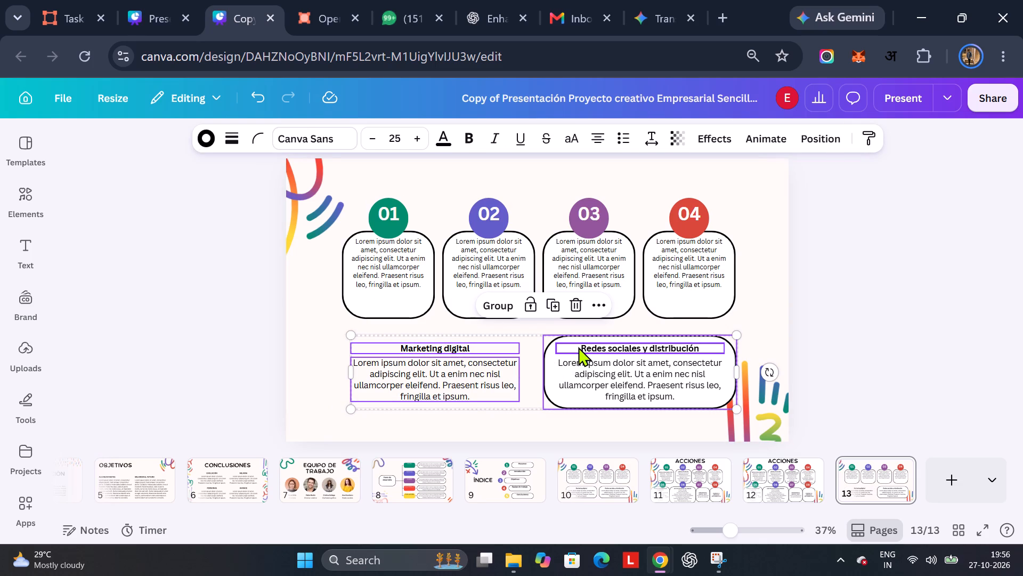
{"action": "left_click", "coordinate": [578, 347], "text": "shift"}
{"action": "left_click", "coordinate": [573, 365], "text": "shift"}
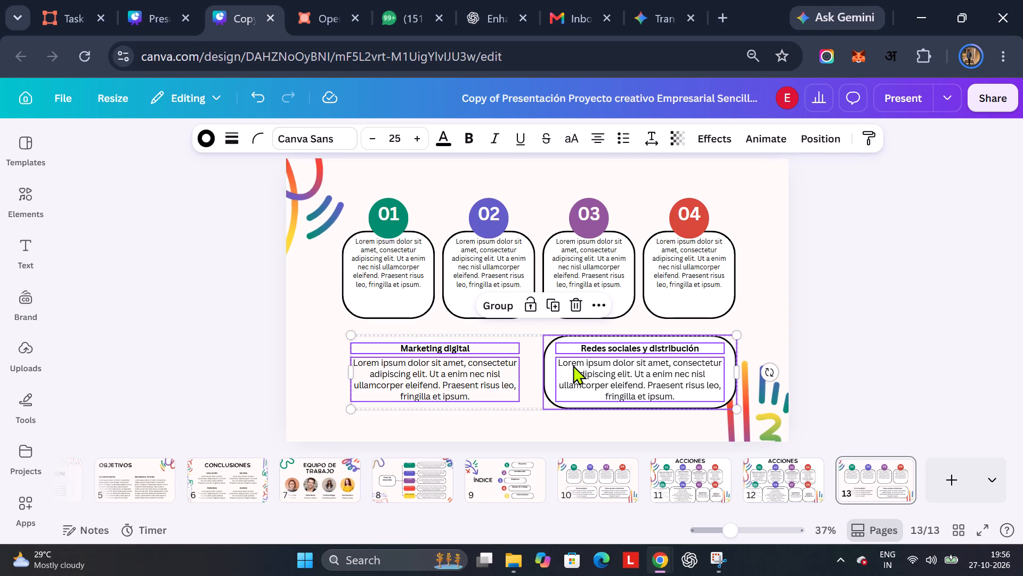
{"action": "key", "text": "BackSpace"}
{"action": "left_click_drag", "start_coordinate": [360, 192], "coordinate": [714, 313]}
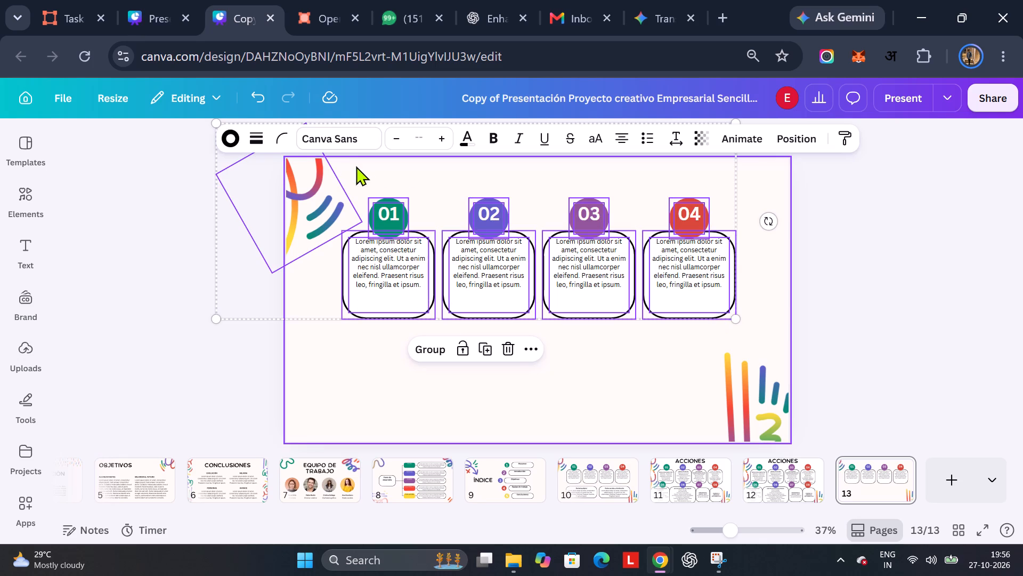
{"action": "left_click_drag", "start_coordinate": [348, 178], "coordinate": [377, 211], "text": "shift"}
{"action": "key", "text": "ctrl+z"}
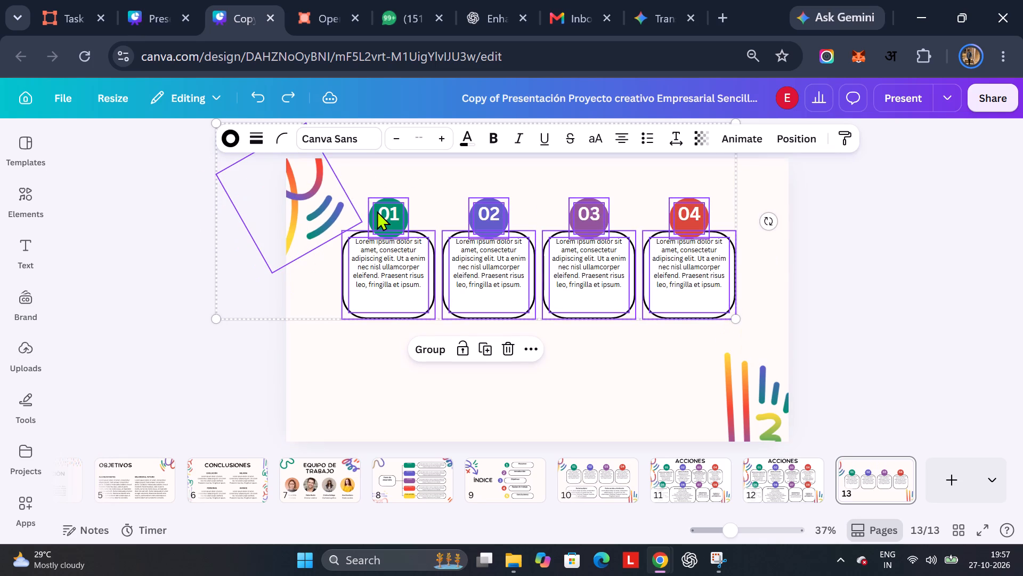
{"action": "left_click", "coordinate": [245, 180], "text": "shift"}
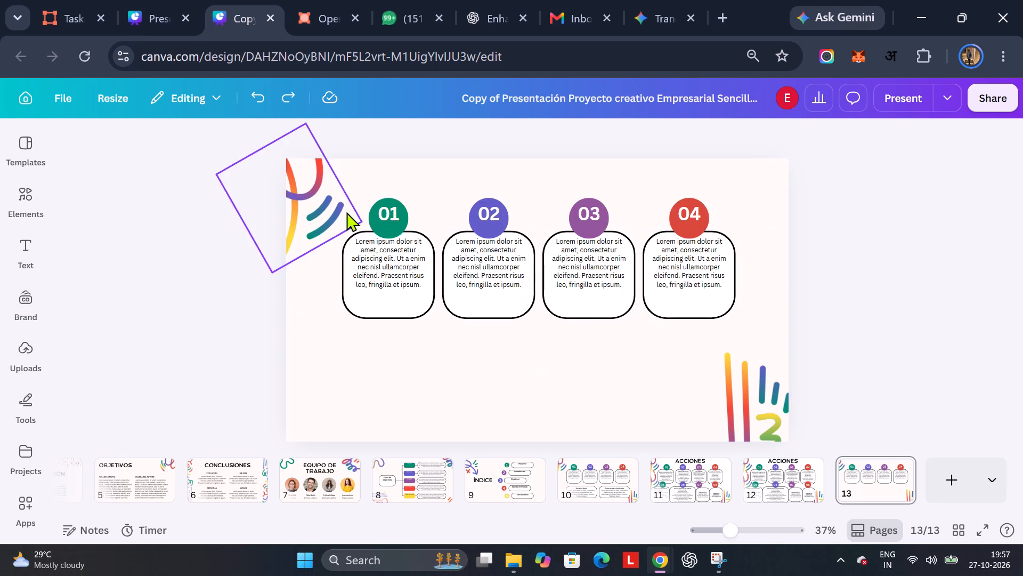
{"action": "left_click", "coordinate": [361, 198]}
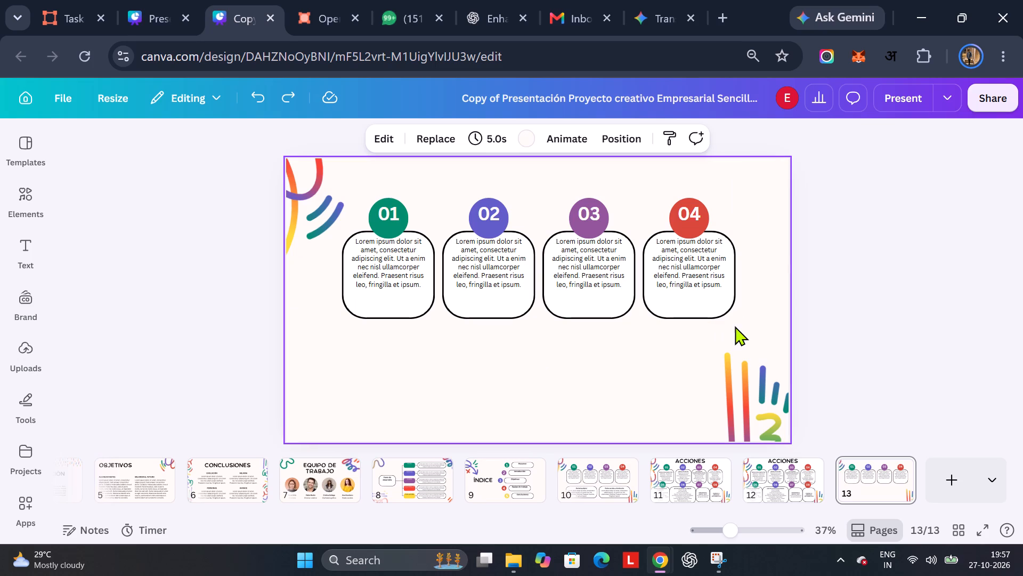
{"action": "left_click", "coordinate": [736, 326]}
Duplicate the whole row of cards 01 to 04 on slide 13 and place the copy directly beneath the original row.
{"action": "left_click_drag", "start_coordinate": [756, 325], "coordinate": [373, 202]}
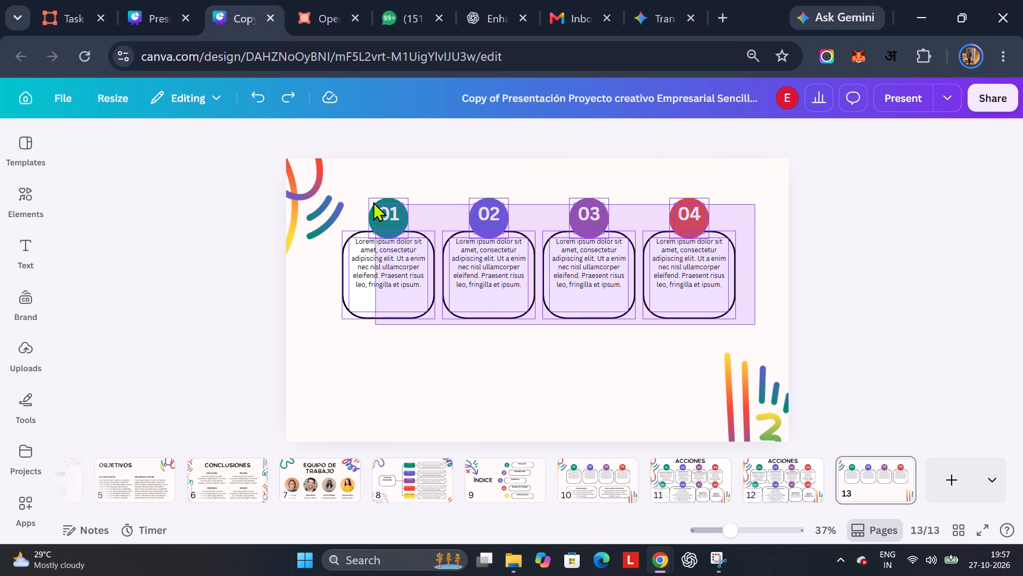
{"action": "left_click_drag", "start_coordinate": [373, 202], "coordinate": [372, 202]}
{"action": "left_click_drag", "start_coordinate": [488, 213], "coordinate": [487, 315], "text": "alt"}
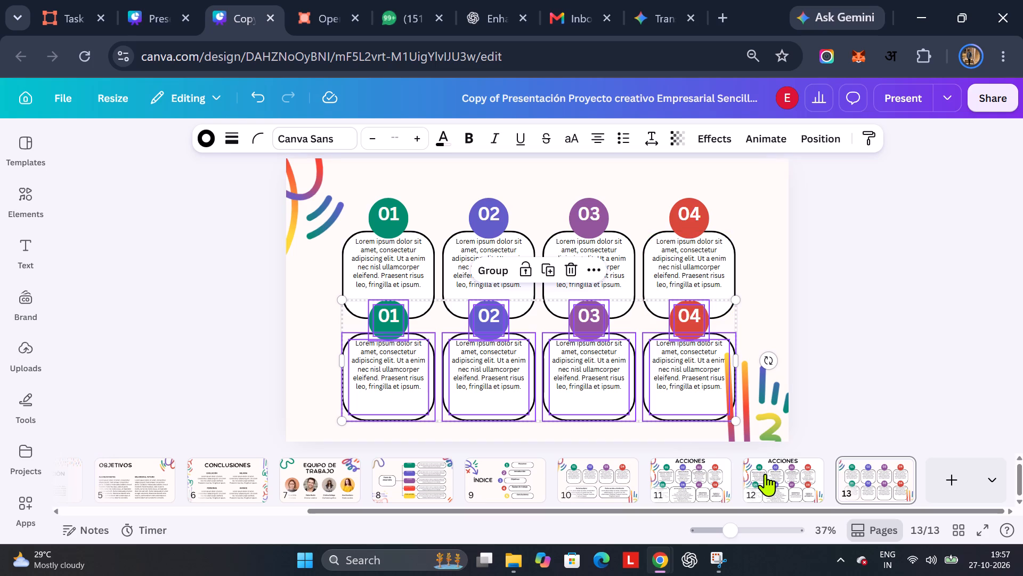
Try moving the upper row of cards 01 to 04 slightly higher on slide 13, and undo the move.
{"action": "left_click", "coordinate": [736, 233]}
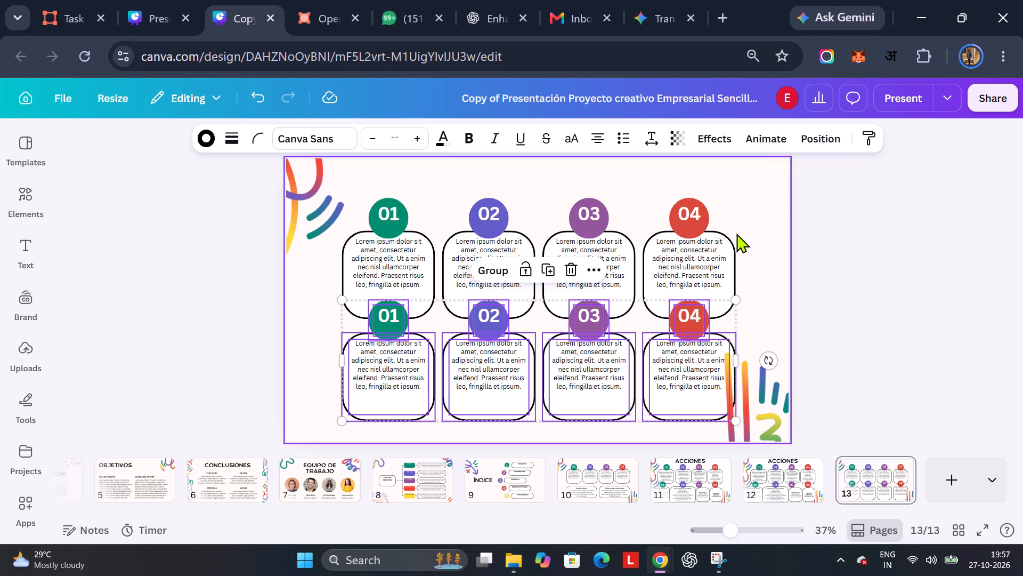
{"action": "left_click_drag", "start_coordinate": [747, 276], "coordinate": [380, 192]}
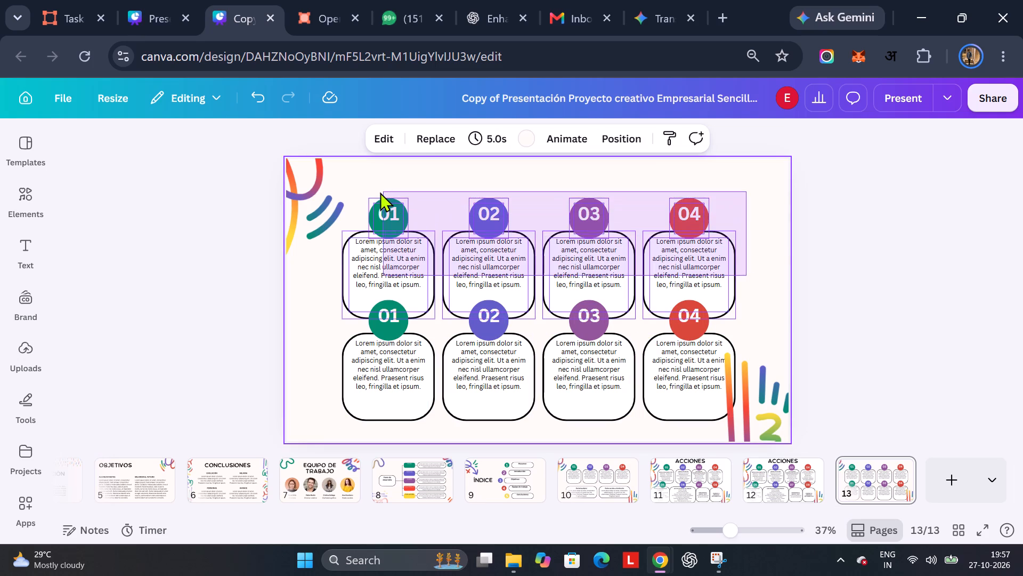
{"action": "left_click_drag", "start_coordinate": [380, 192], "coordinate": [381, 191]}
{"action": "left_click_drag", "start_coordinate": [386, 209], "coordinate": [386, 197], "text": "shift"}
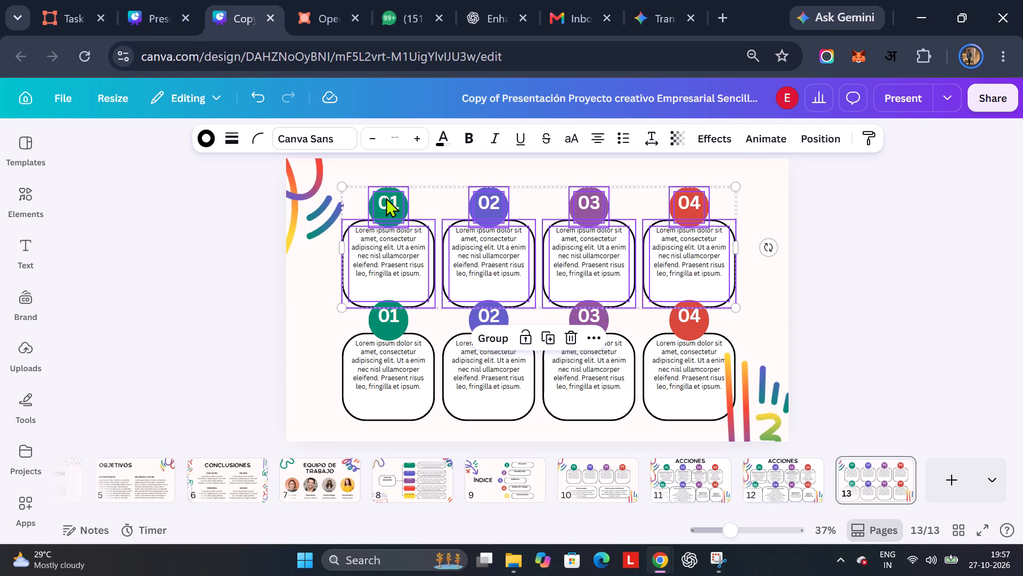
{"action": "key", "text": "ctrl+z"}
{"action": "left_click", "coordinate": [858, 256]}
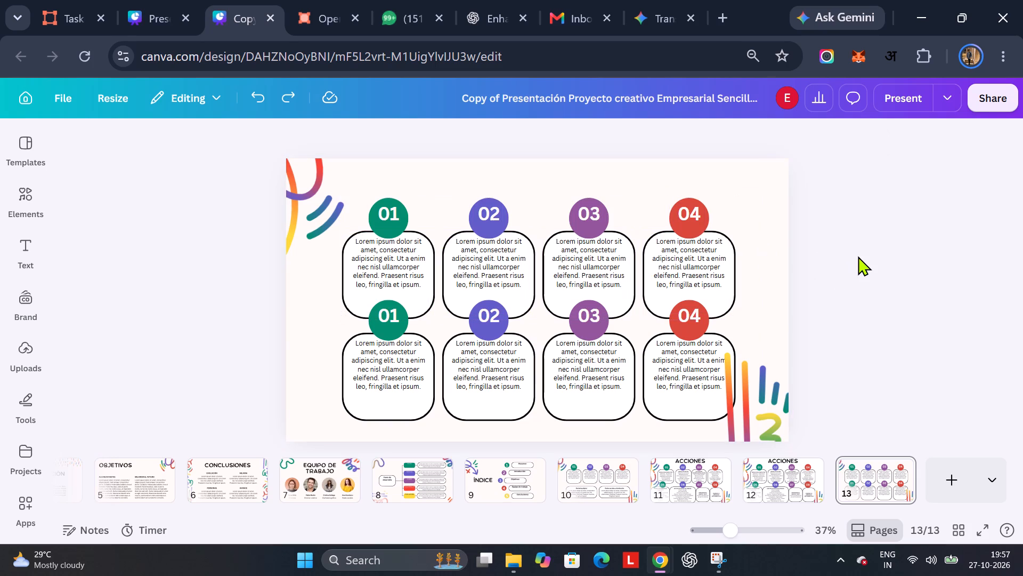
Copy the ACCIONES title from slide 12 to the top of slide 13.
{"action": "left_click", "coordinate": [773, 447]}
{"action": "left_click", "coordinate": [774, 463]}
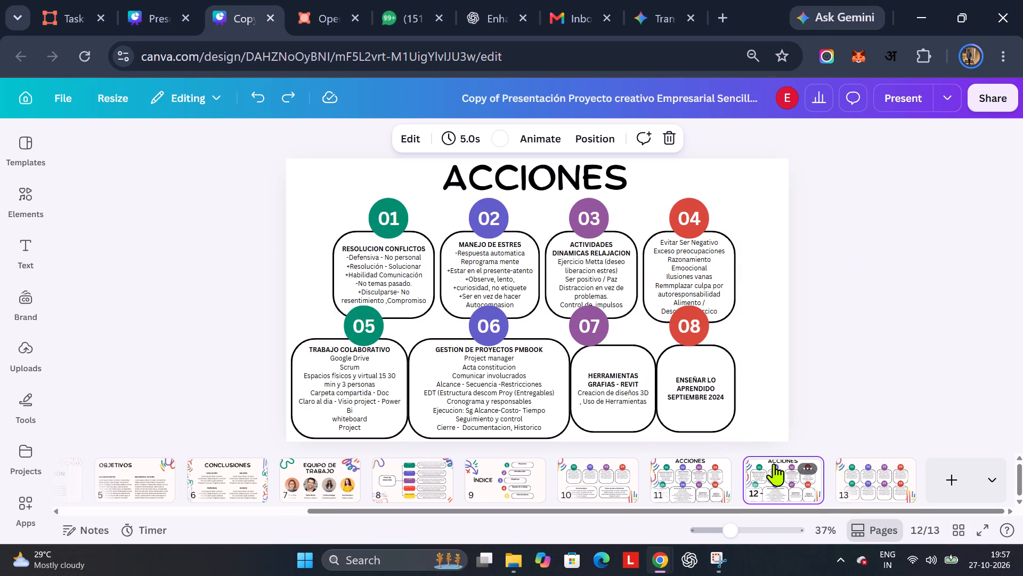
{"action": "double_click", "coordinate": [559, 178]}
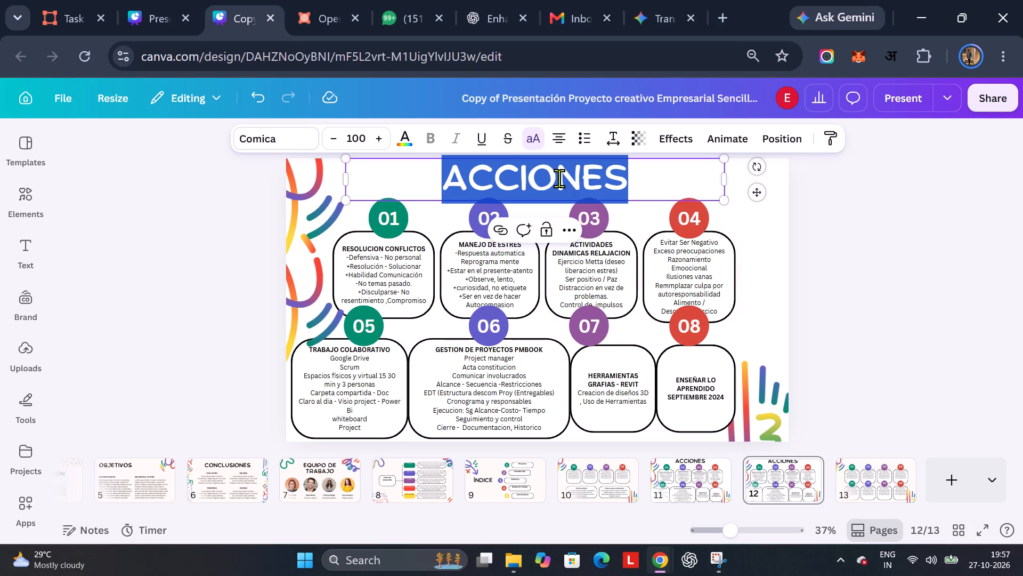
{"action": "left_click", "coordinate": [724, 178]}
{"action": "left_click", "coordinate": [815, 182]}
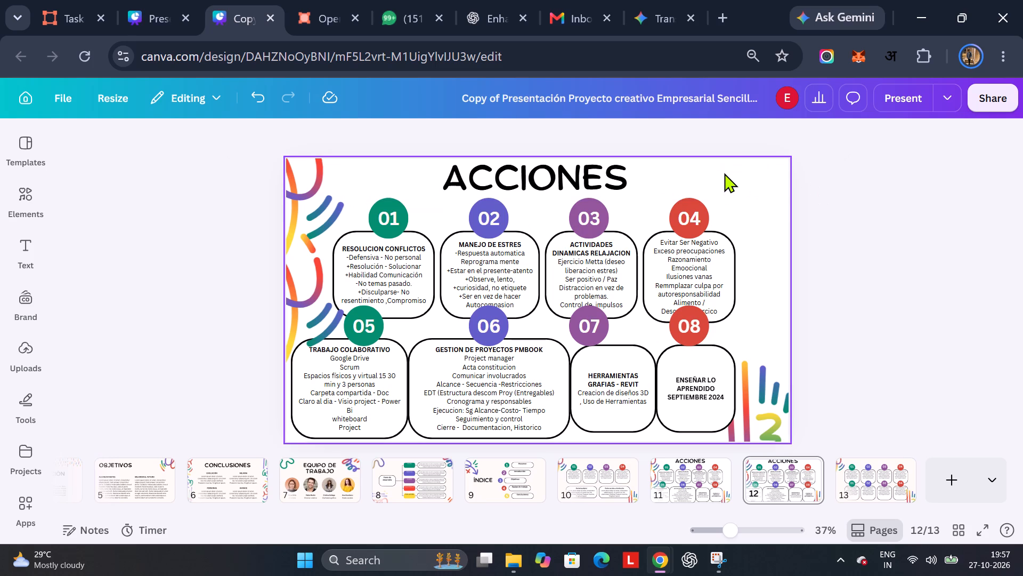
{"action": "left_click", "coordinate": [725, 173]}
{"action": "left_click", "coordinate": [635, 162]}
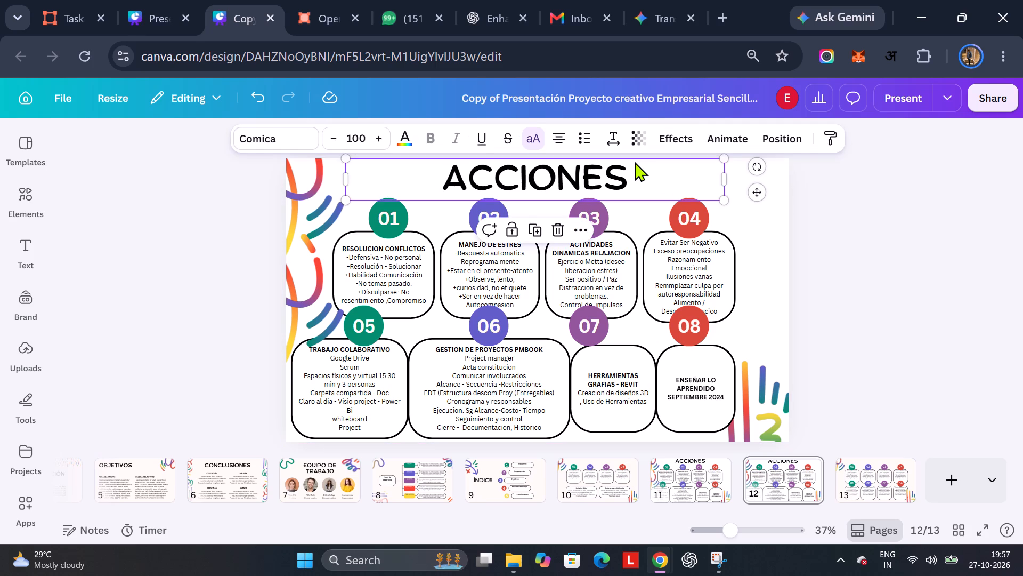
{"action": "key", "text": "ctrl+c"}
{"action": "left_click", "coordinate": [858, 473]}
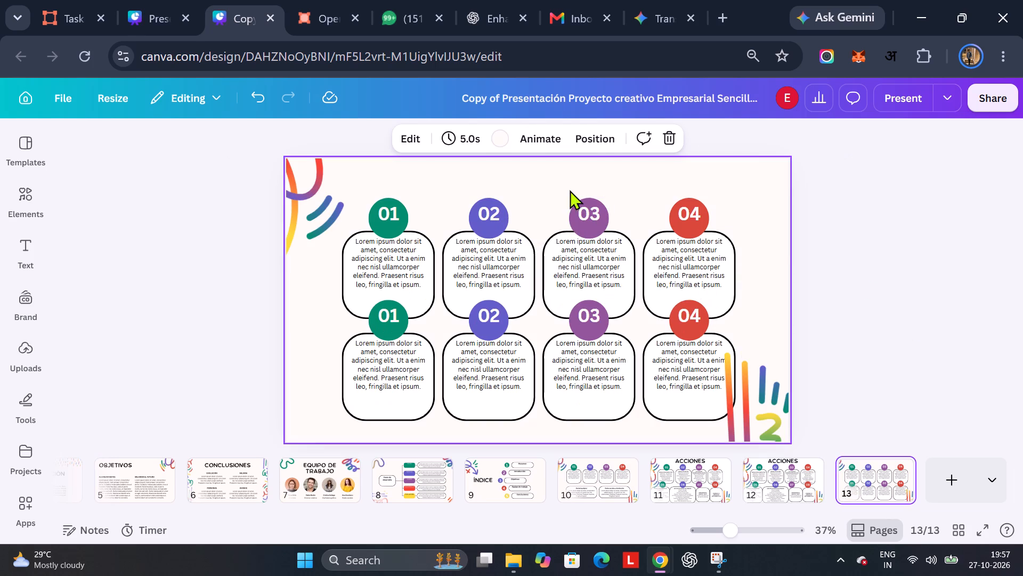
{"action": "key", "text": "ctrl+v"}
{"action": "left_click", "coordinate": [767, 231]}
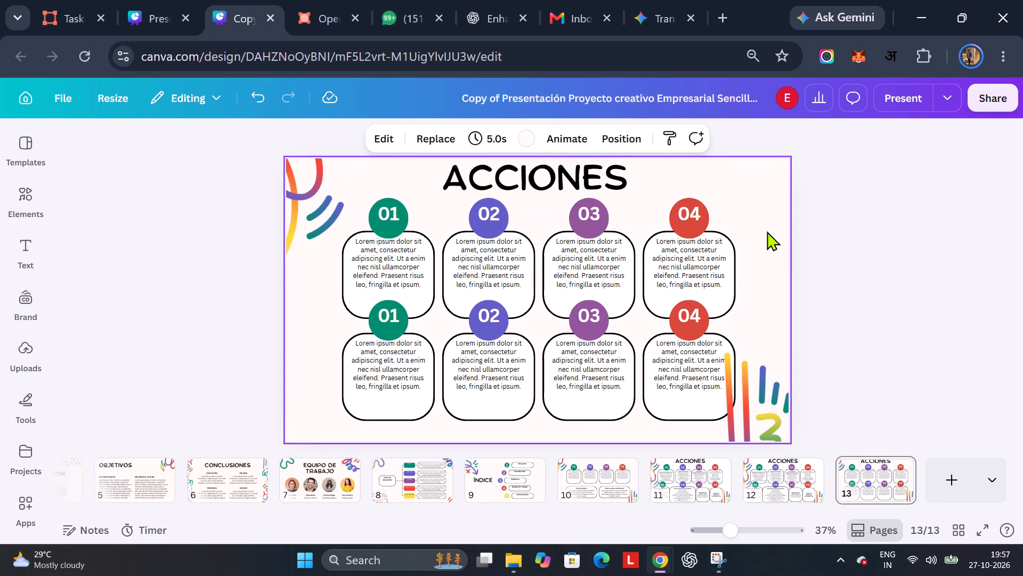
Replace the placeholder text in the first lower card on slide 13 with the TRABAJO COLABORATIVO text from box 05 on slide 11.
{"action": "left_click", "coordinate": [398, 364]}
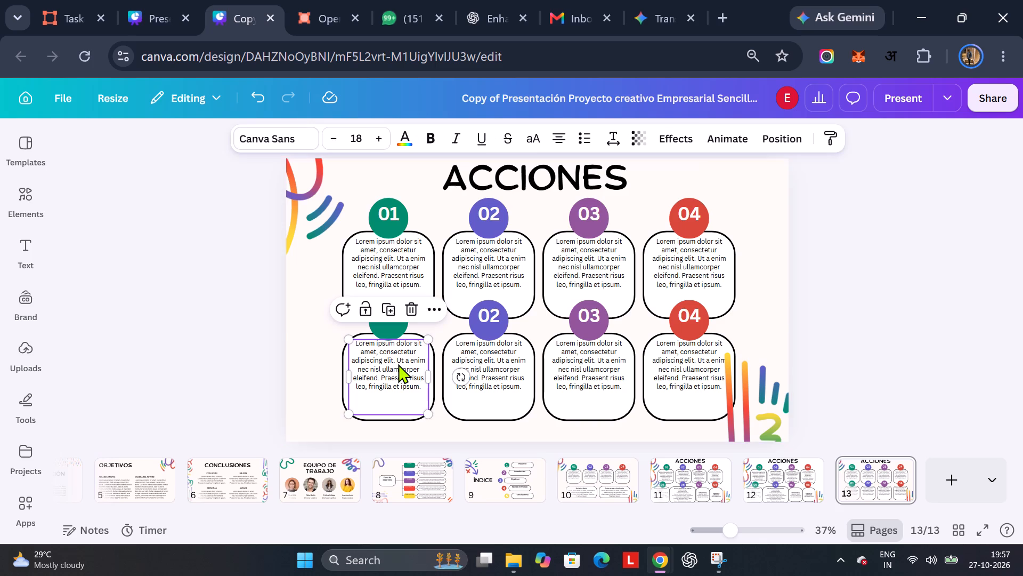
{"action": "left_click", "coordinate": [660, 487]}
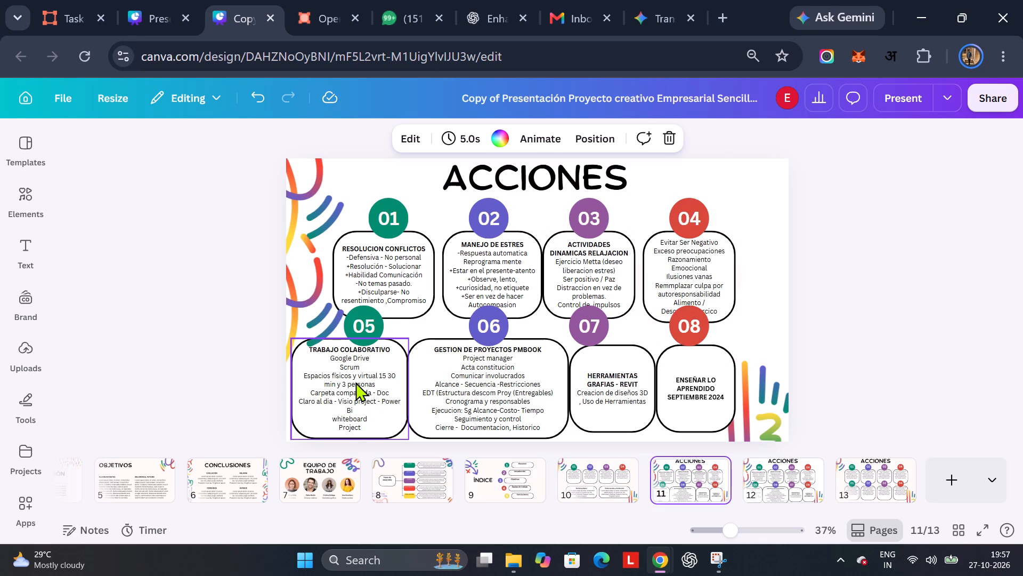
{"action": "double_click", "coordinate": [355, 382]}
{"action": "key", "text": "ctrl+a"}
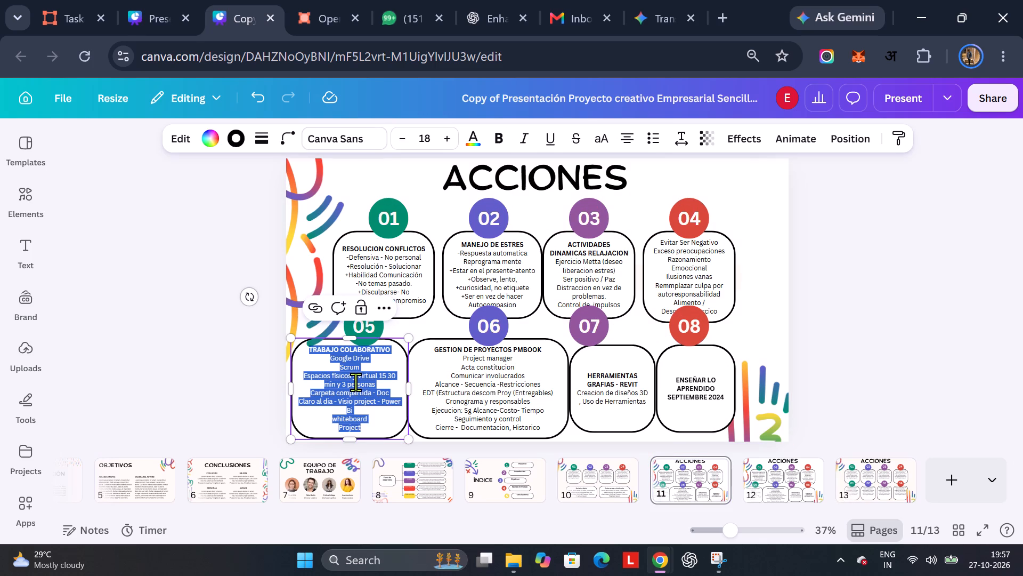
{"action": "key", "text": "ctrl+c"}
{"action": "left_click", "coordinate": [857, 489]}
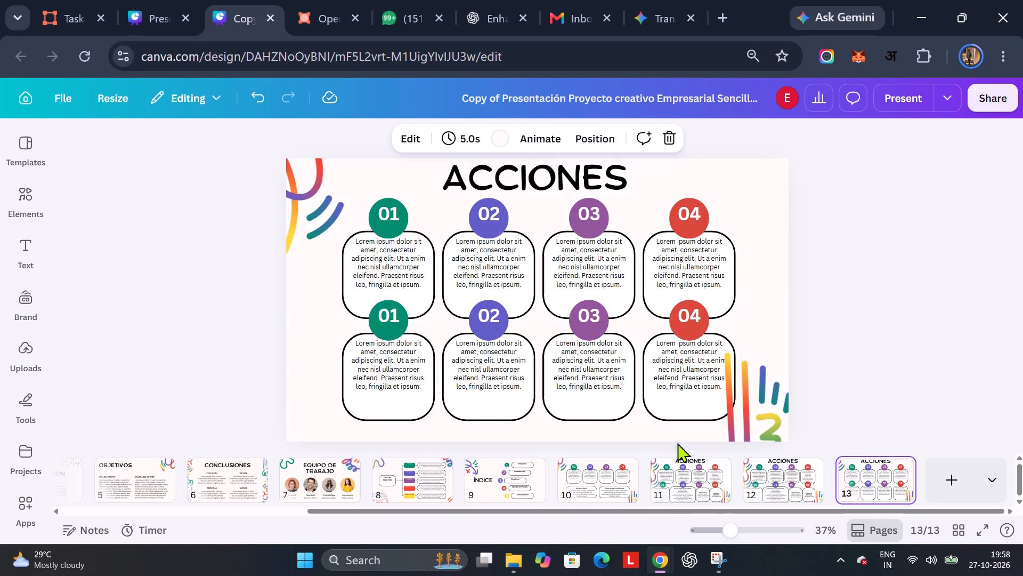
{"action": "double_click", "coordinate": [362, 364]}
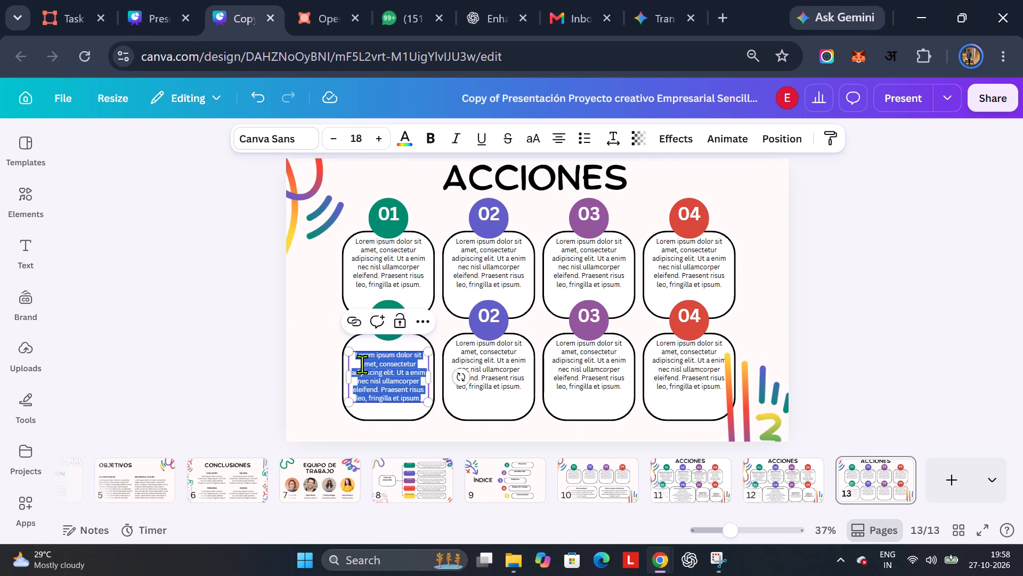
{"action": "key", "text": "ctrl+v"}
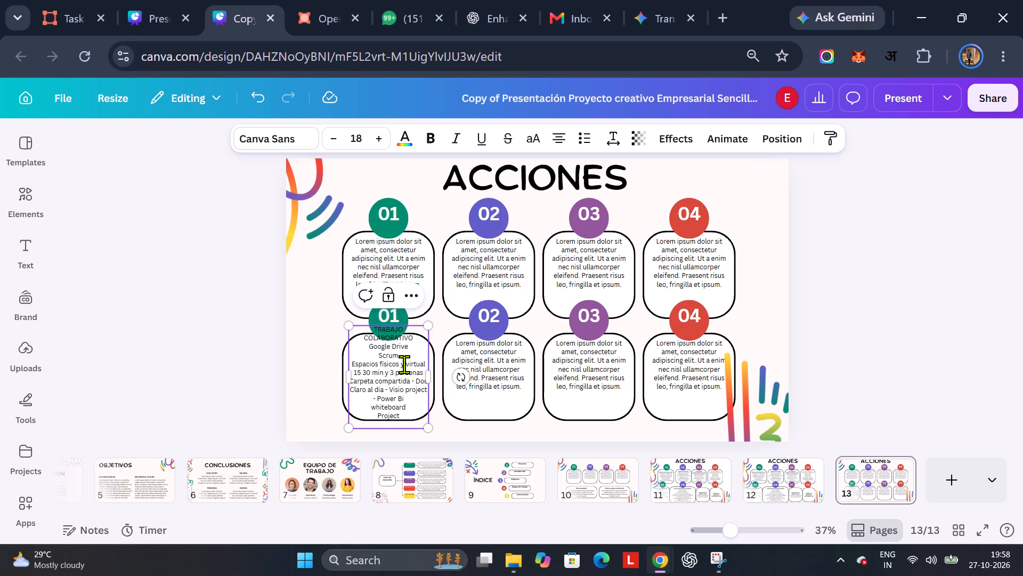
Set the whole TRABAJO COLABORATIVO text in the first lower card on slide 13 to font size 14.
{"action": "key", "text": "ctrl+a"}
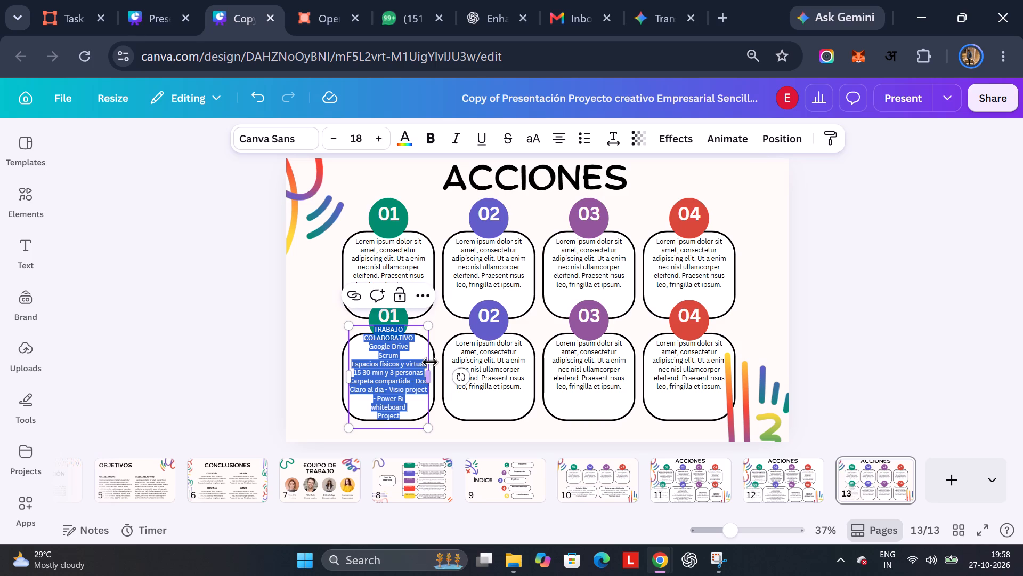
{"action": "triple_click", "coordinate": [339, 135]}
{"action": "double_click", "coordinate": [339, 135]}
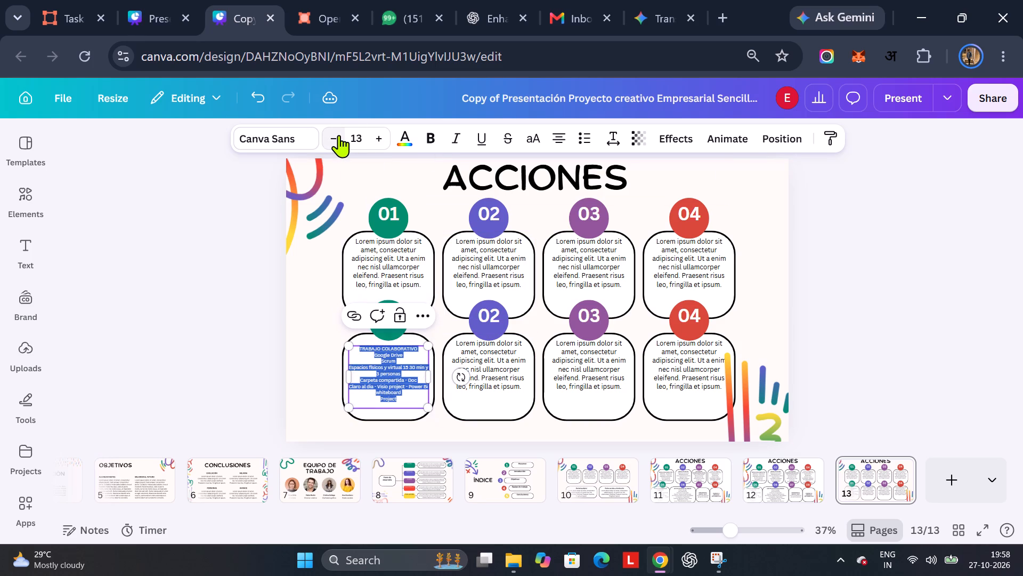
{"action": "left_click", "coordinate": [379, 136]}
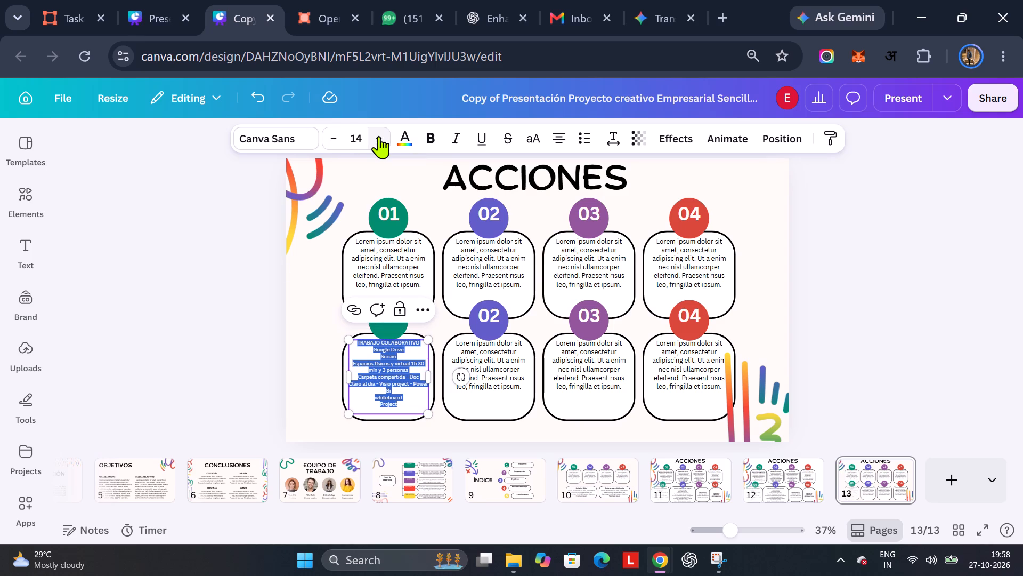
Move the TRABAJO COLABORATIVO text slightly lower inside the first lower card on slide 13.
{"action": "left_click", "coordinate": [228, 313]}
{"action": "left_click", "coordinate": [375, 349]}
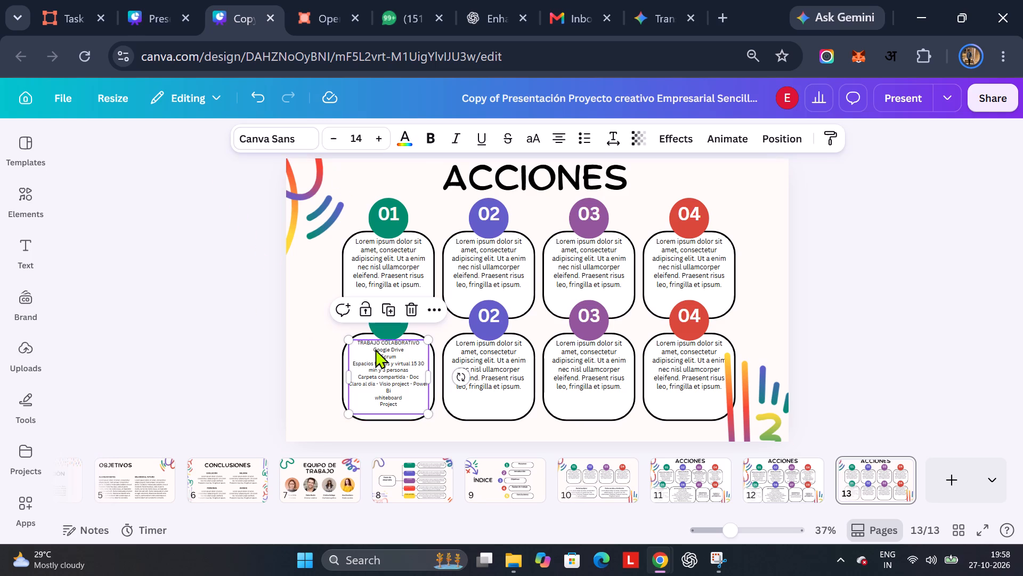
{"action": "left_click", "coordinate": [381, 349]}
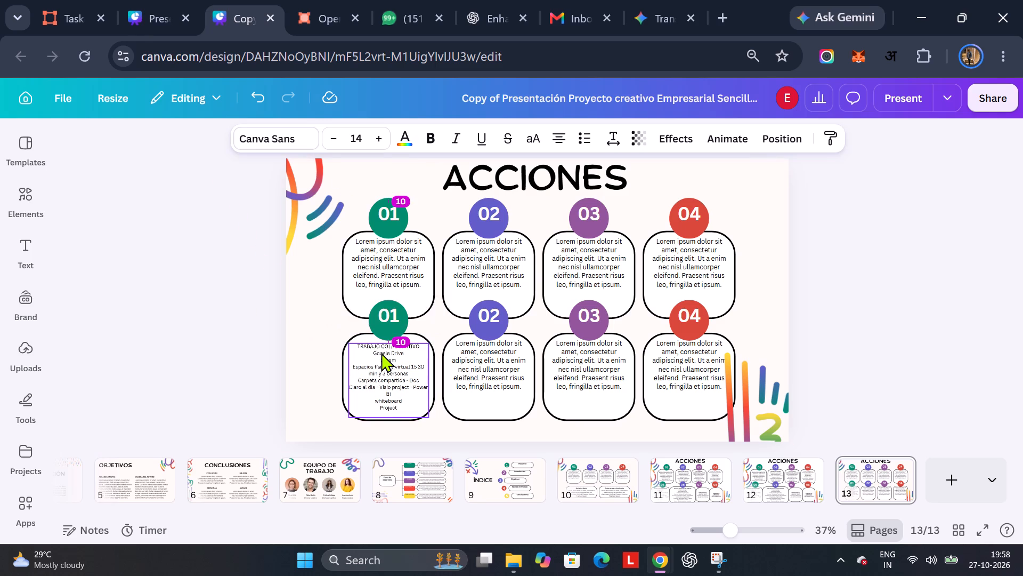
{"action": "left_click", "coordinate": [238, 321]}
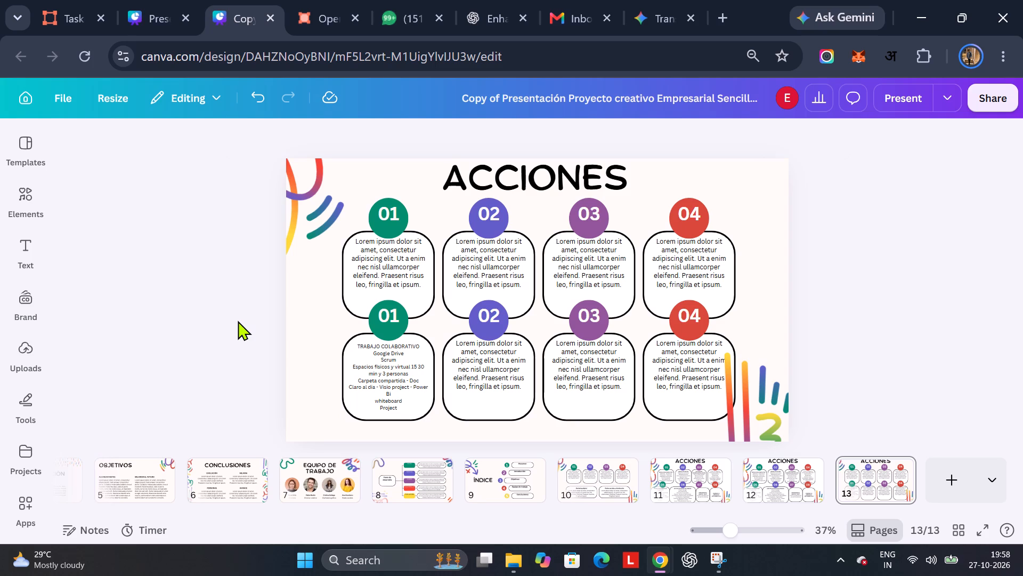
Compare the template layout on slide 10 with the ACCIONES versions on slides 11, 12 and 13.
{"action": "left_click", "coordinate": [671, 481]}
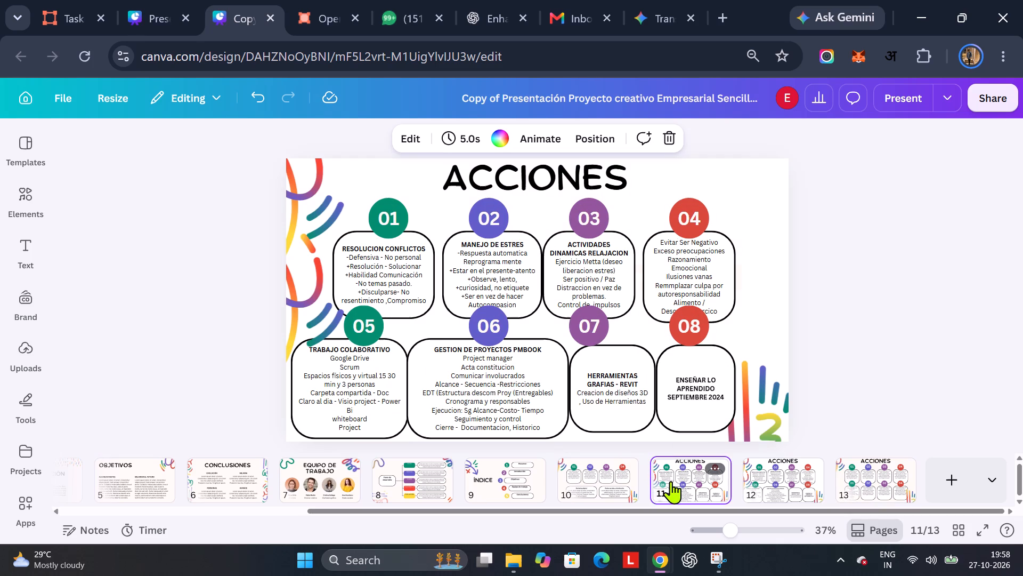
{"action": "left_click", "coordinate": [856, 482]}
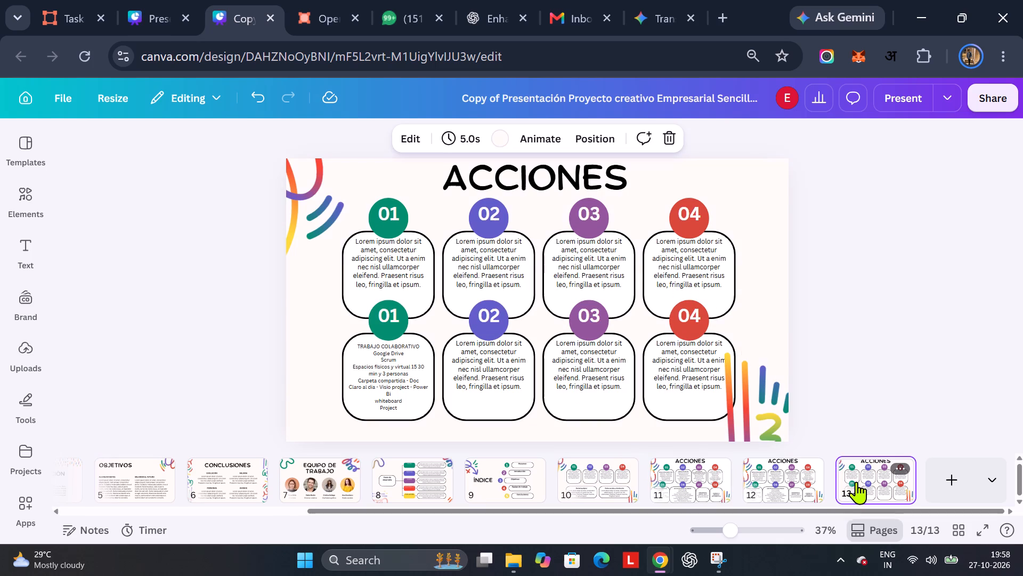
{"action": "left_click", "coordinate": [794, 484]}
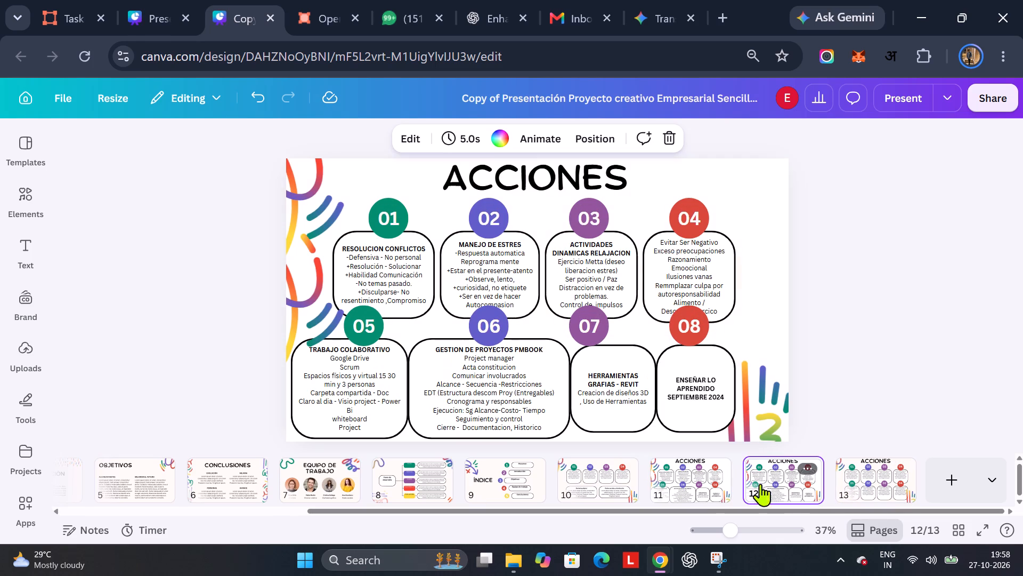
{"action": "left_click", "coordinate": [584, 478]}
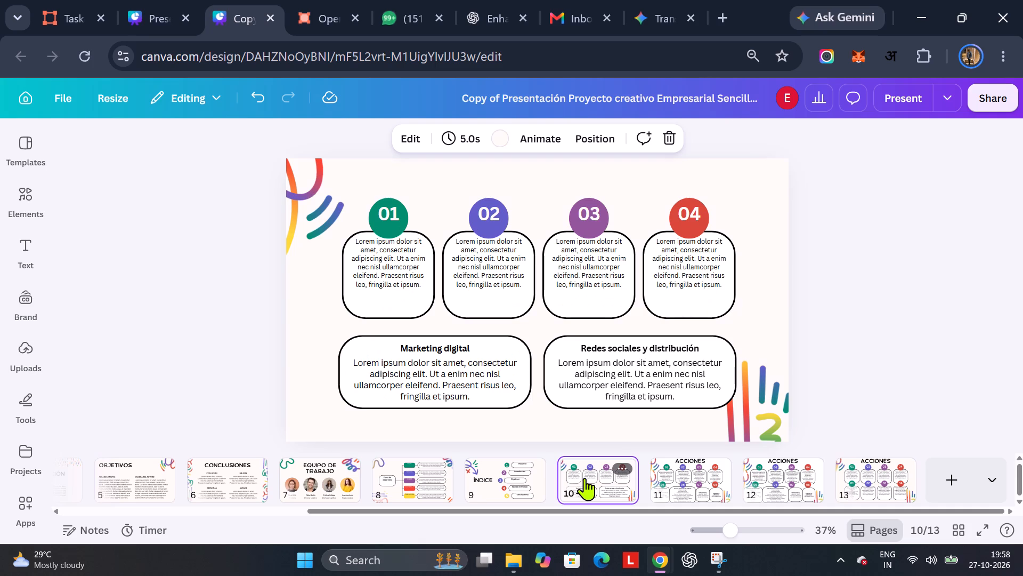
{"action": "left_click", "coordinate": [693, 477]}
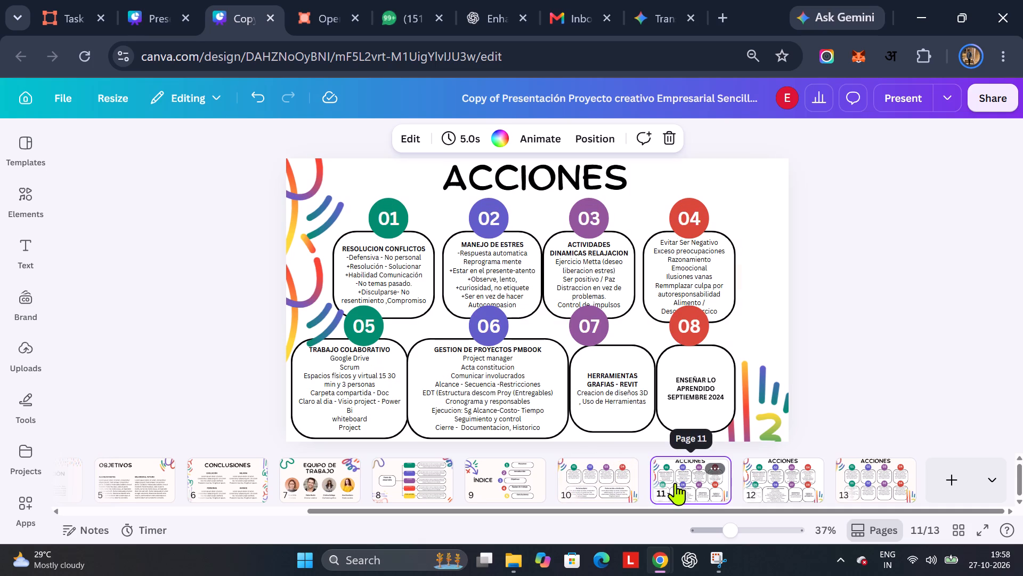
{"action": "left_click", "coordinate": [621, 483]}
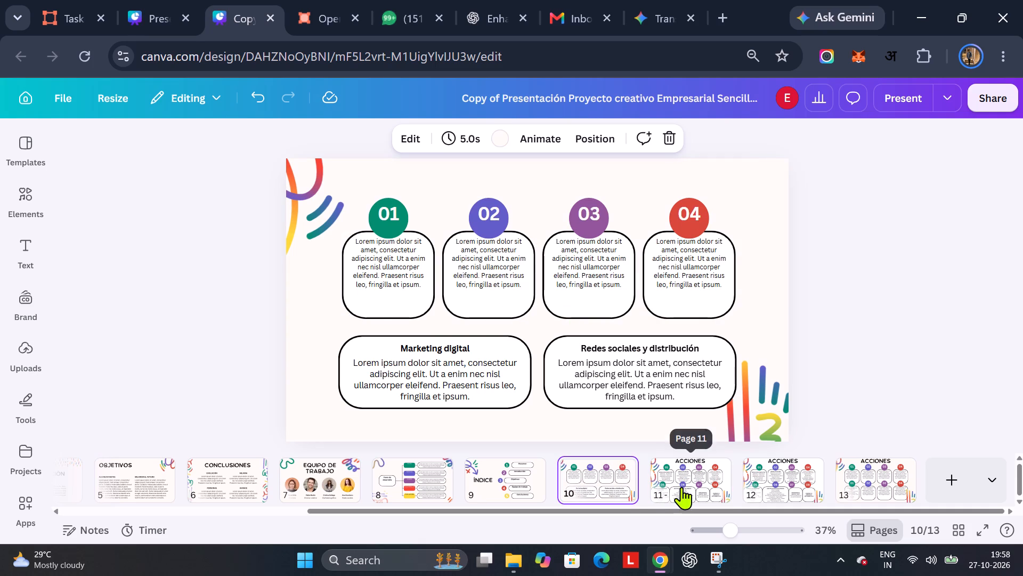
{"action": "left_click", "coordinate": [683, 487]}
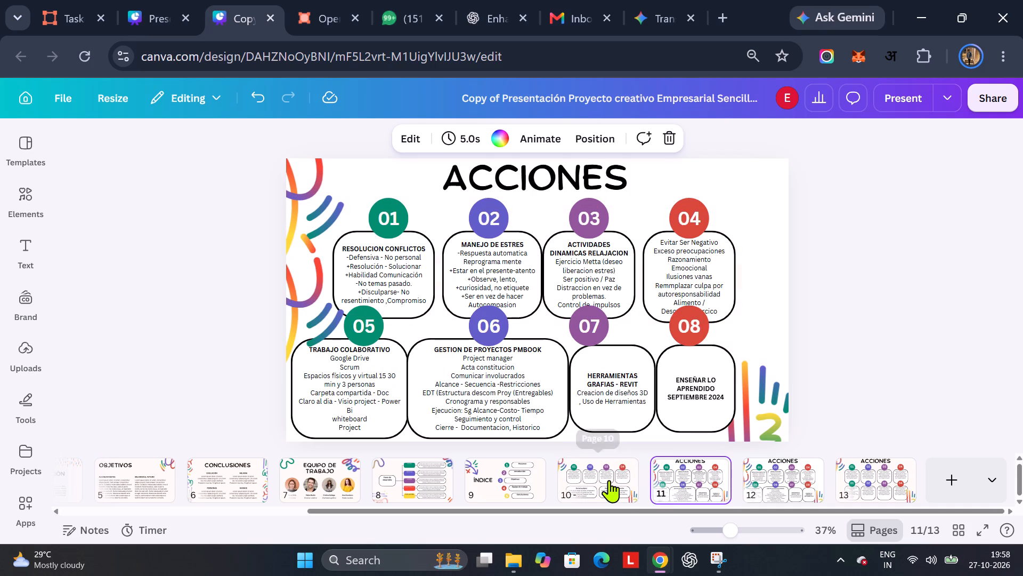
{"action": "left_click", "coordinate": [609, 480]}
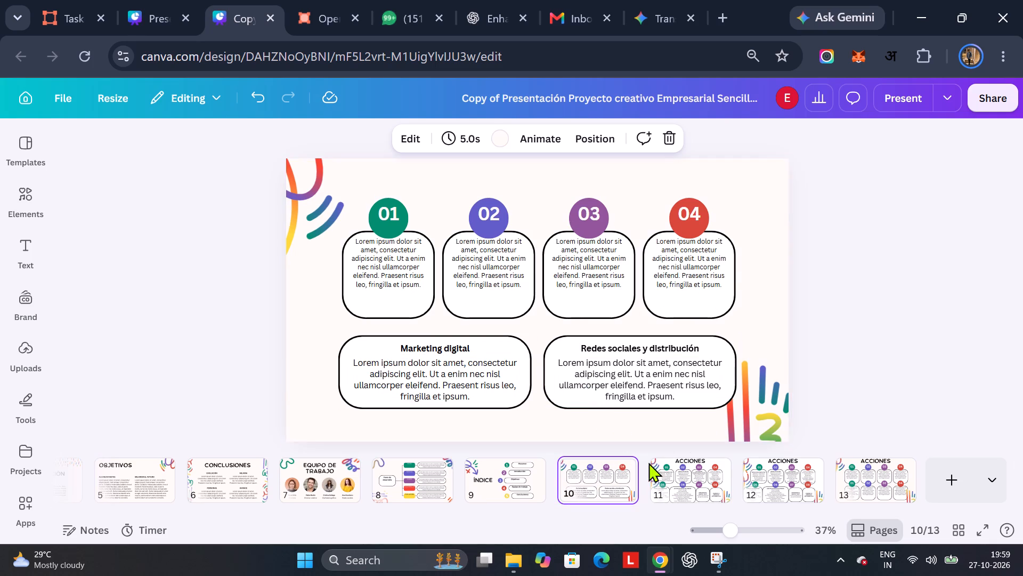
{"action": "left_click", "coordinate": [694, 491]}
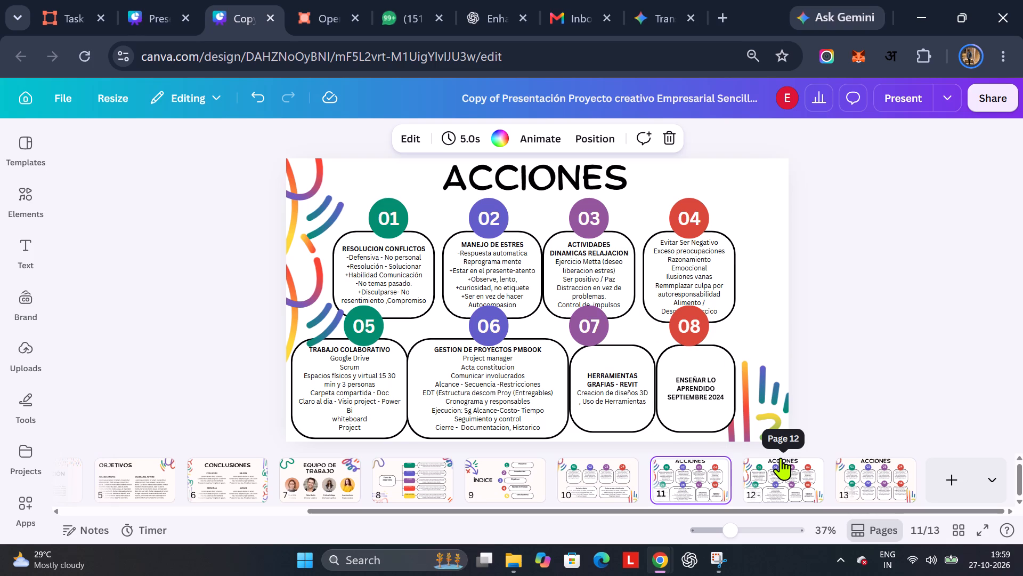
{"action": "double_click", "coordinate": [702, 380]}
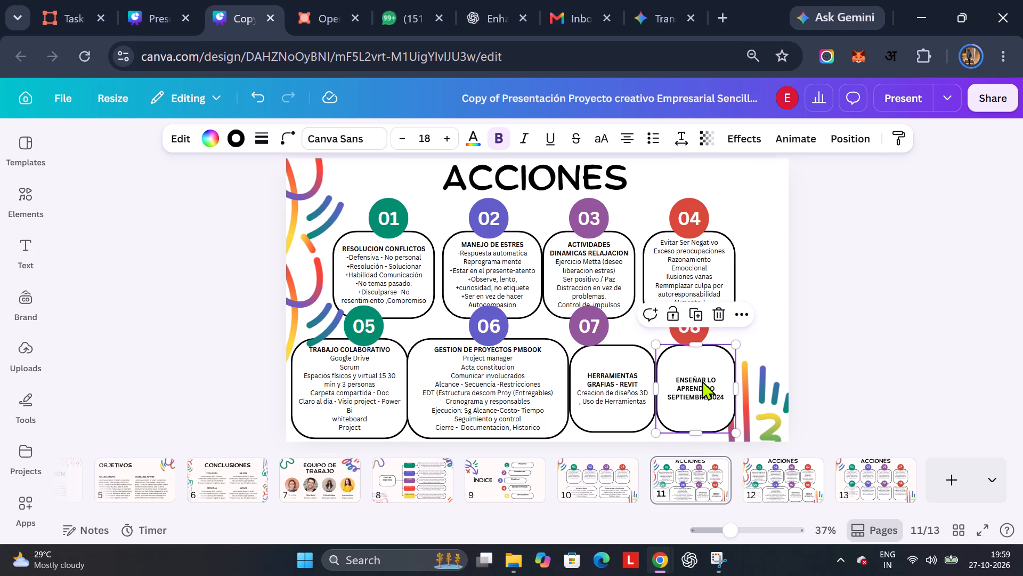
{"action": "key", "text": "ctrl+a"}
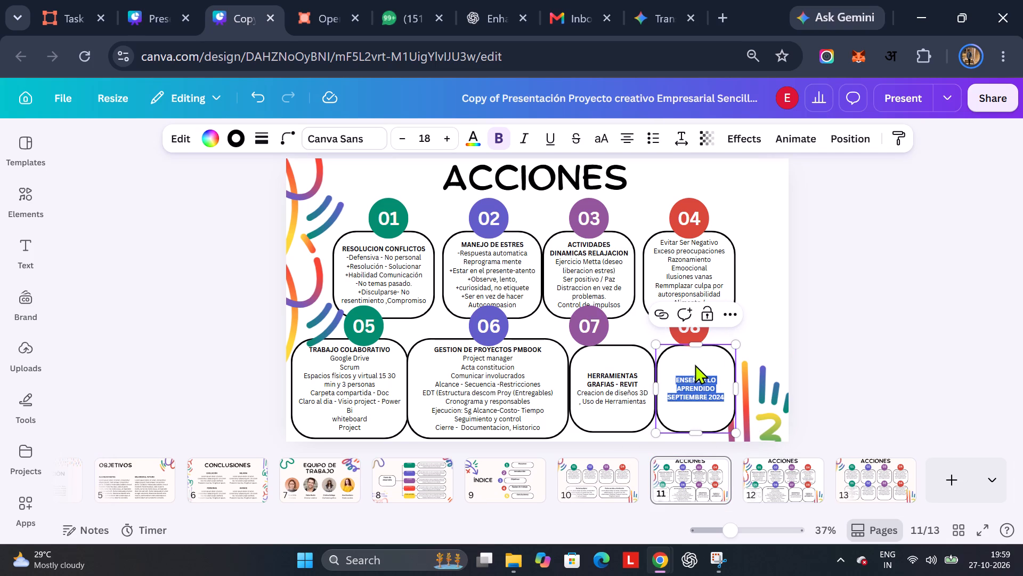
{"action": "left_click", "coordinate": [784, 505]}
{"action": "left_click", "coordinate": [777, 485]}
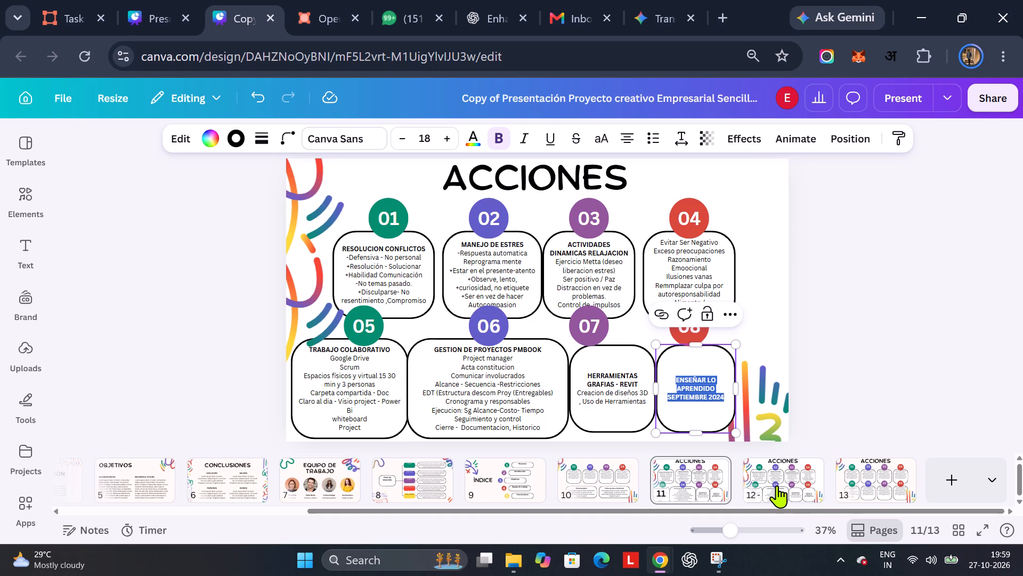
{"action": "double_click", "coordinate": [716, 405]}
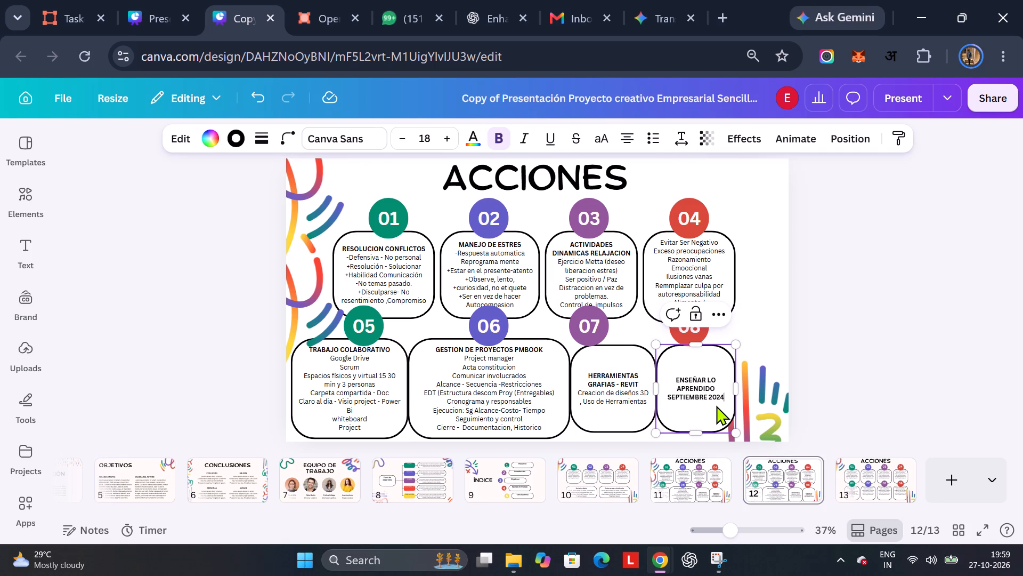
{"action": "key", "text": "ctrl+a"}
{"action": "key", "text": "ctrl+c"}
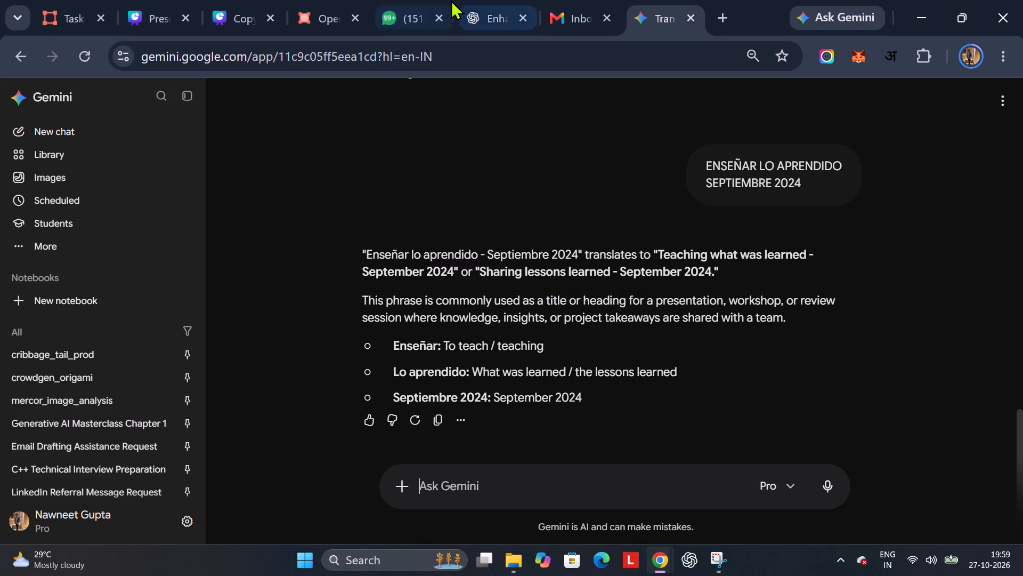
Return to the copied deck and renumber the green circle of the first lower card on slide 13 as 05.
{"action": "left_click", "coordinate": [213, 1]}
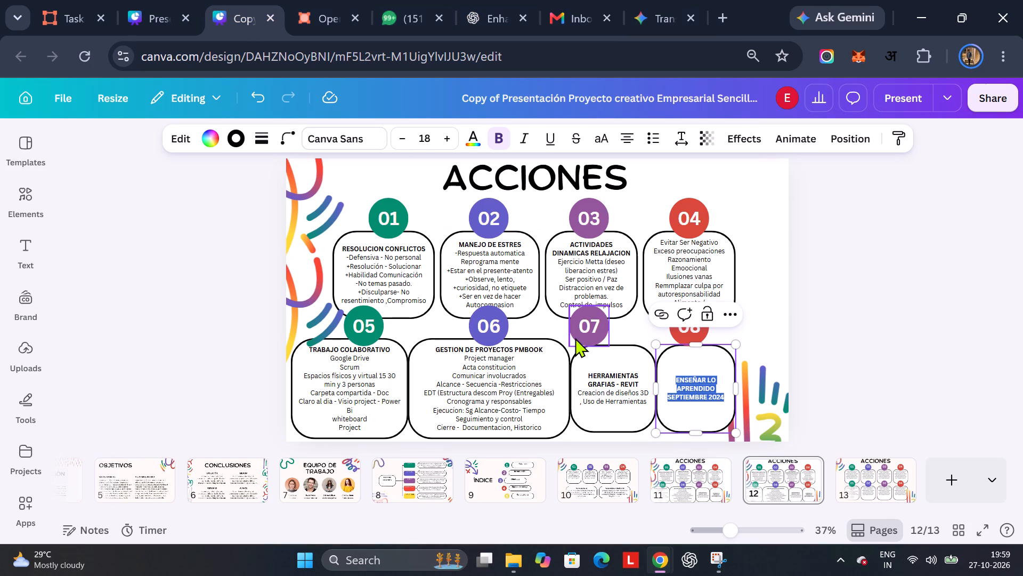
{"action": "left_click", "coordinate": [788, 356]}
{"action": "left_click", "coordinate": [841, 351]}
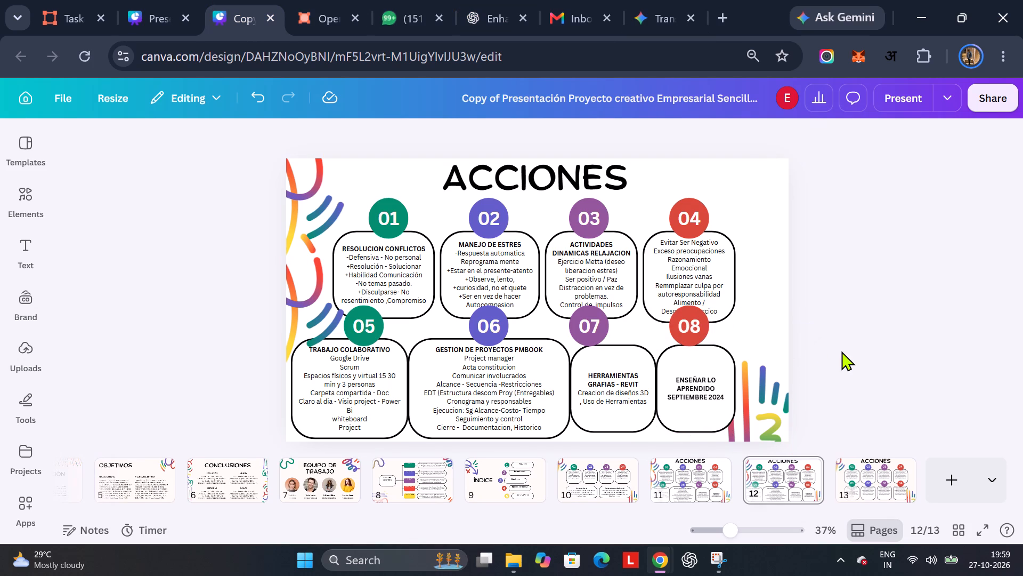
{"action": "left_click", "coordinate": [849, 476]}
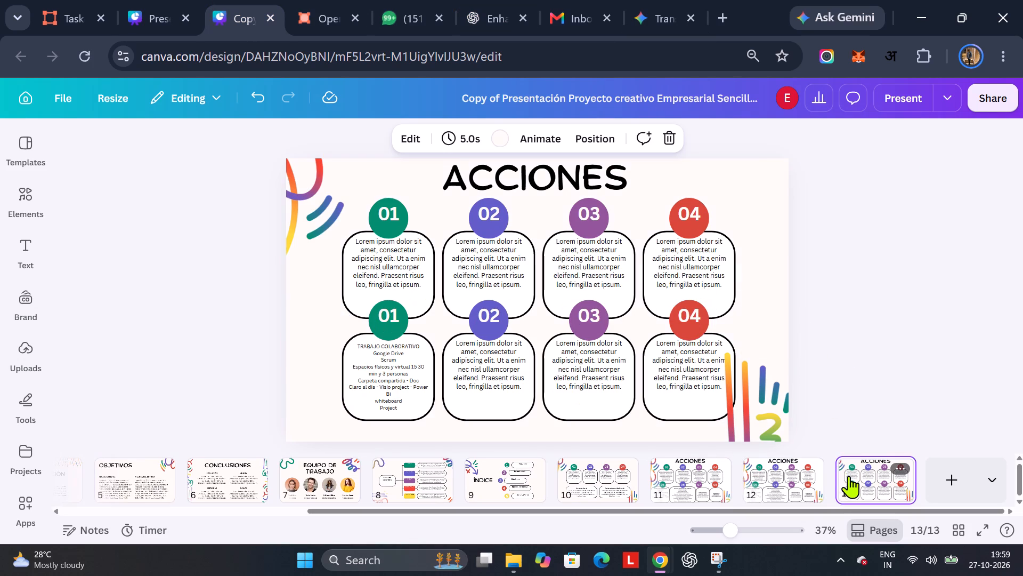
{"action": "left_click", "coordinate": [800, 471]}
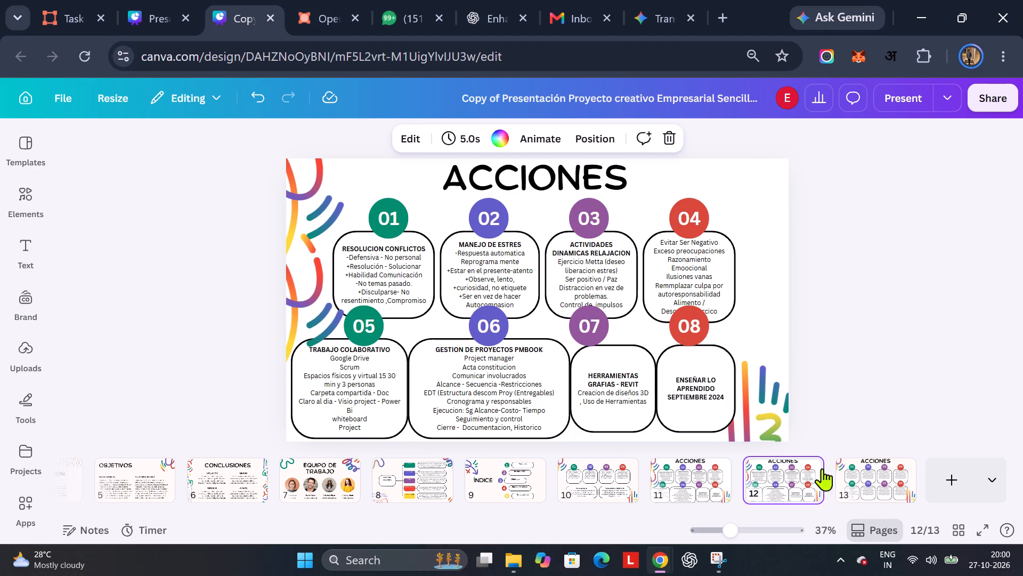
{"action": "left_click", "coordinate": [859, 482]}
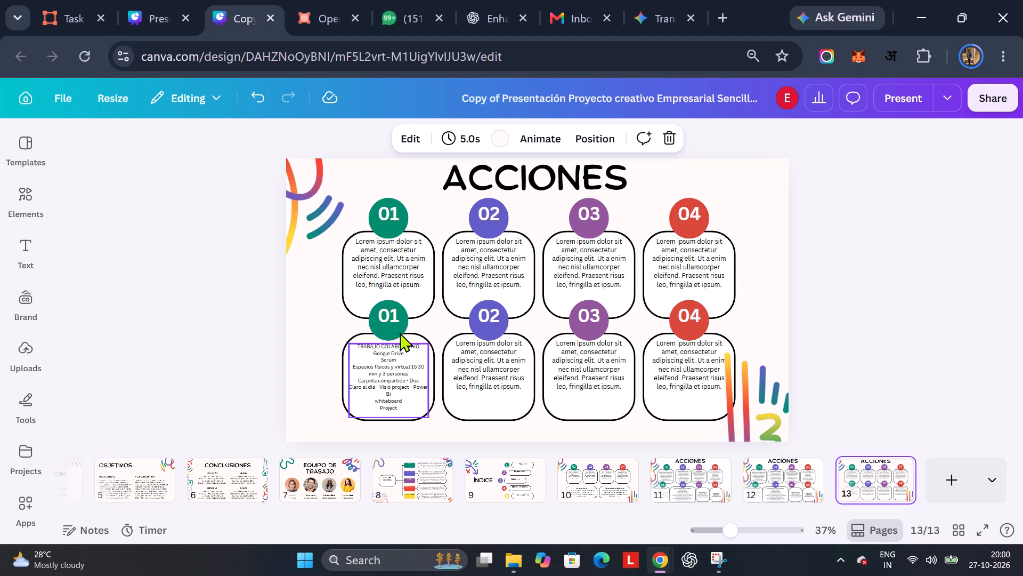
{"action": "double_click", "coordinate": [387, 311]}
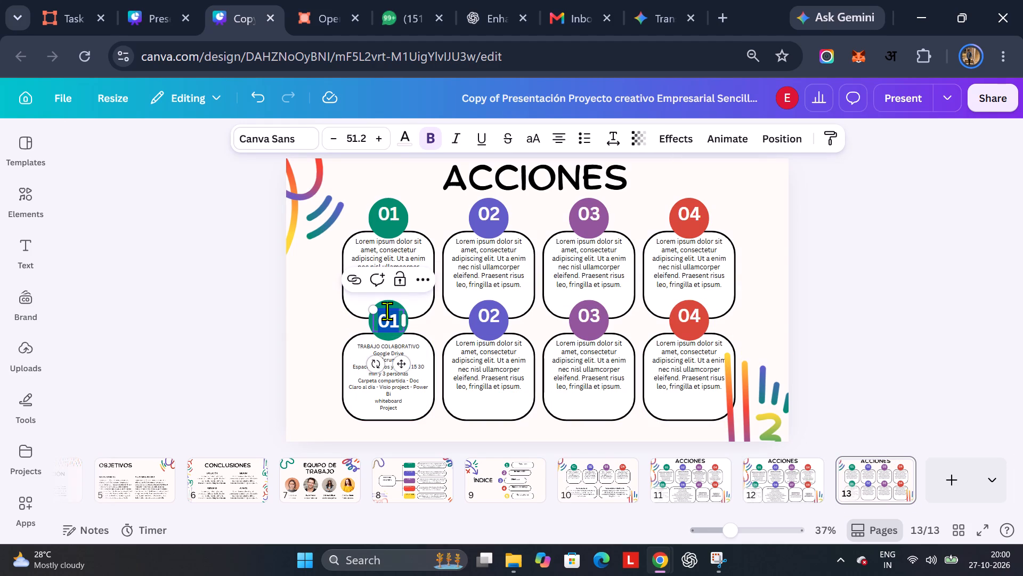
{"action": "key", "text": "BackSpace"}
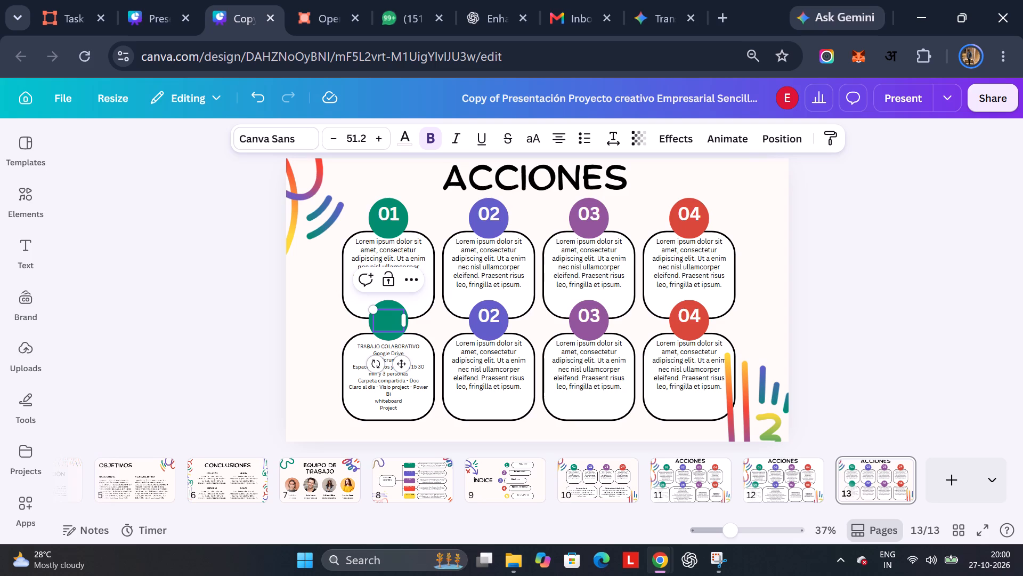
{"action": "type", "text": "05"}
{"action": "left_click", "coordinate": [483, 322]}
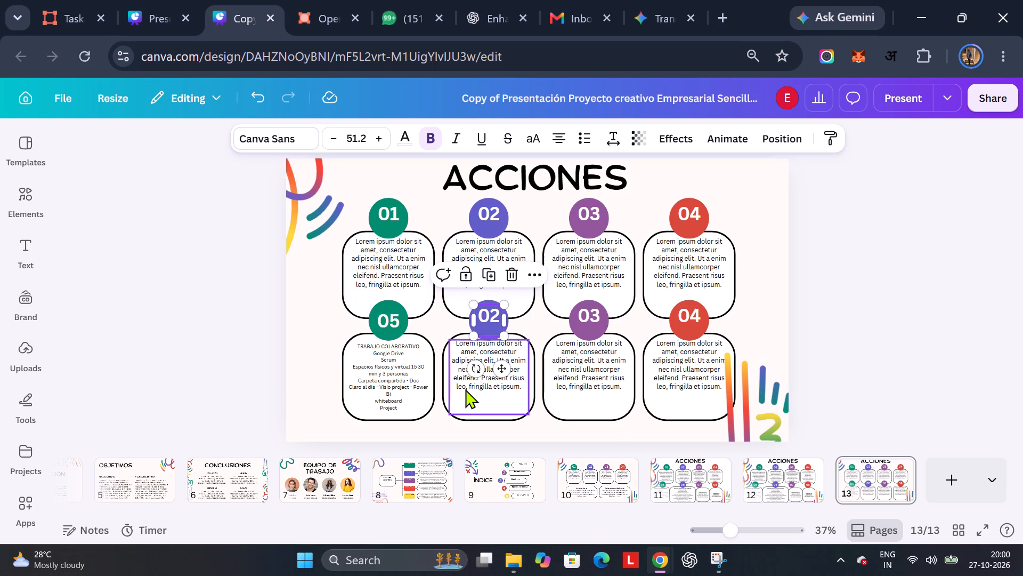
Inspect the 01 number circles on slides 10 and 12 and look through the deck's other slides for reference.
{"action": "left_click", "coordinate": [685, 479]}
{"action": "left_click", "coordinate": [619, 470]}
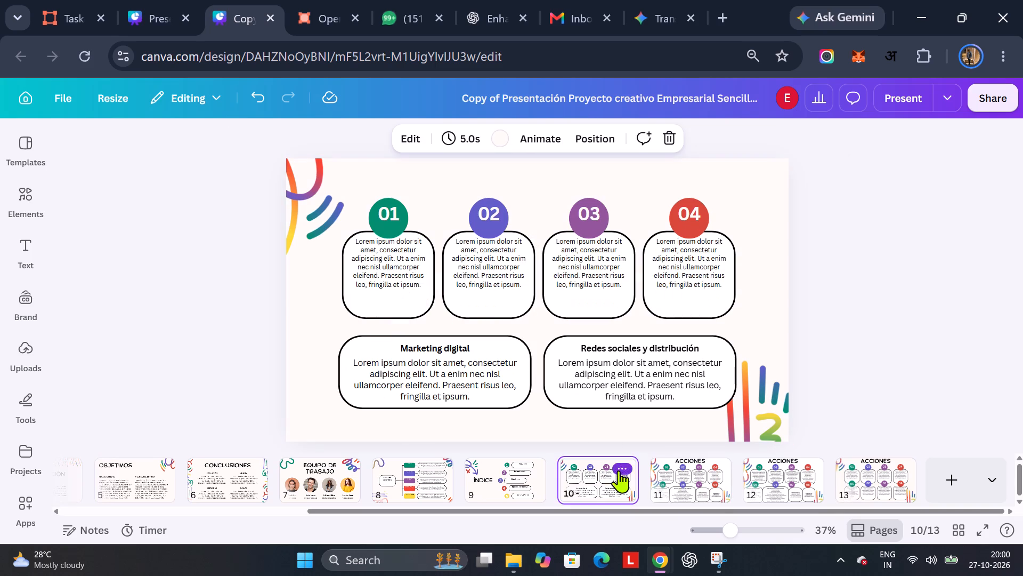
{"action": "left_click", "coordinate": [397, 215]}
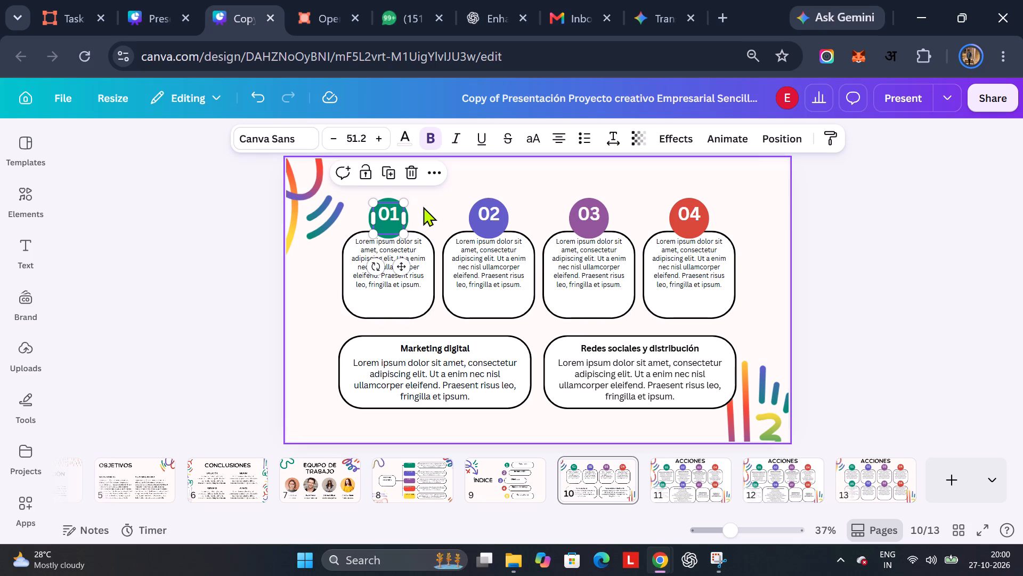
{"action": "right_click", "coordinate": [391, 218]}
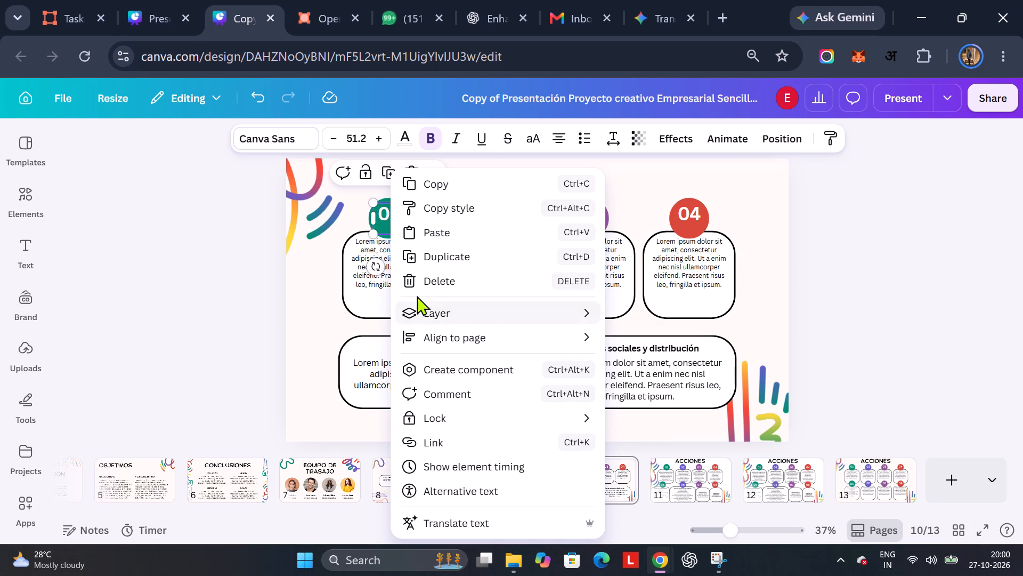
{"action": "left_click", "coordinate": [327, 292]}
{"action": "left_click", "coordinate": [780, 478]}
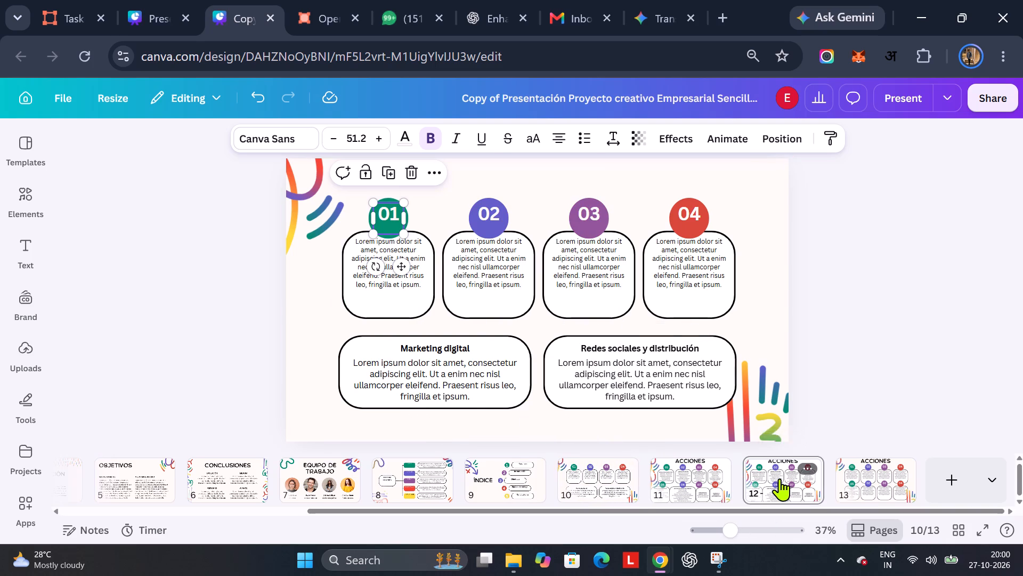
{"action": "left_click", "coordinate": [396, 214]}
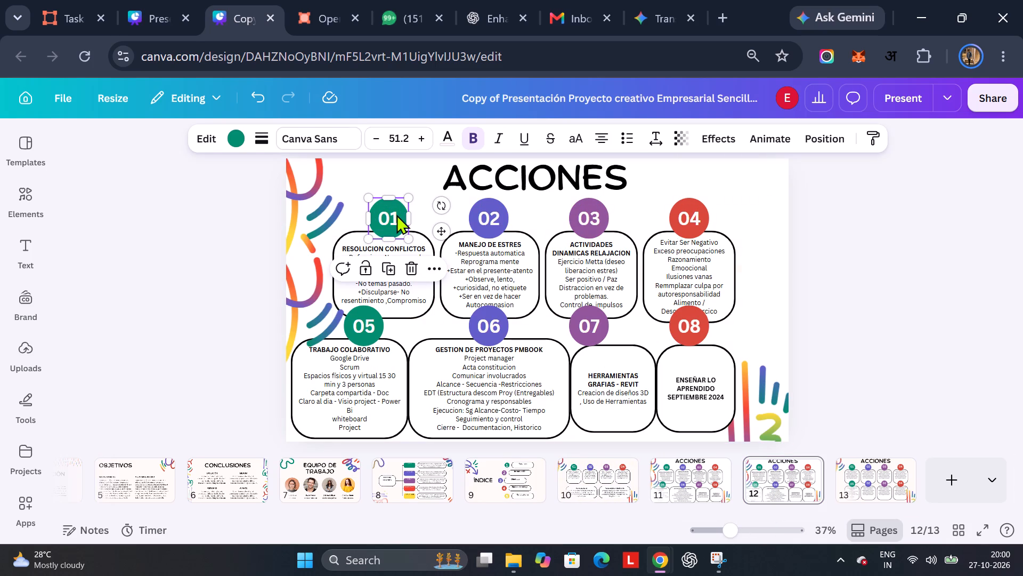
{"action": "left_click", "coordinate": [407, 462]}
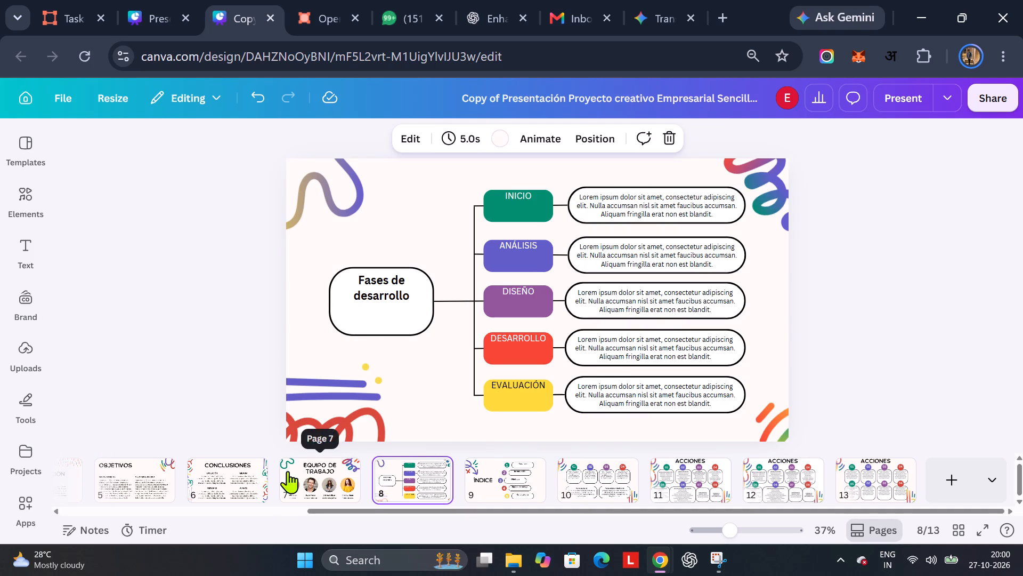
{"action": "scroll", "coordinate": [274, 475], "scroll_direction": "right", "scroll_amount": 4}
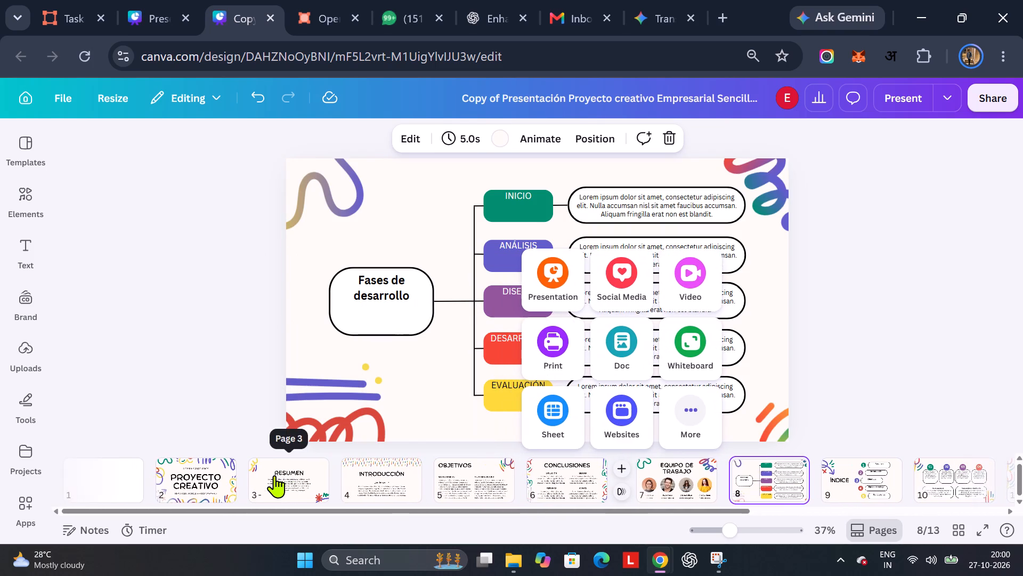
{"action": "scroll", "coordinate": [274, 475], "scroll_direction": "right", "scroll_amount": 1}
{"action": "scroll", "coordinate": [274, 475], "scroll_direction": "left", "scroll_amount": 6}
{"action": "left_click", "coordinate": [594, 486]}
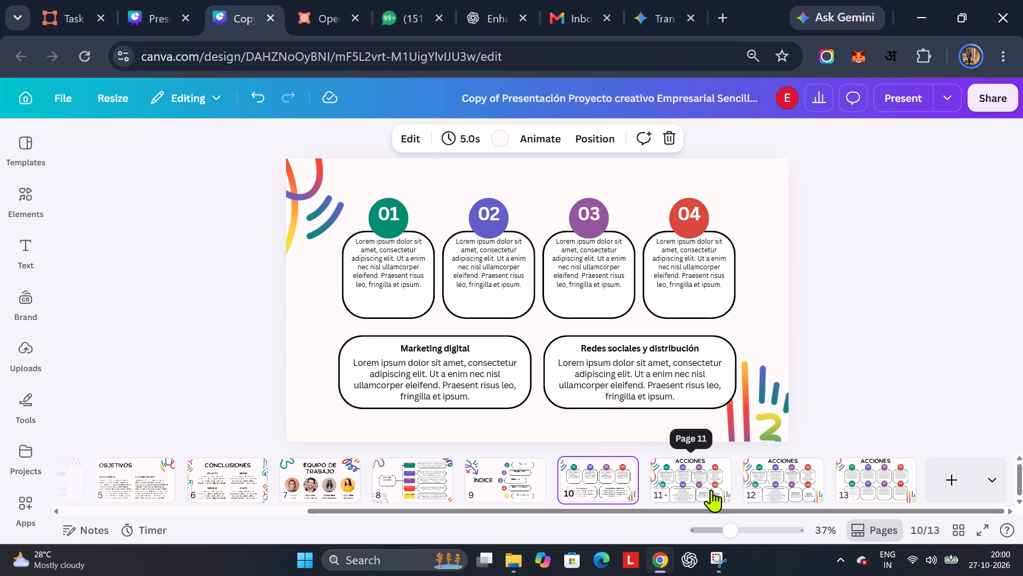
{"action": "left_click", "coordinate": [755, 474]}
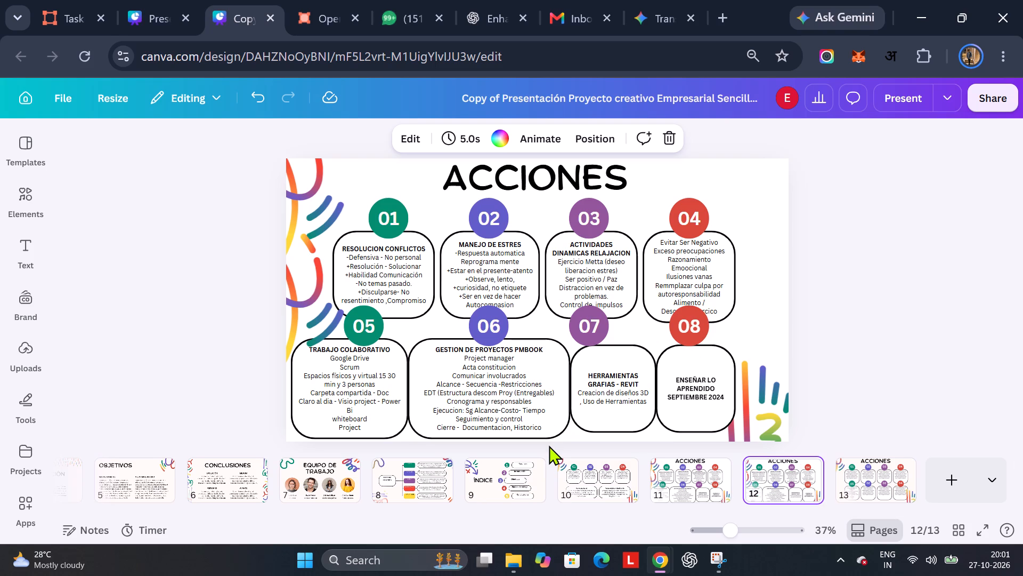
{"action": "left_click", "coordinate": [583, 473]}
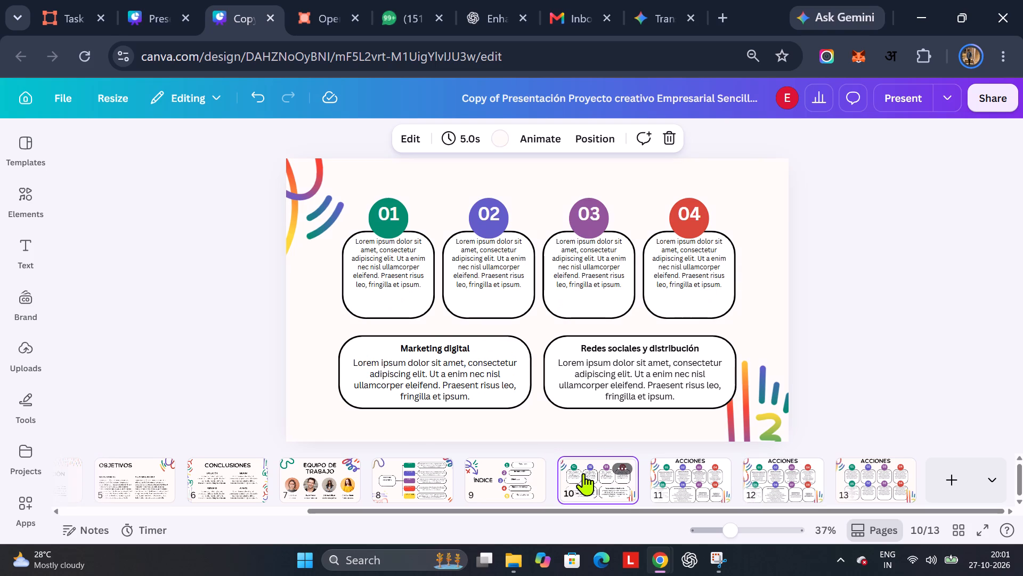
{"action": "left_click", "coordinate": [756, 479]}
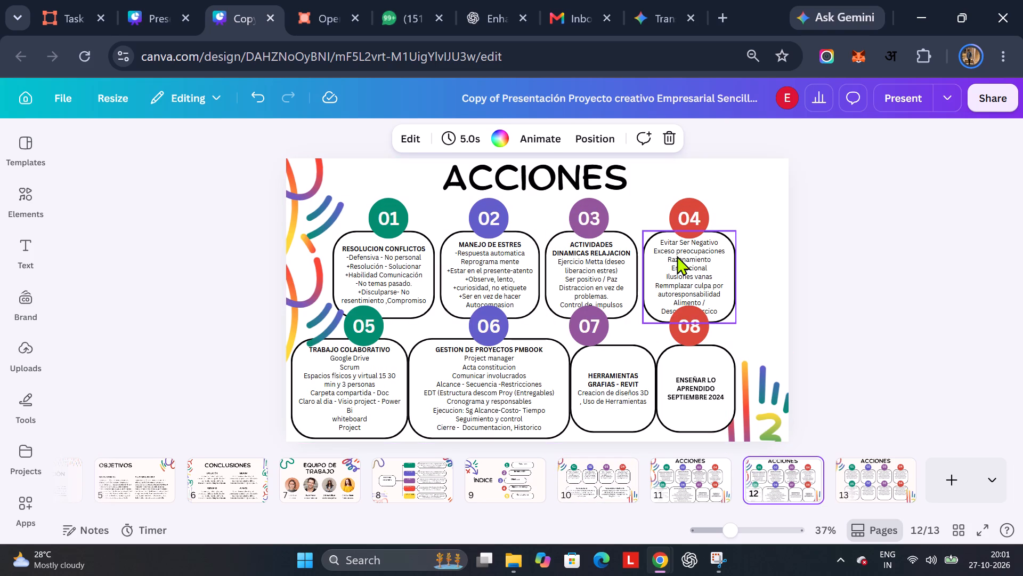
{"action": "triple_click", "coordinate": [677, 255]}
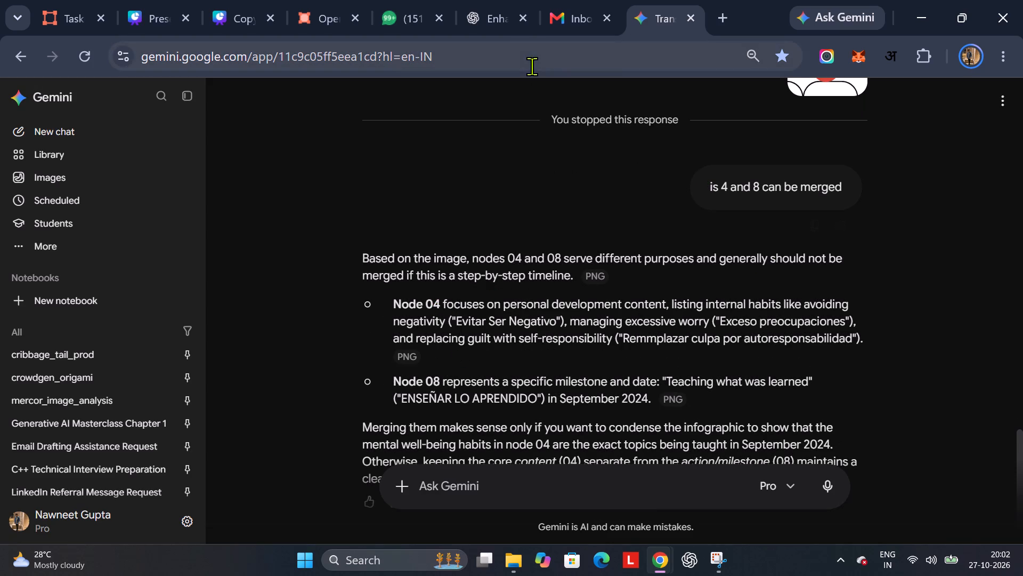
Return to the copied deck and compare the ACCIONES layouts on slides 11 to 13 with the template slide 10 and CONCLUSIONES slide 6.
{"action": "left_click", "coordinate": [237, 0]}
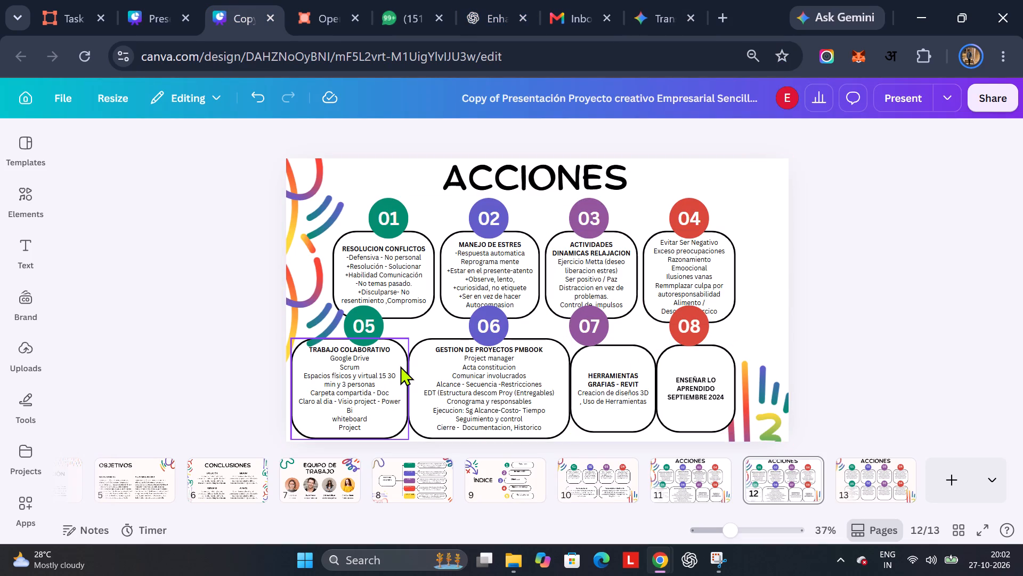
{"action": "left_click", "coordinate": [608, 485]}
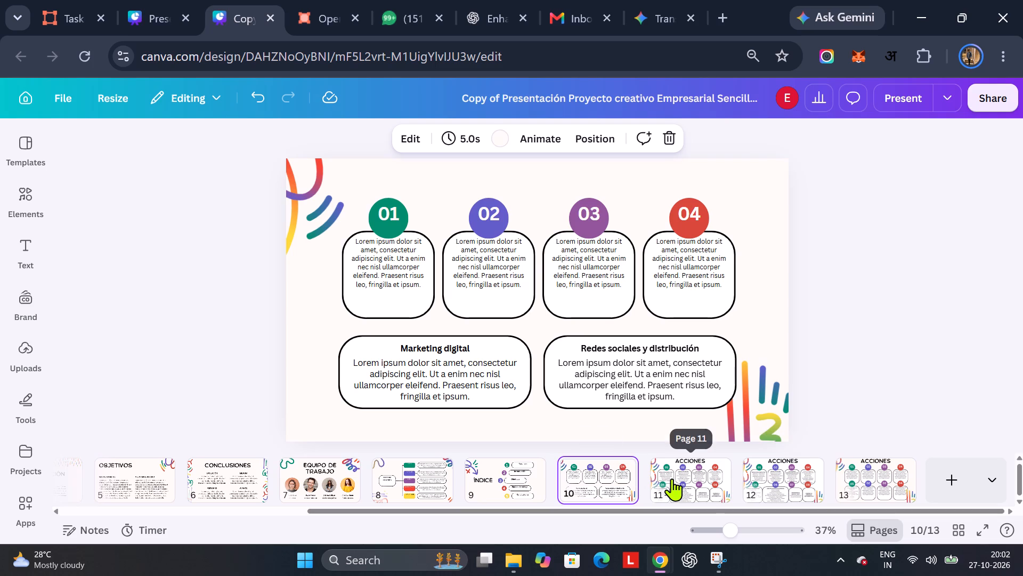
{"action": "left_click", "coordinate": [707, 483]}
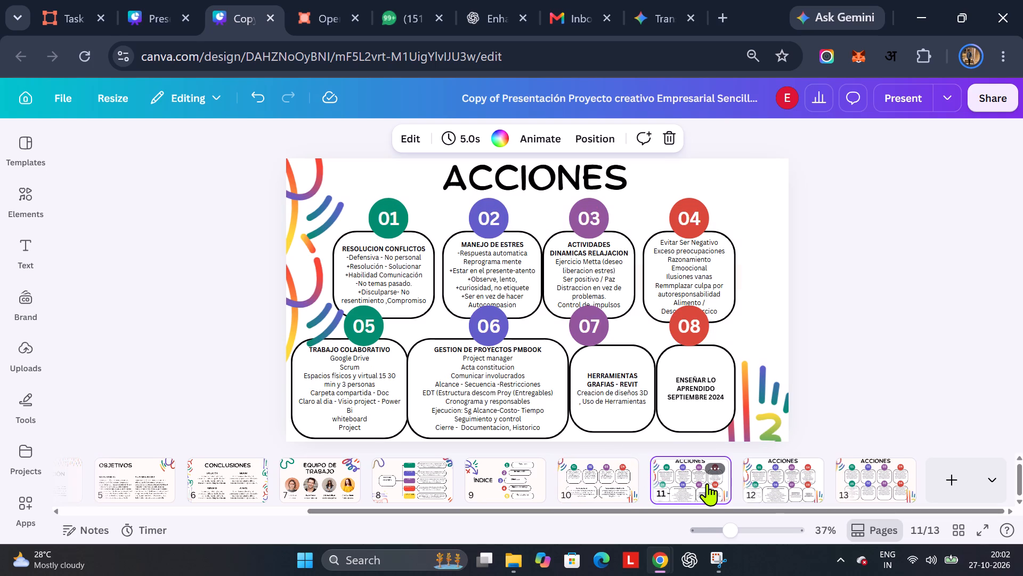
{"action": "left_click", "coordinate": [621, 472]}
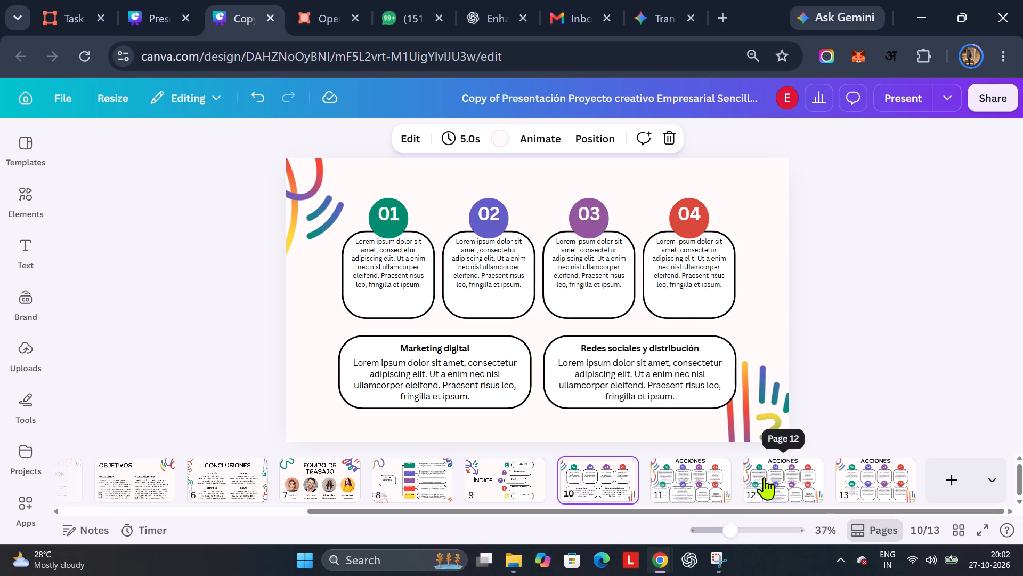
{"action": "left_click", "coordinate": [852, 480]}
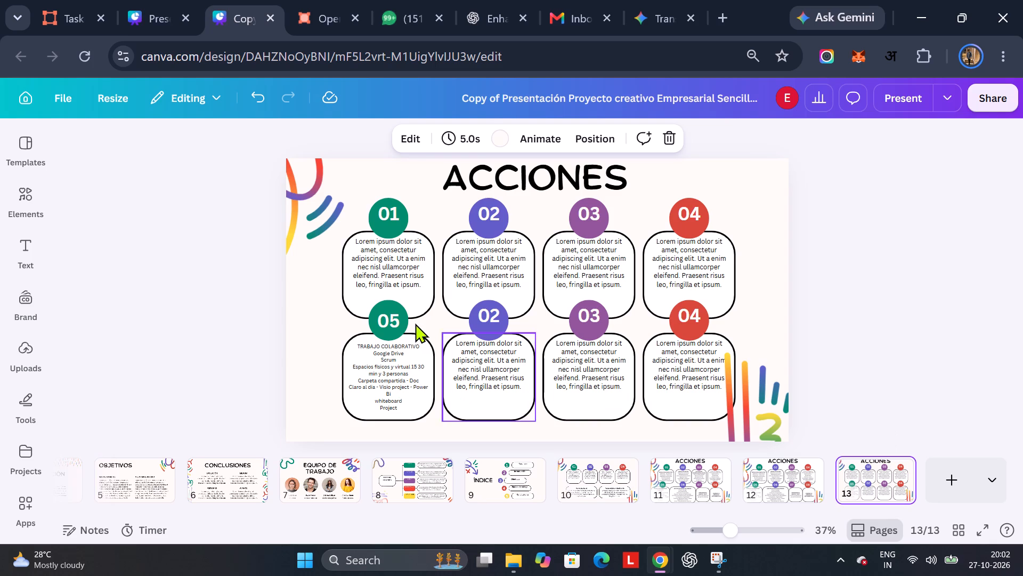
{"action": "left_click", "coordinate": [591, 470]}
{"action": "left_click", "coordinate": [863, 484]}
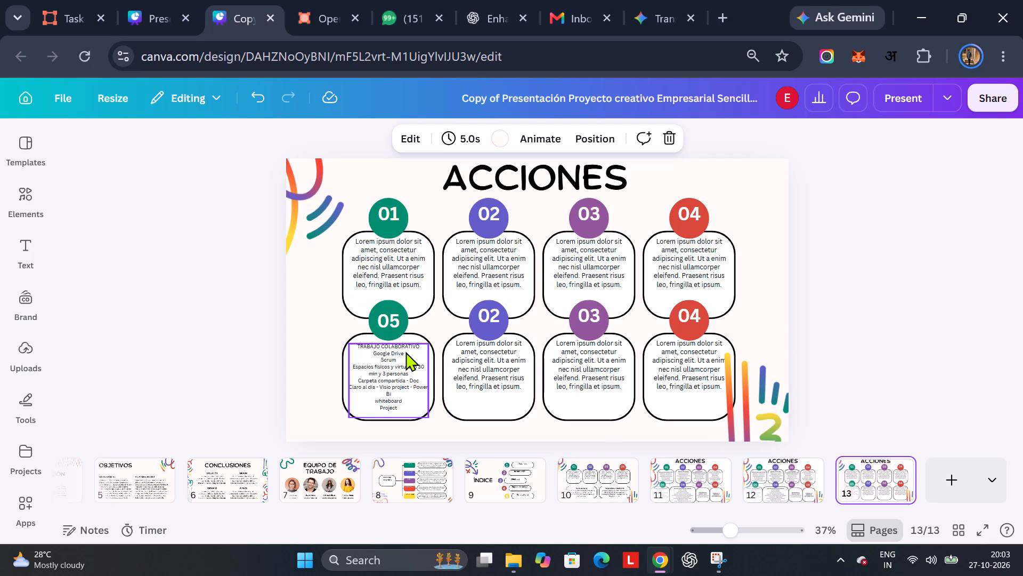
{"action": "left_click", "coordinate": [750, 489]}
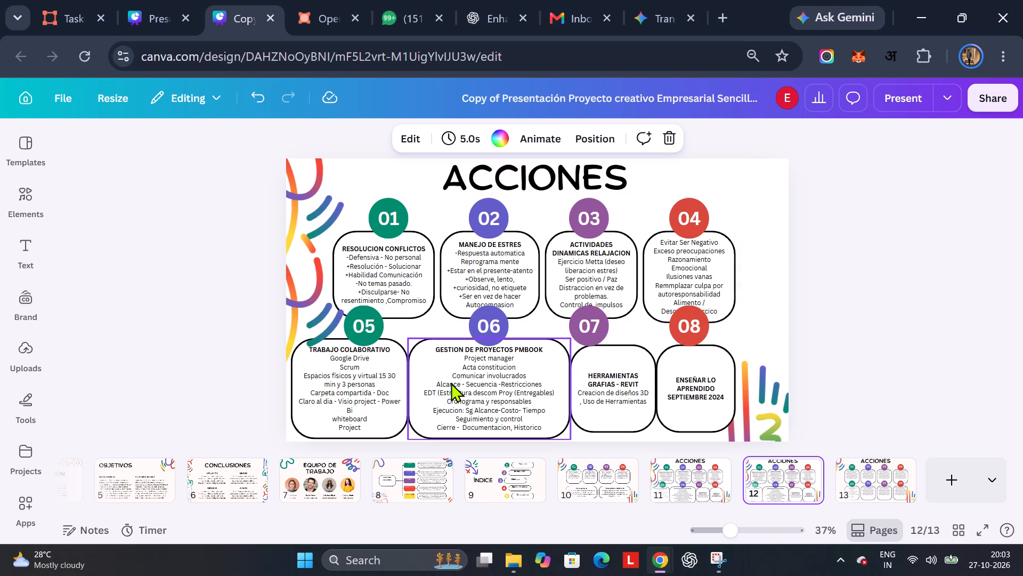
{"action": "left_click", "coordinate": [881, 481]}
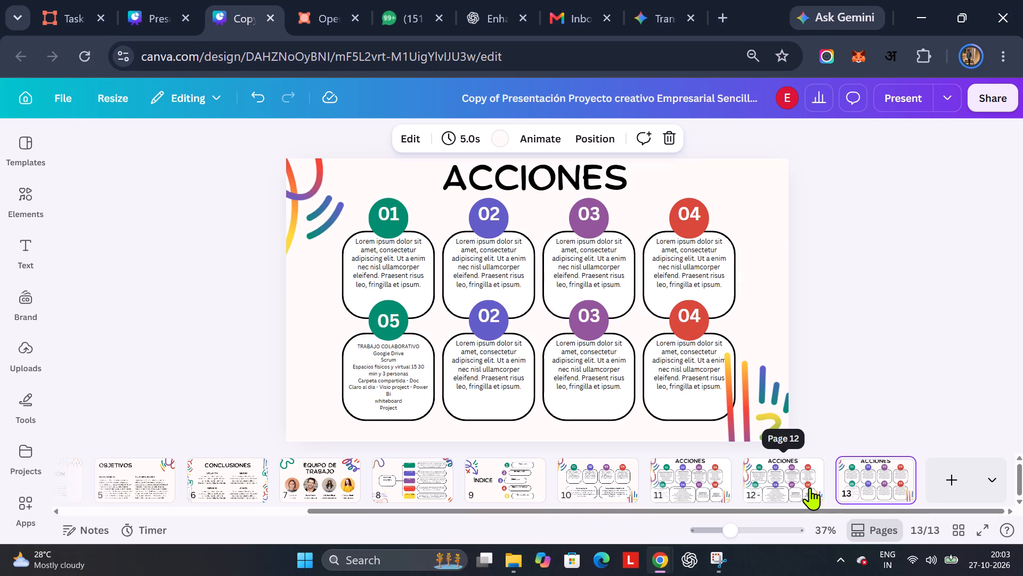
{"action": "left_click", "coordinate": [810, 487]}
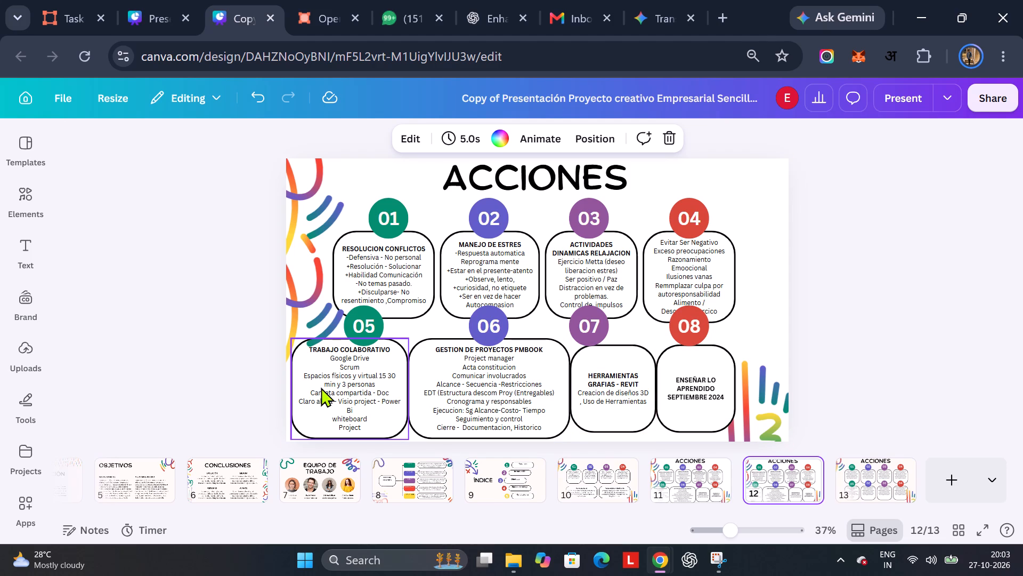
{"action": "left_click", "coordinate": [862, 484]}
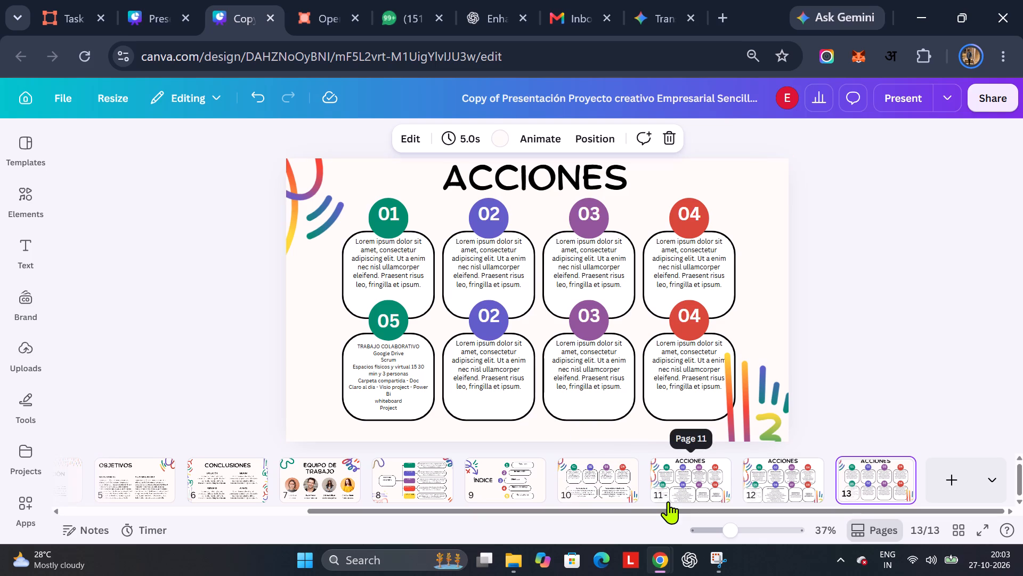
{"action": "left_click", "coordinate": [768, 483]}
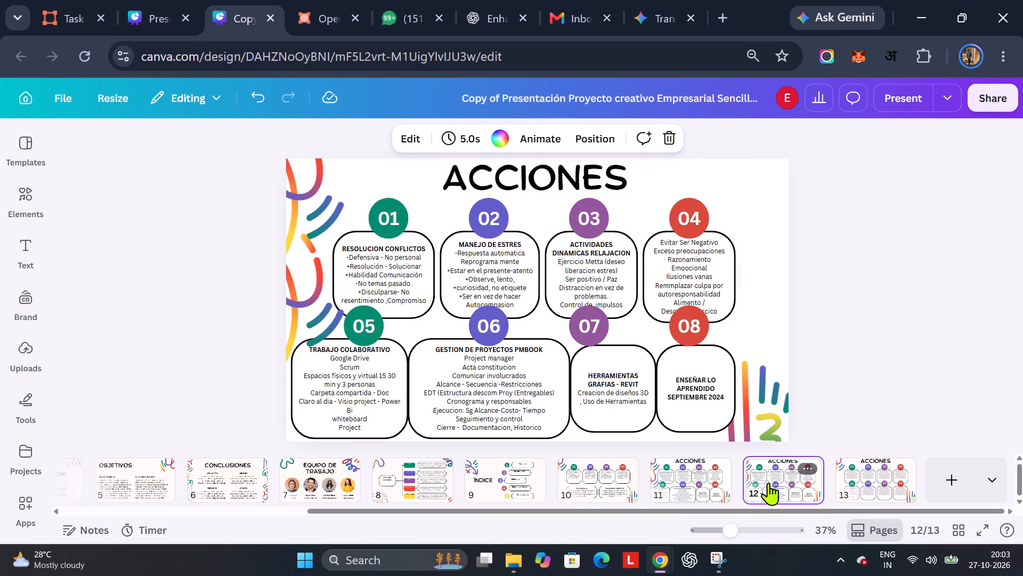
{"action": "left_click", "coordinate": [604, 486]}
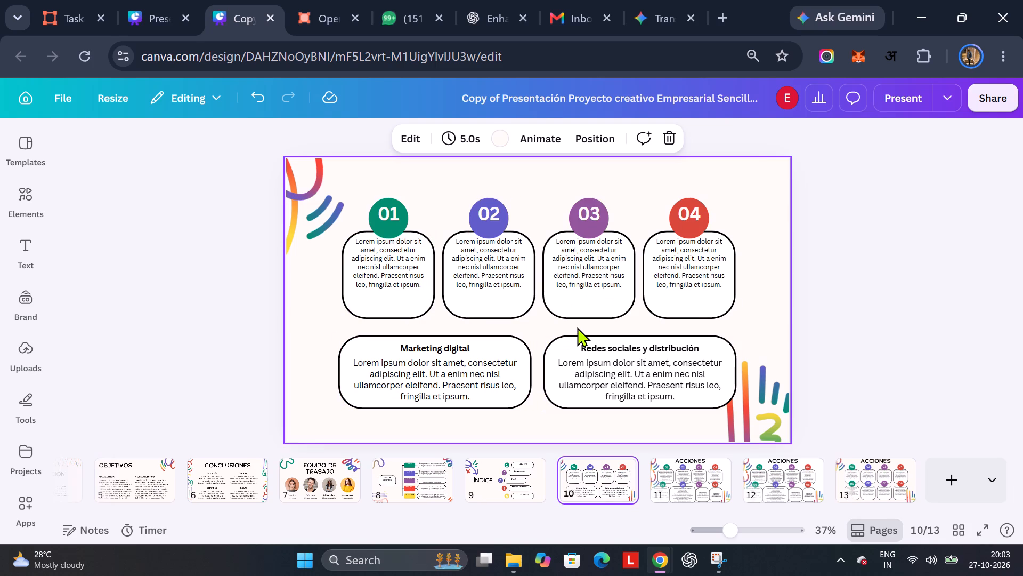
{"action": "left_click", "coordinate": [231, 473]}
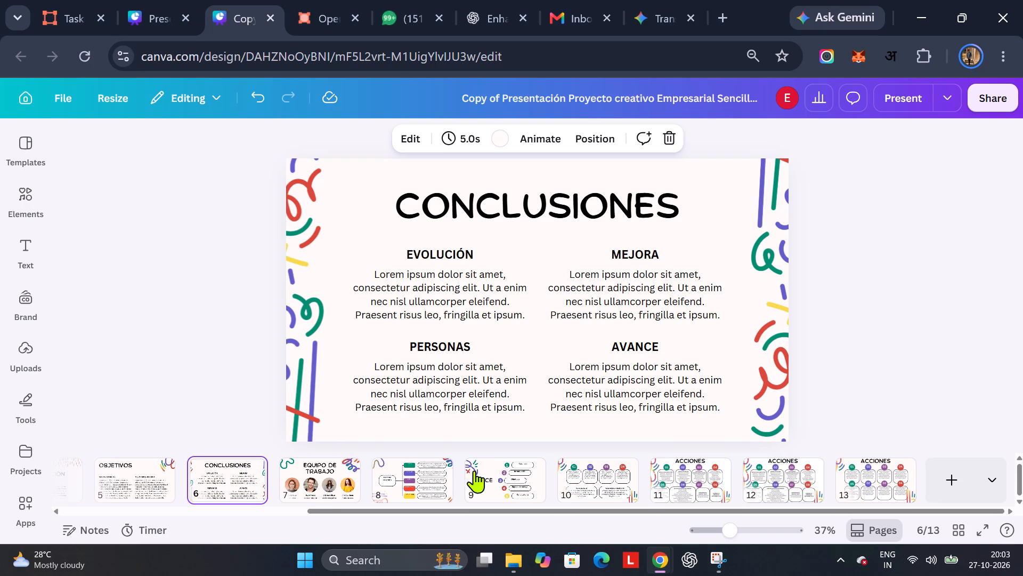
{"action": "left_click", "coordinate": [701, 469]}
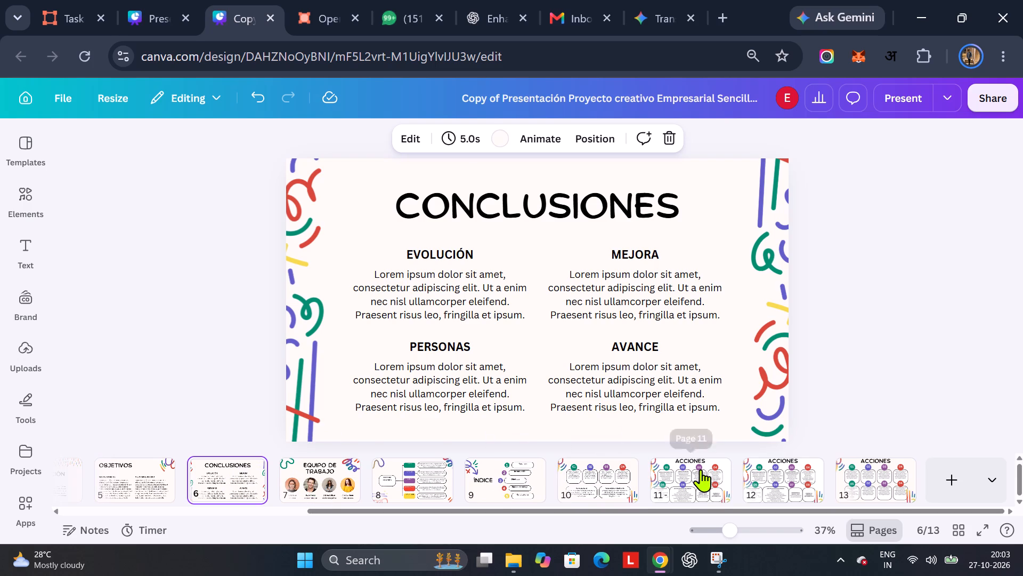
{"action": "left_click", "coordinate": [765, 471]}
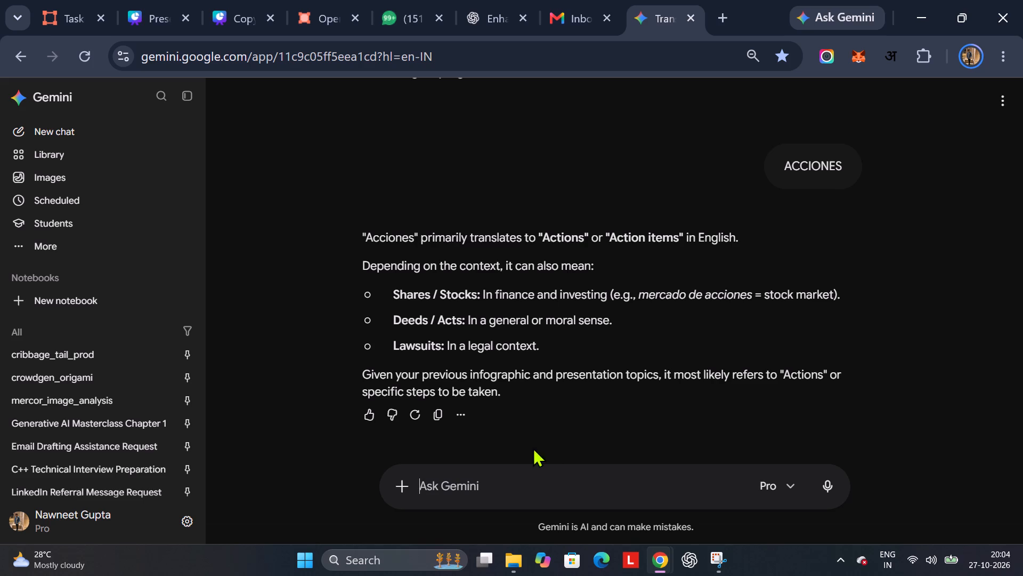
Back on slide 12 of the copied deck, narrow card 06, GESTION DE PROYECTOS PMBOOK, from both sides to about 543 wide.
{"action": "left_click", "coordinate": [216, 0]}
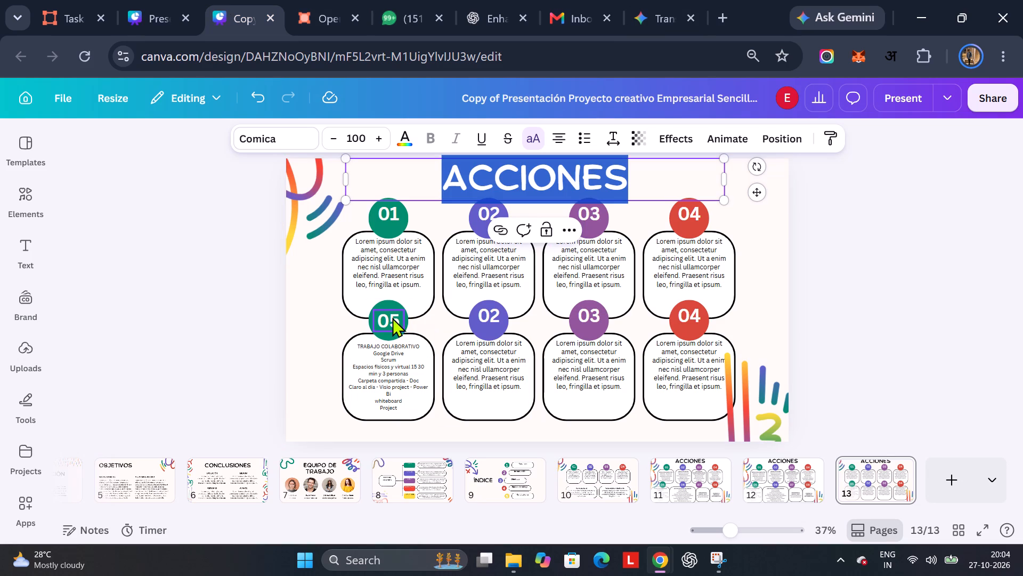
{"action": "left_click", "coordinate": [768, 271]}
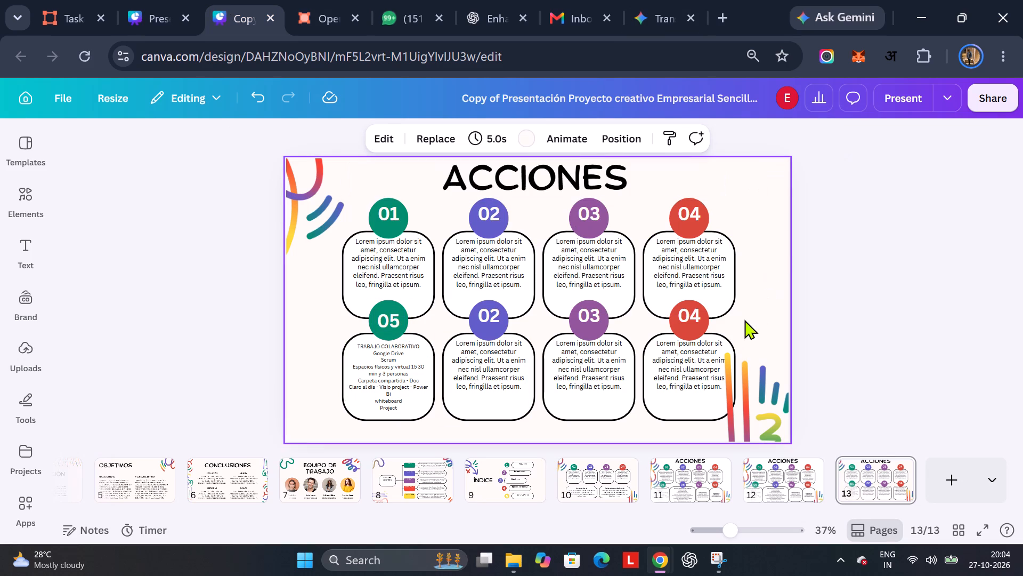
{"action": "left_click", "coordinate": [768, 465]}
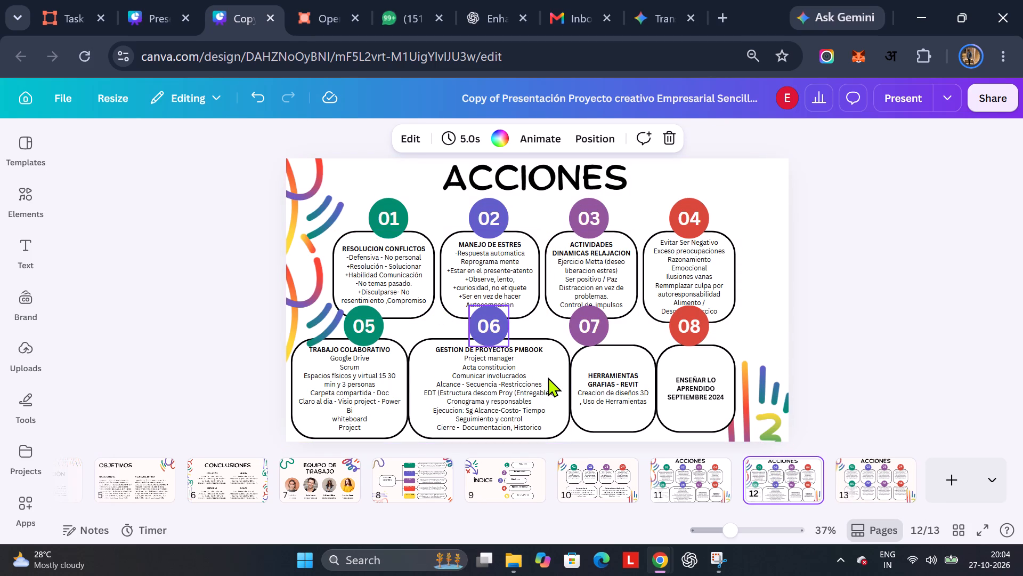
{"action": "left_click", "coordinate": [411, 359]}
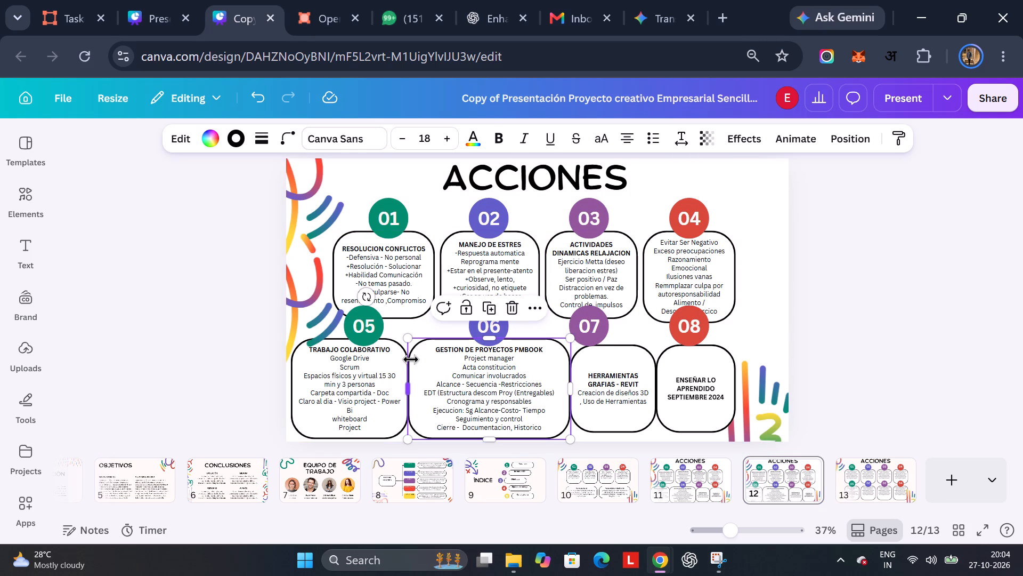
{"action": "left_click_drag", "start_coordinate": [410, 380], "coordinate": [417, 379]}
{"action": "left_click_drag", "start_coordinate": [572, 385], "coordinate": [570, 385]}
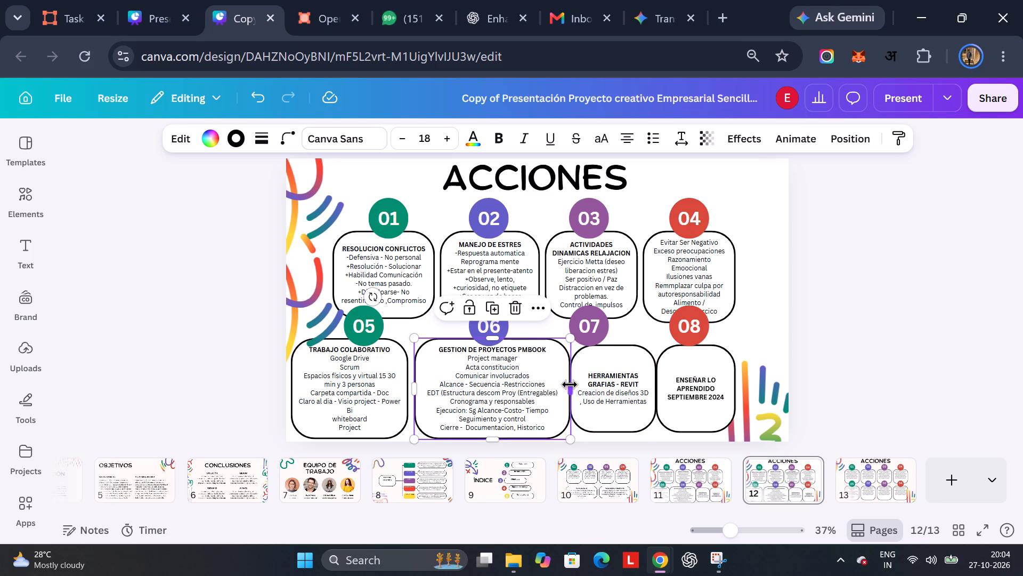
{"action": "left_click_drag", "start_coordinate": [570, 385], "coordinate": [562, 385]}
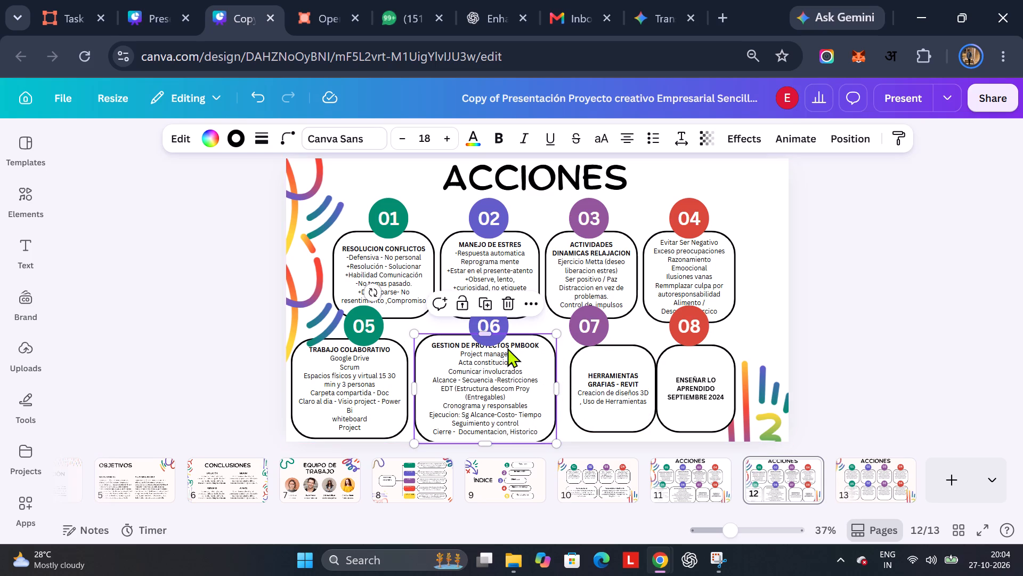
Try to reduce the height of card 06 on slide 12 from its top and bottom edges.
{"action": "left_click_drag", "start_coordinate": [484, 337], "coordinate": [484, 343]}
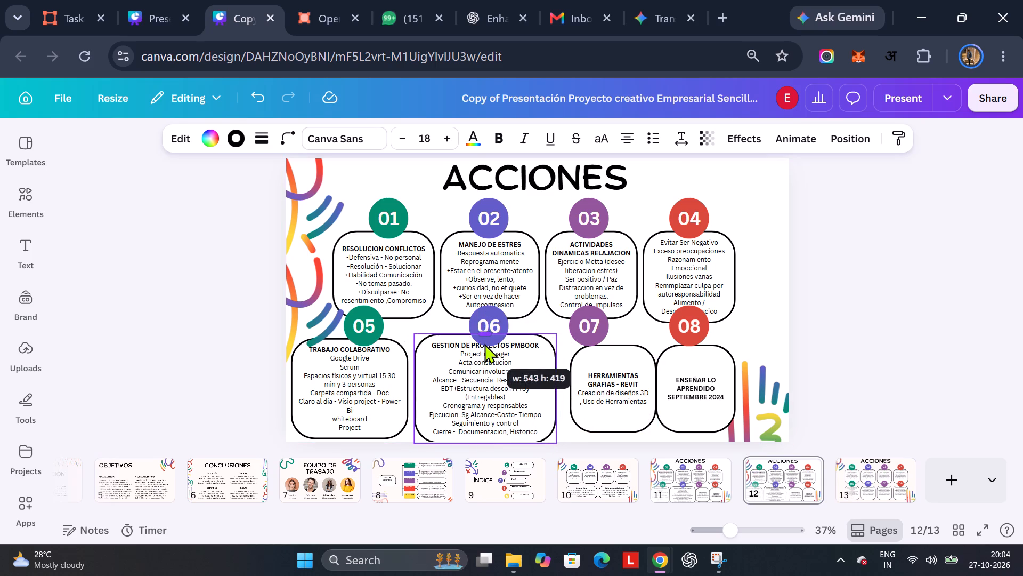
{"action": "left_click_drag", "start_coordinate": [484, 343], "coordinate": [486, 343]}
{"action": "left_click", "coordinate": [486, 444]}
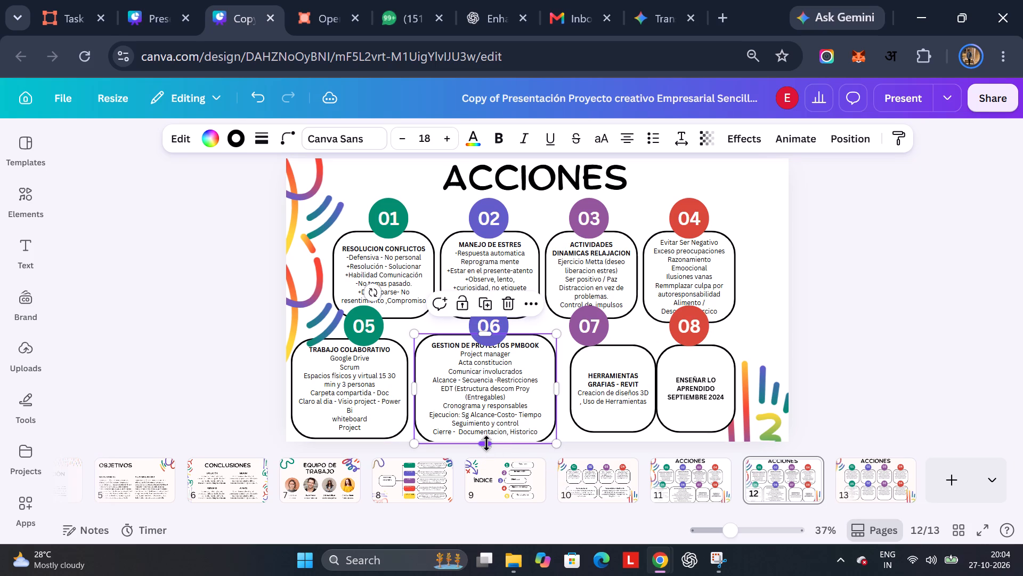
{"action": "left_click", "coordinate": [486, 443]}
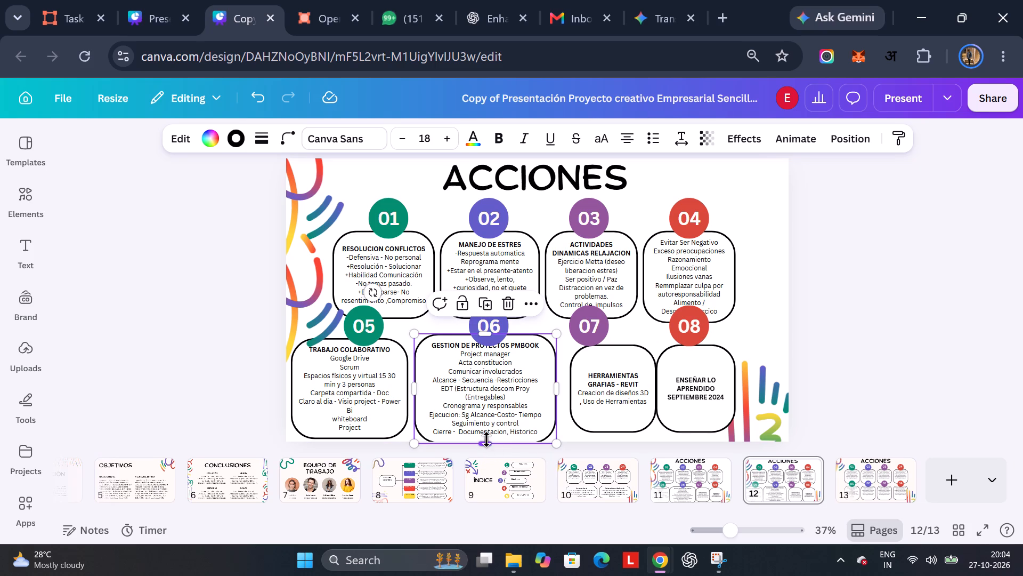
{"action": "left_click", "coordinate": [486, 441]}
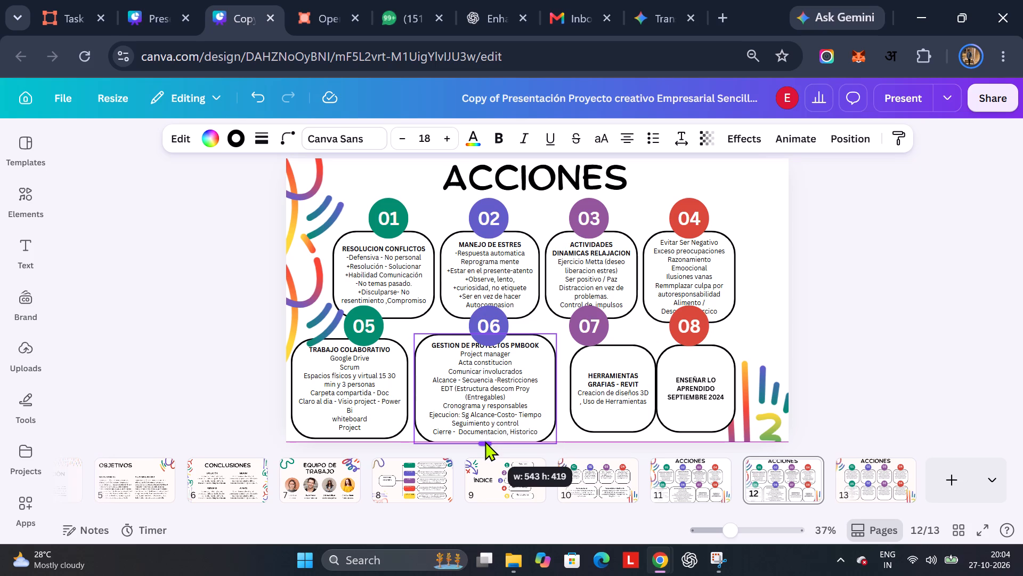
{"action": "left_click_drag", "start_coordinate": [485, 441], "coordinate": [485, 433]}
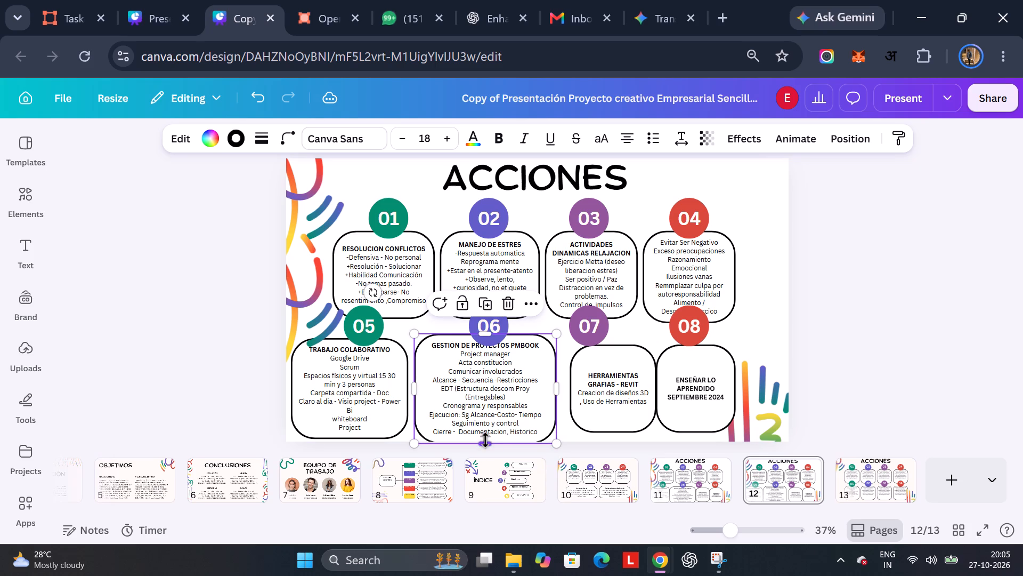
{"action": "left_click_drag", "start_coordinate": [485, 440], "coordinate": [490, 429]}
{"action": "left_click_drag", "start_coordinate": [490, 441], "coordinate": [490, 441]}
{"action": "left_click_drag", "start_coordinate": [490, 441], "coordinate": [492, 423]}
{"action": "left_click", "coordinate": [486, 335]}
Narrow card 06 further on its card 07 side, to about 515 wide.
{"action": "left_click", "coordinate": [554, 371]}
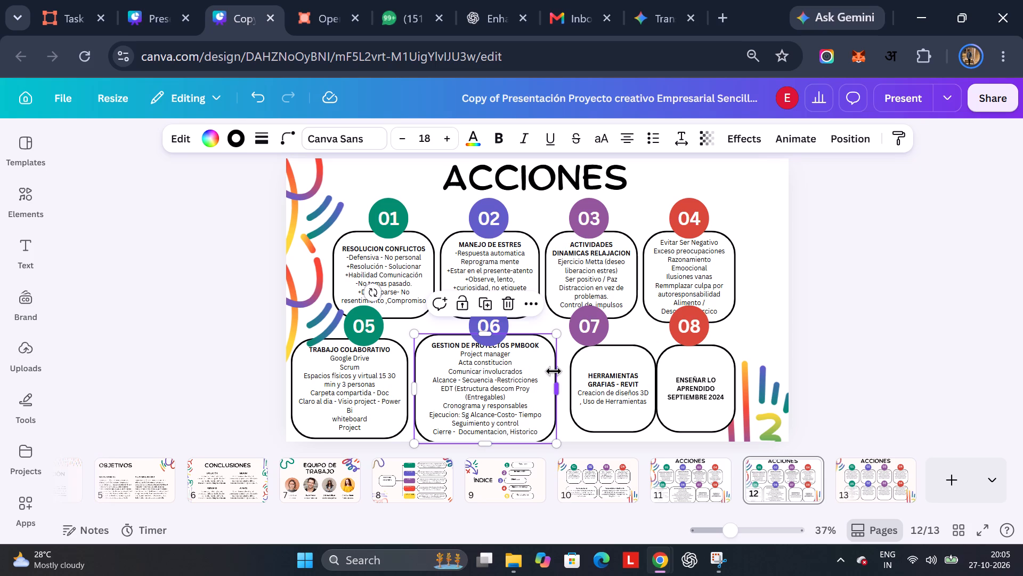
{"action": "left_click_drag", "start_coordinate": [554, 371], "coordinate": [547, 372]}
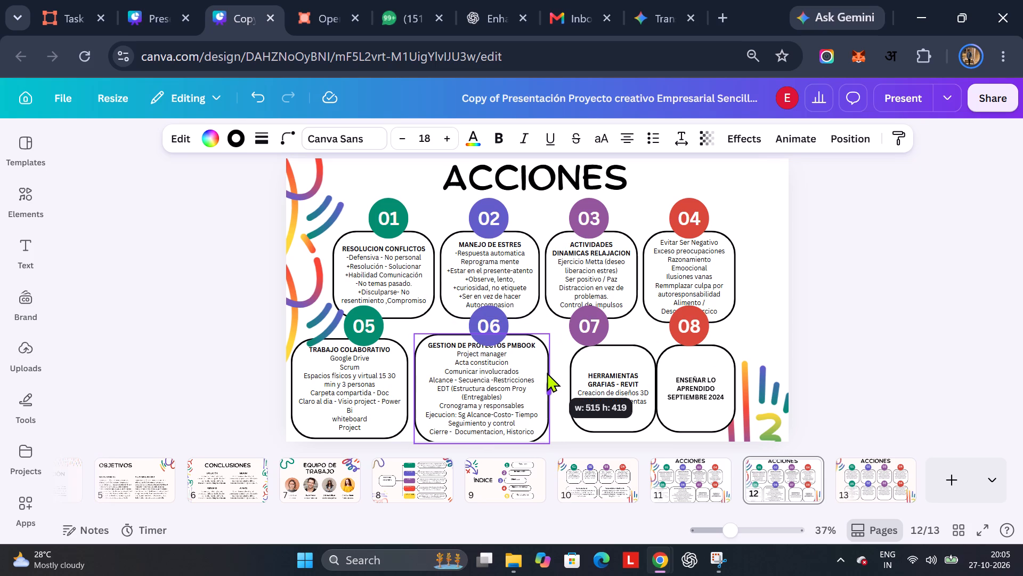
{"action": "left_click_drag", "start_coordinate": [547, 372], "coordinate": [547, 372]}
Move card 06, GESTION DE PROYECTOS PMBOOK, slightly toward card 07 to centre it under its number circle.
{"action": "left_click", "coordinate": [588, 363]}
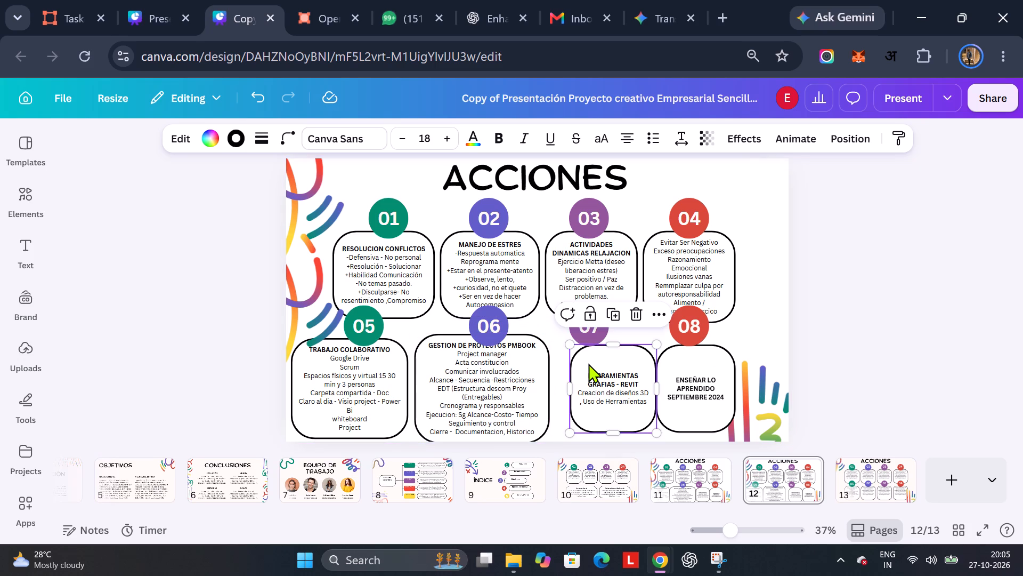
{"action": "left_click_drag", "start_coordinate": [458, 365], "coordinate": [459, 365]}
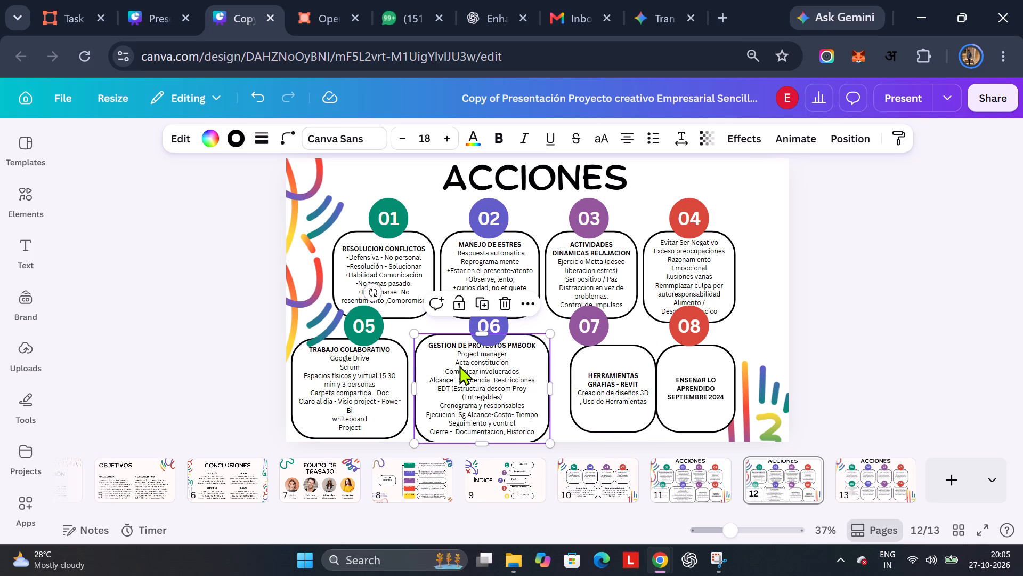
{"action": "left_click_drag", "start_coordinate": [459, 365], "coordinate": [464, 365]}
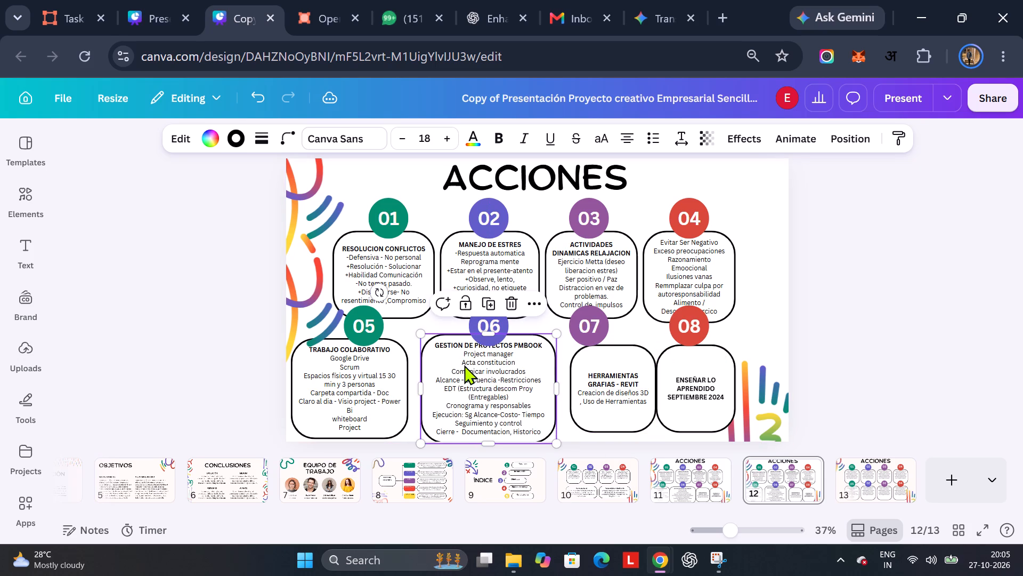
Space the four lower-row cards, 05 to 08, evenly in the horizontal direction.
{"action": "left_click", "coordinate": [387, 368]}
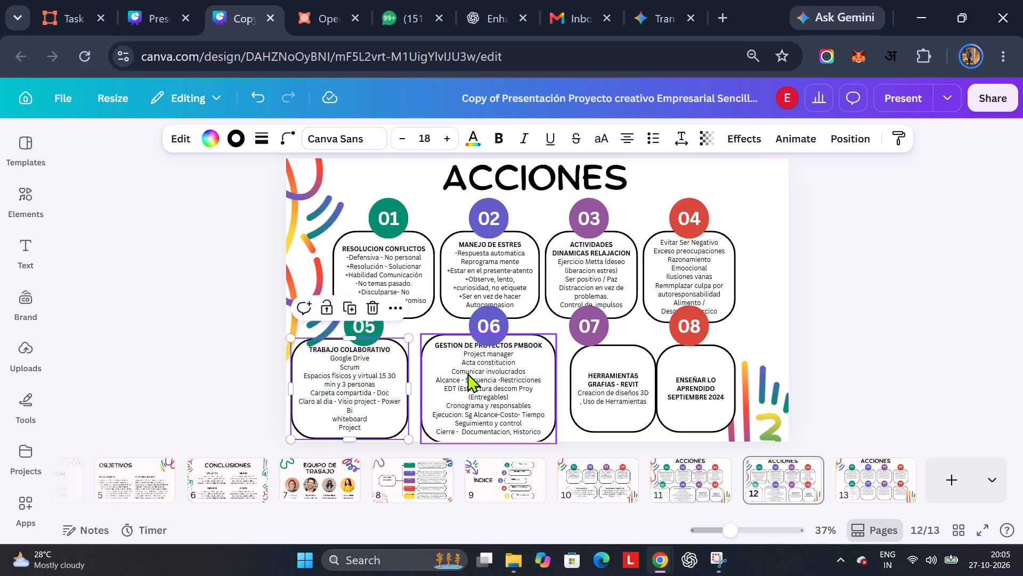
{"action": "left_click", "coordinate": [467, 373], "text": "shift"}
{"action": "left_click", "coordinate": [607, 379], "text": "shift"}
{"action": "left_click", "coordinate": [692, 376], "text": "shift"}
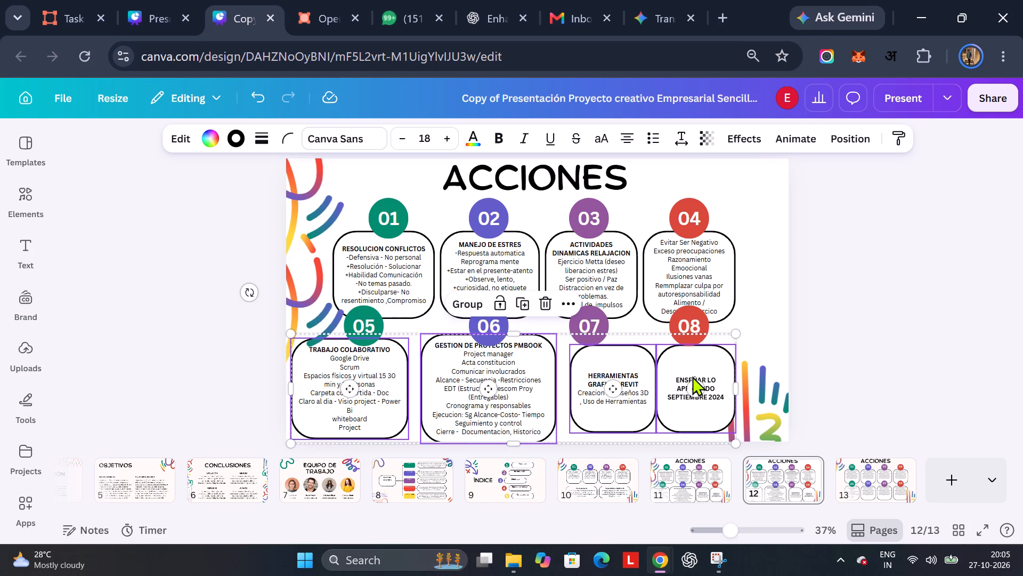
{"action": "right_click", "coordinate": [692, 376]}
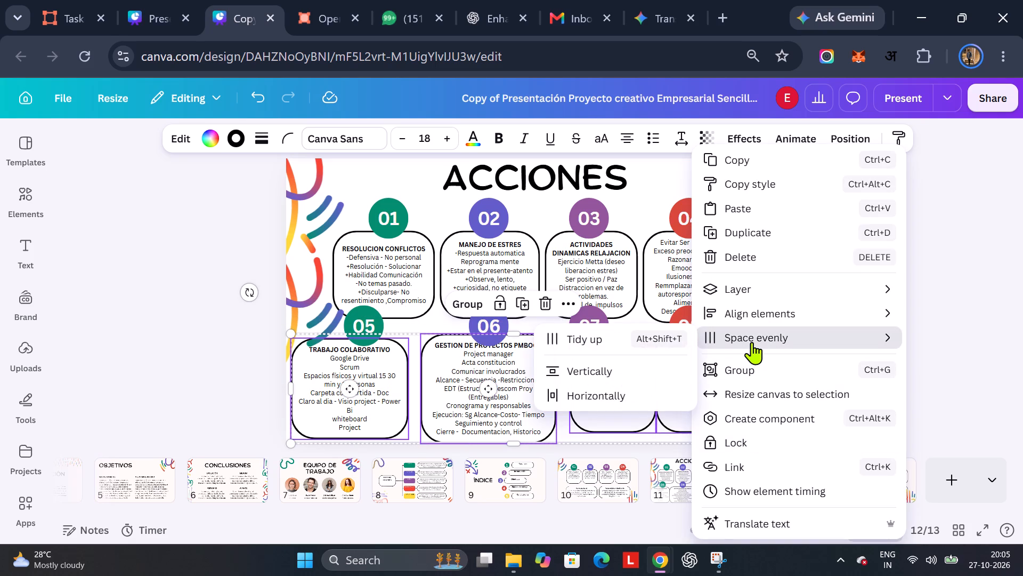
{"action": "left_click", "coordinate": [626, 390]}
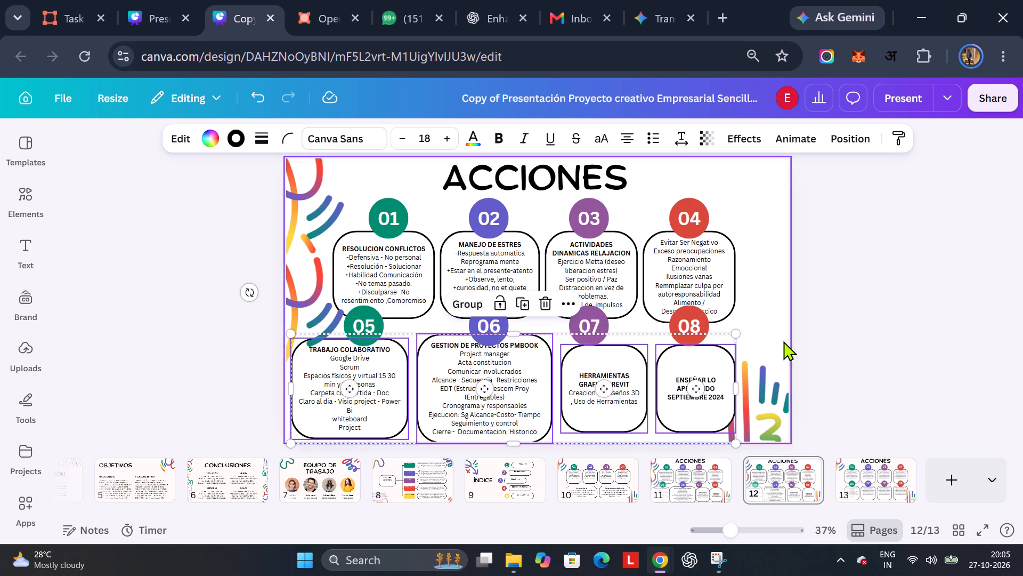
{"action": "left_click", "coordinate": [792, 338]}
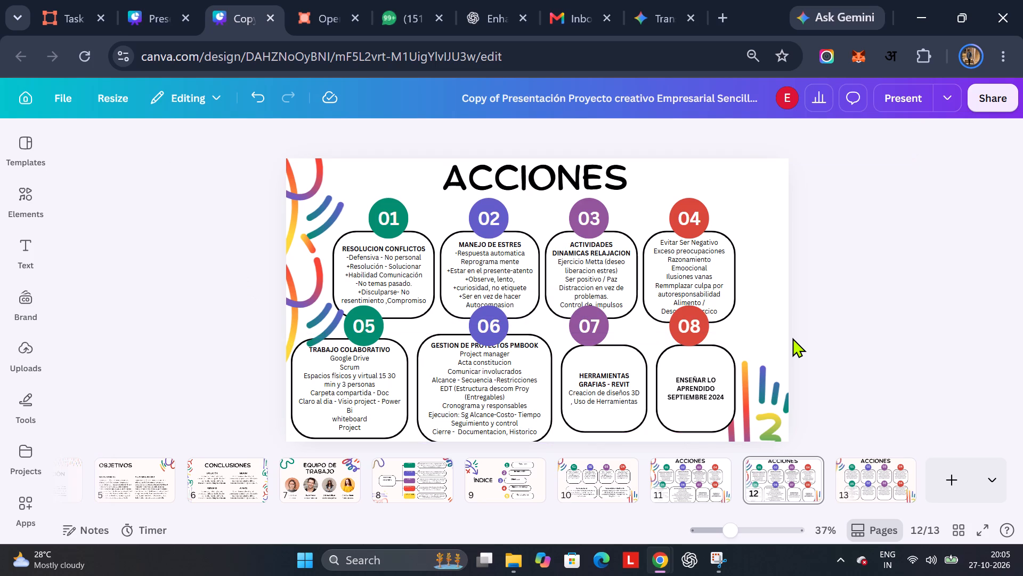
Move card 06 slightly up and toward card 07, so it sits under its number circle and inside the slide's bottom edge.
{"action": "left_click", "coordinate": [508, 403]}
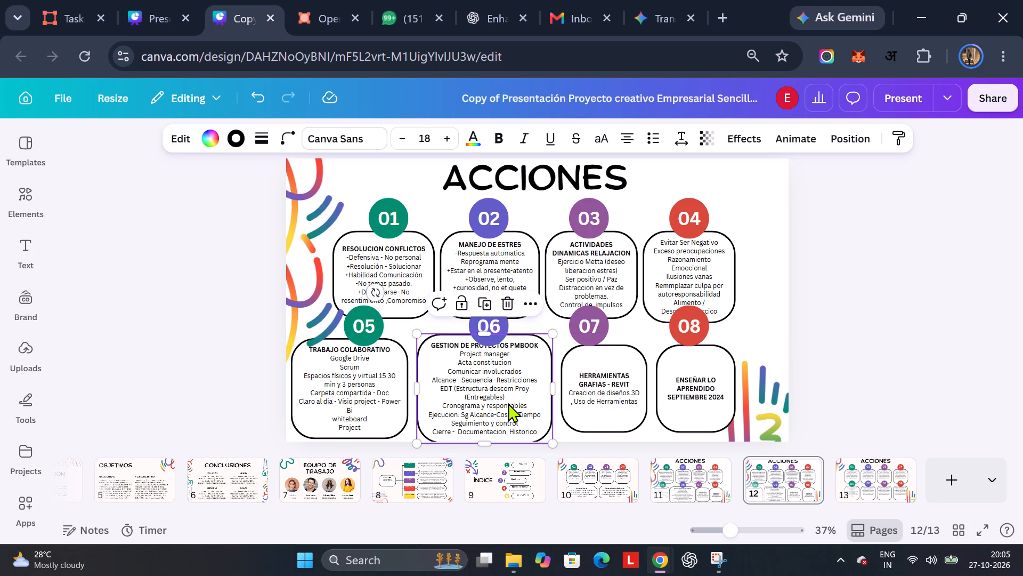
{"action": "left_click", "coordinate": [480, 437]}
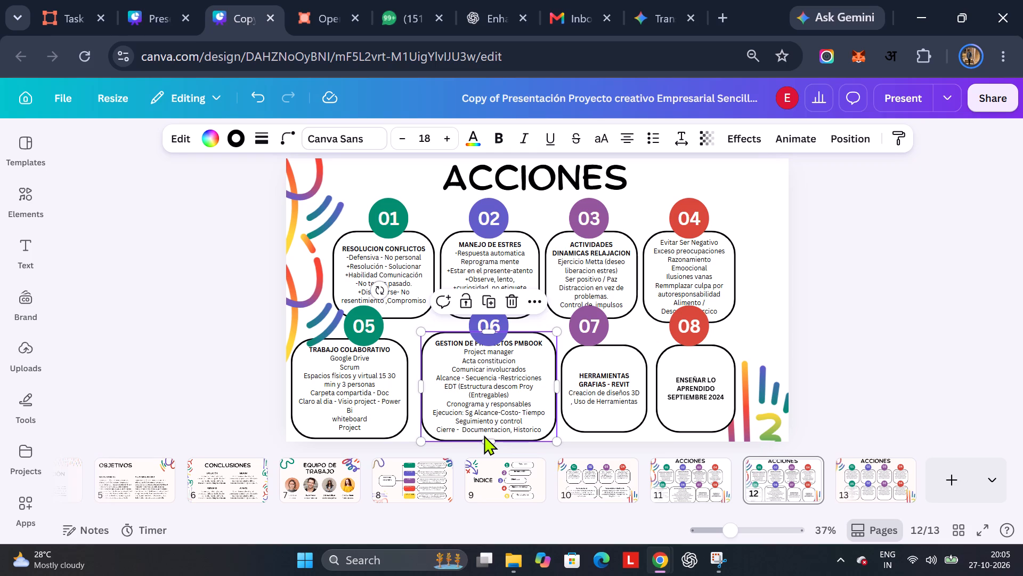
Compare the card layouts and number circles on slides 10 to 13, including circle 05 on slide 11.
{"action": "left_click", "coordinate": [870, 490]}
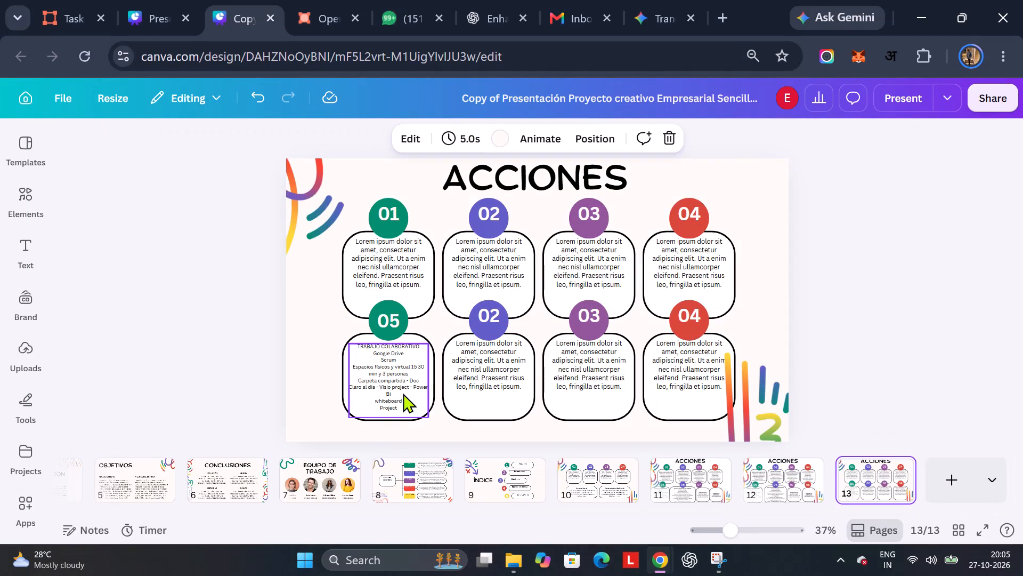
{"action": "left_click", "coordinate": [773, 475]}
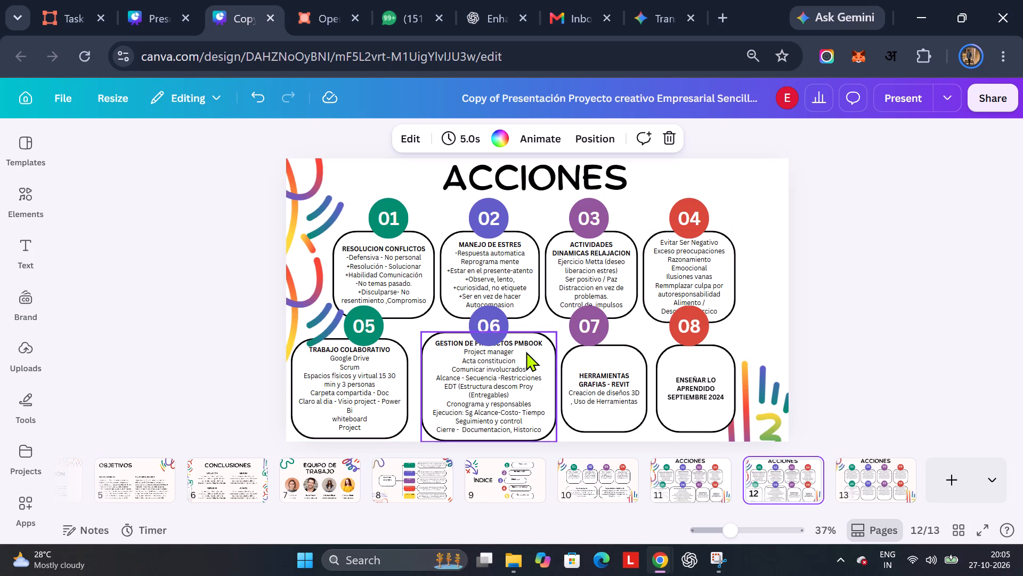
{"action": "left_click", "coordinate": [697, 473]}
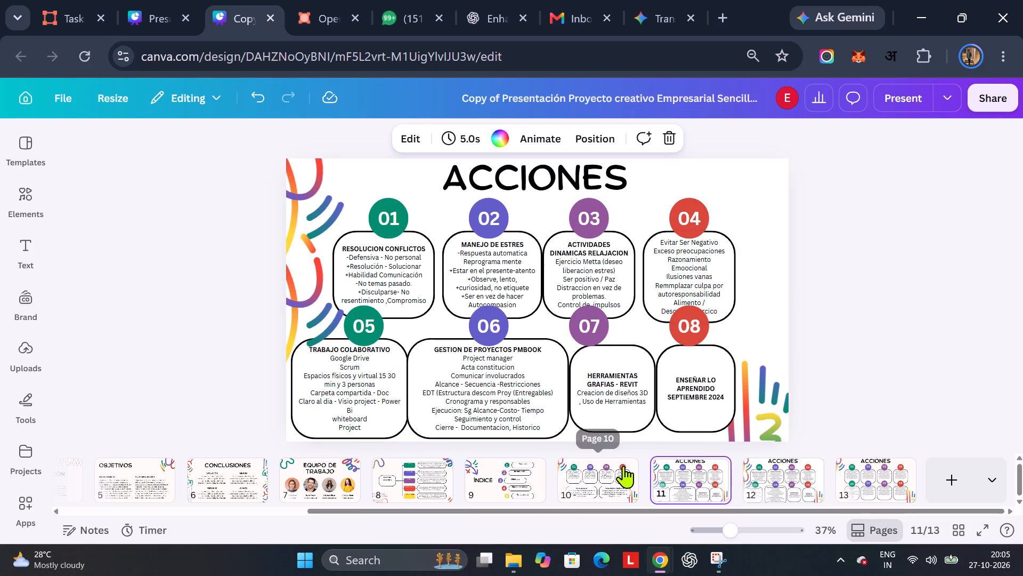
{"action": "left_click", "coordinate": [623, 466]}
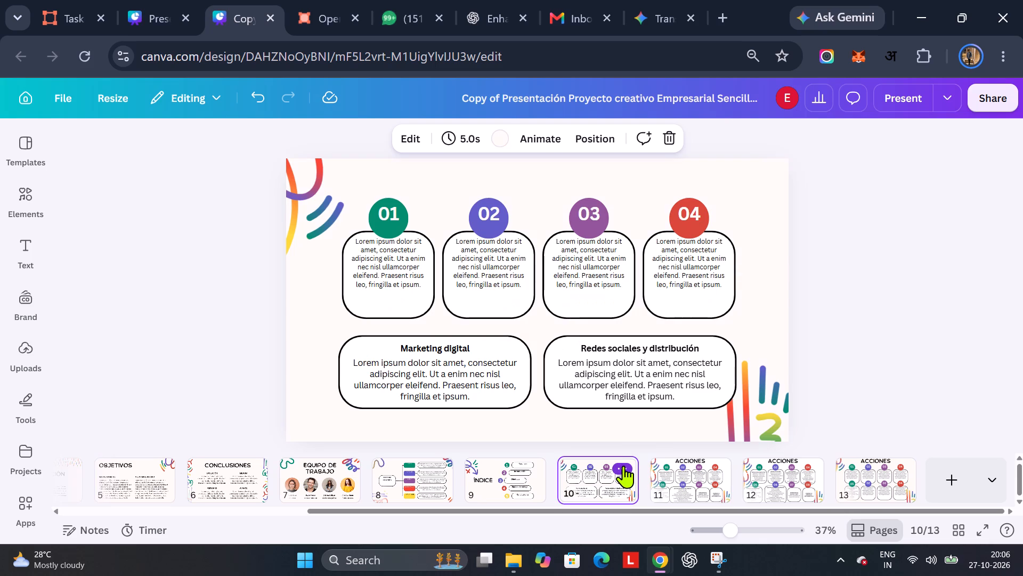
{"action": "left_click", "coordinate": [682, 483]}
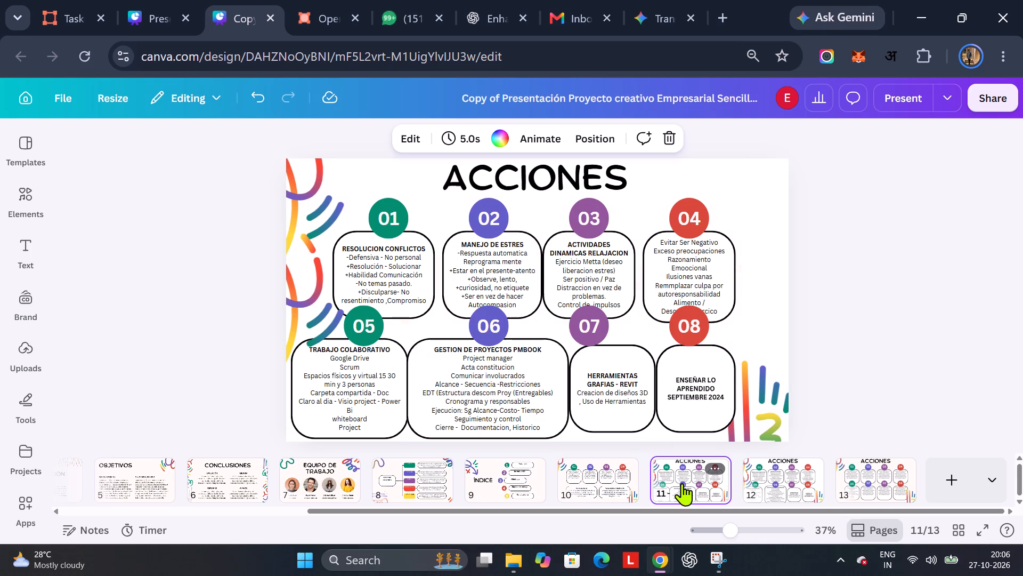
{"action": "left_click", "coordinate": [611, 476]}
{"action": "left_click", "coordinate": [678, 481]}
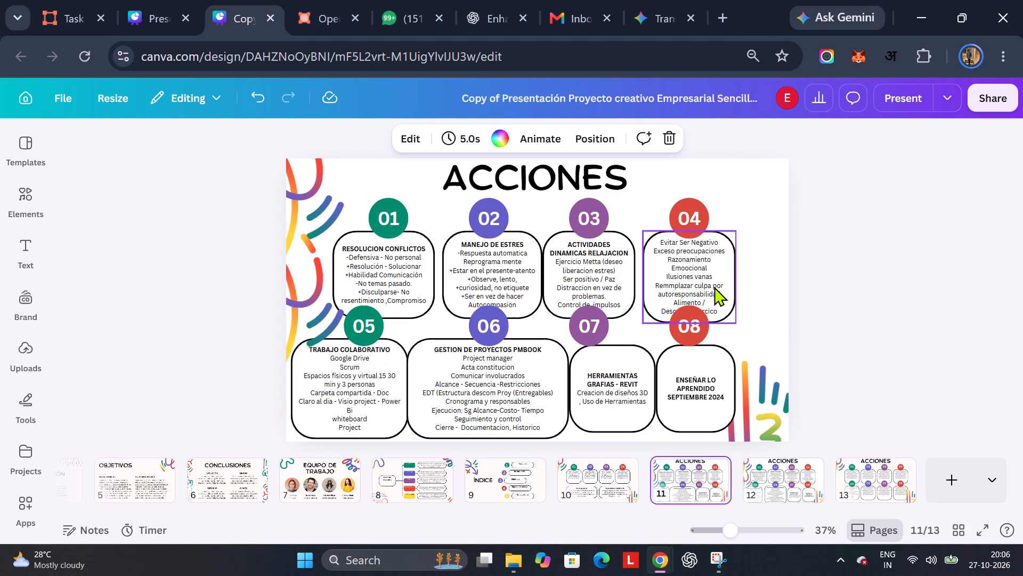
{"action": "left_click", "coordinate": [745, 285]}
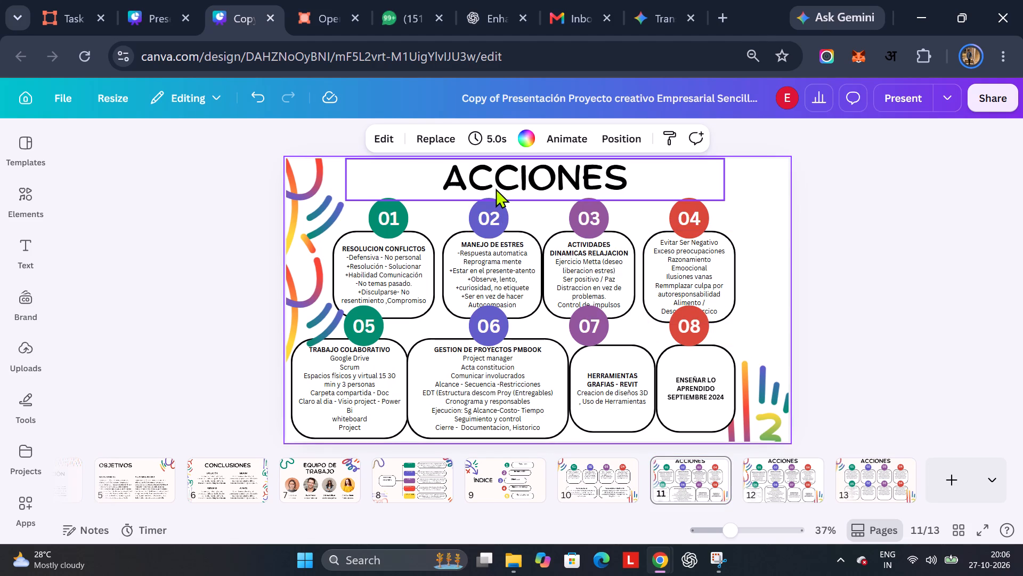
{"action": "left_click", "coordinate": [372, 316]}
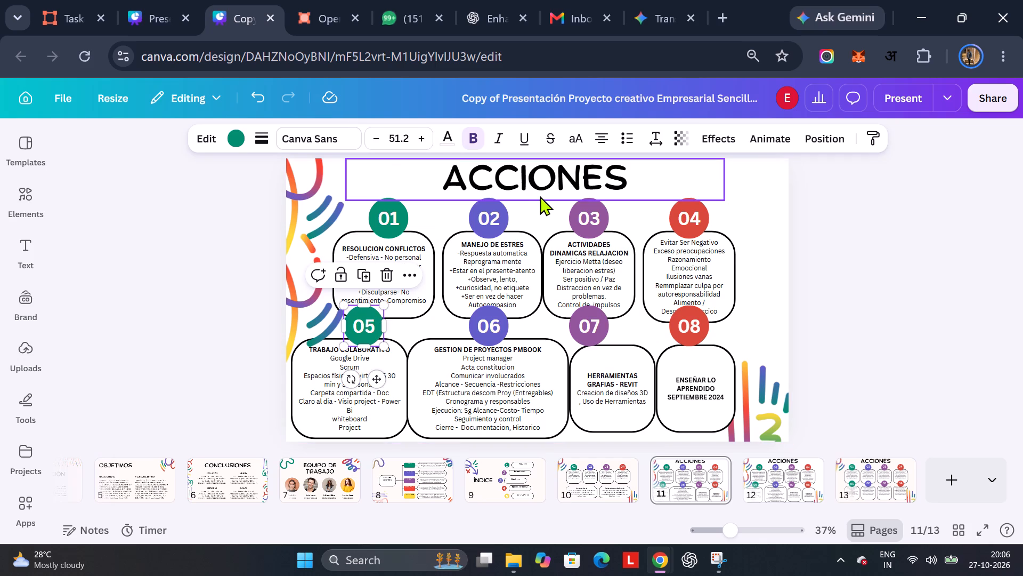
{"action": "left_click", "coordinate": [607, 465]}
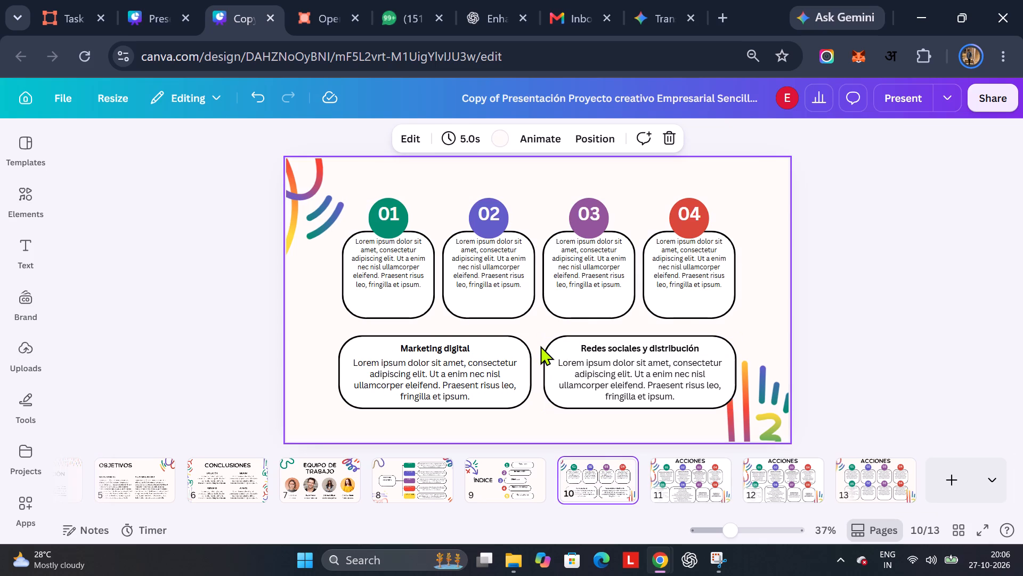
{"action": "scroll", "coordinate": [540, 346], "scroll_direction": "up", "scroll_amount": 1}
{"action": "left_click", "coordinate": [683, 475]}
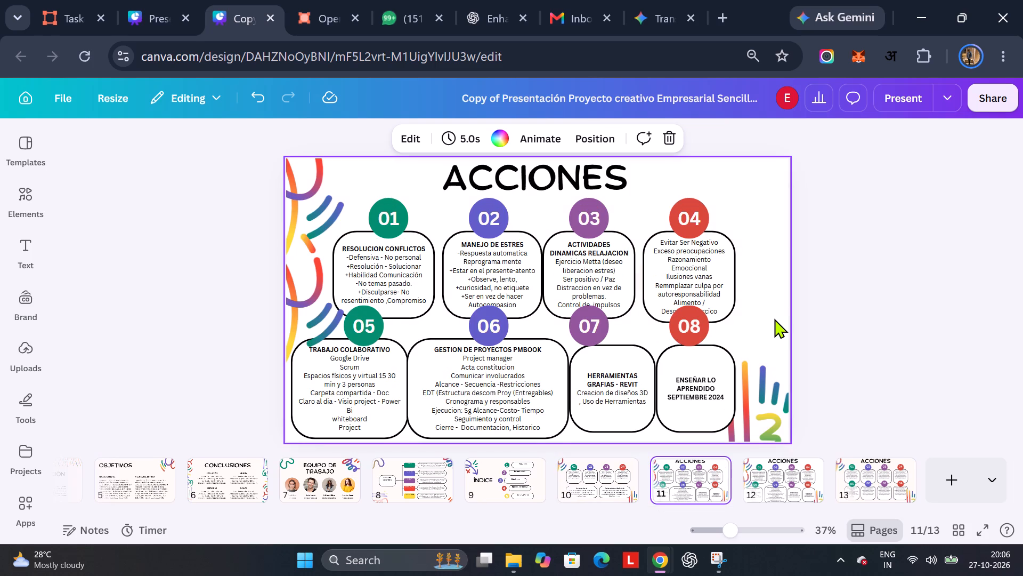
{"action": "left_click", "coordinate": [367, 328]}
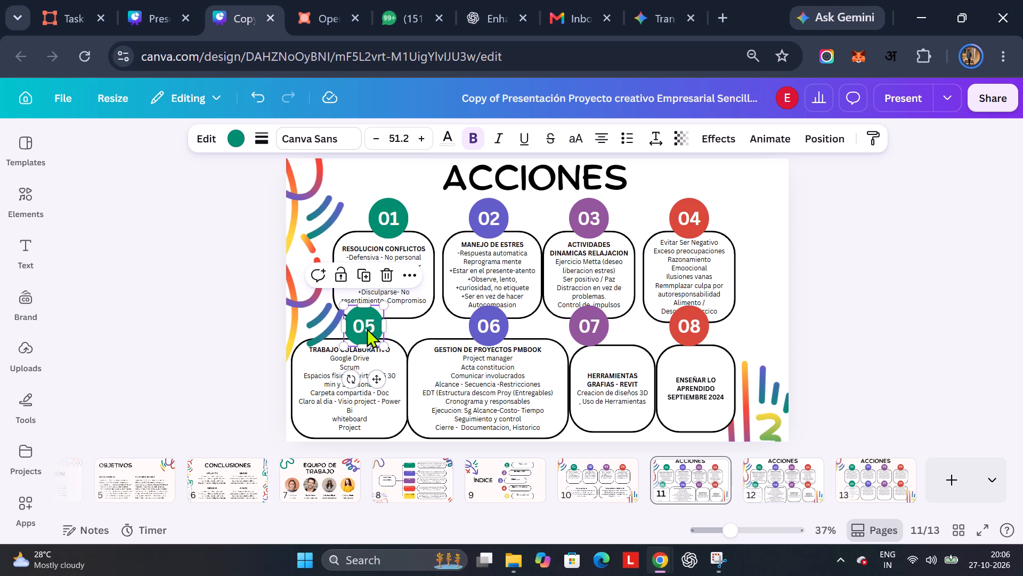
Delete the number circles 05, 06, 07 and 08 above the lower-row cards on slide 12.
{"action": "left_click", "coordinate": [773, 470]}
{"action": "left_click", "coordinate": [358, 321]}
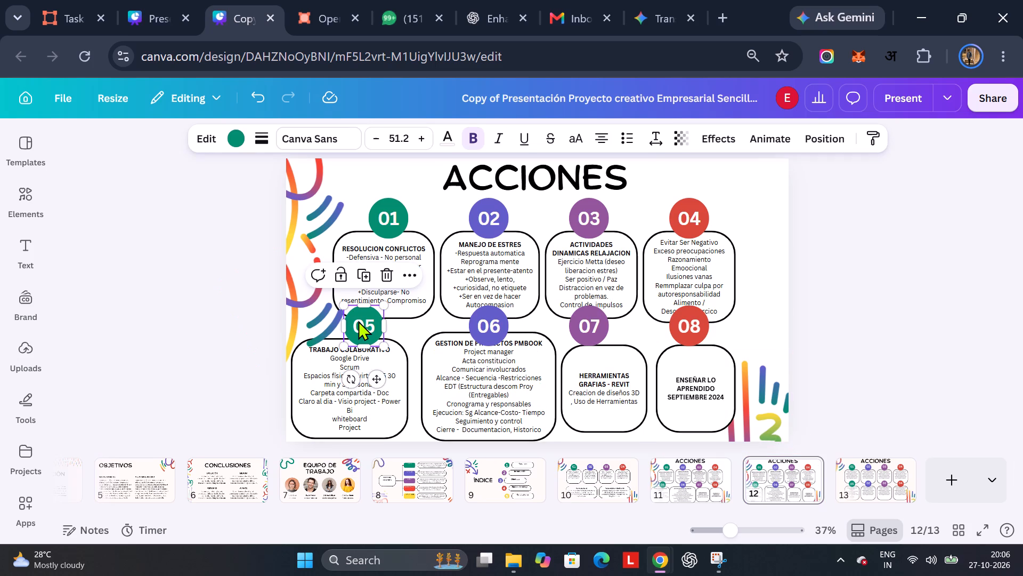
{"action": "key", "text": "BackSpace"}
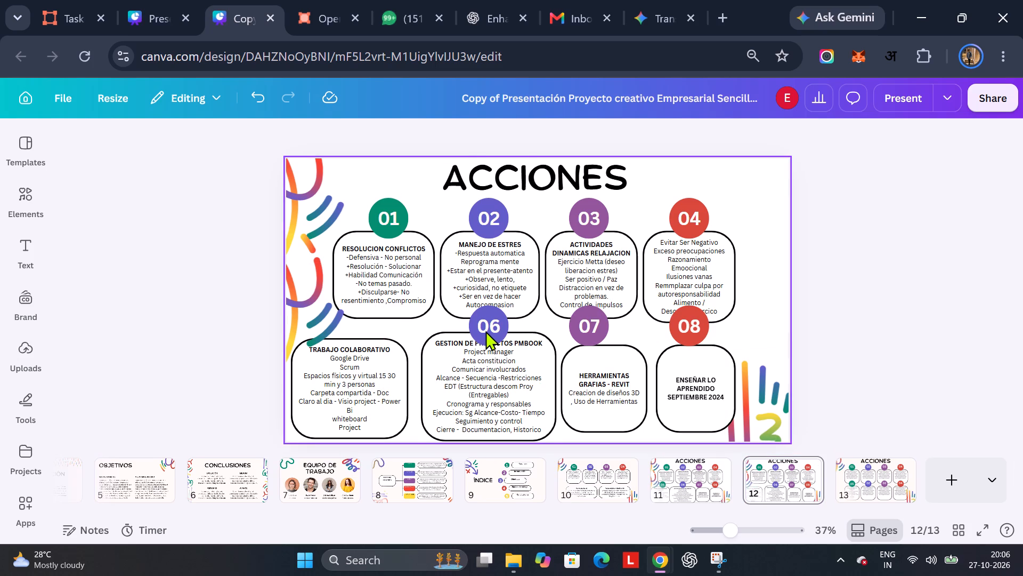
{"action": "left_click", "coordinate": [485, 331]}
{"action": "key", "text": "BackSpace"}
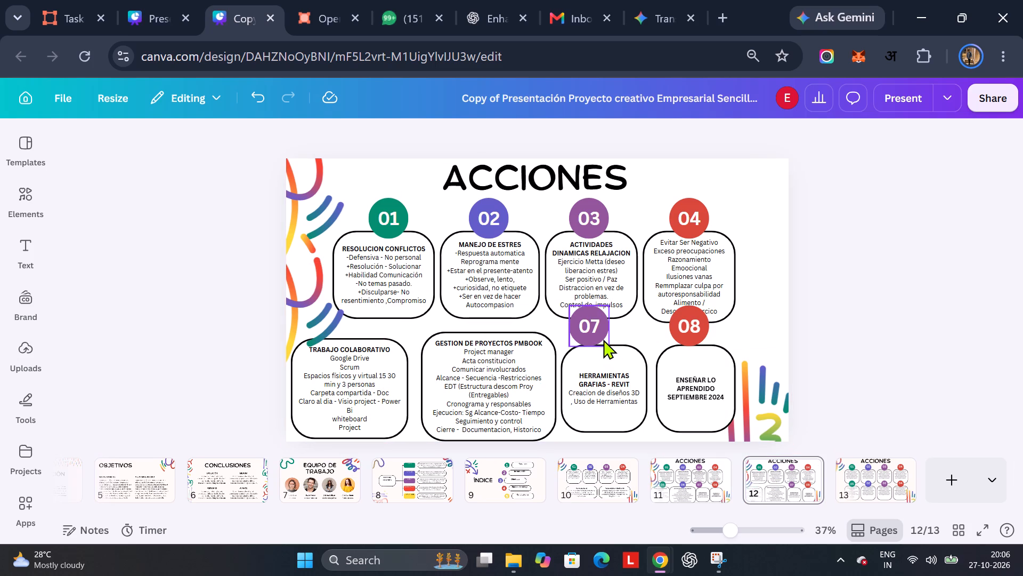
{"action": "left_click", "coordinate": [603, 337]}
{"action": "key", "text": "BackSpace"}
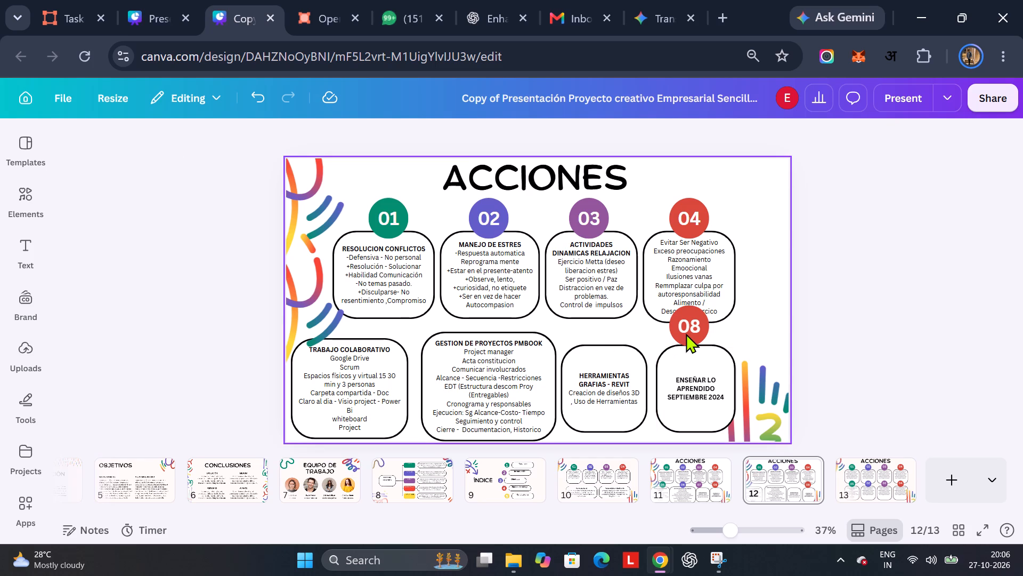
{"action": "left_click", "coordinate": [687, 331]}
{"action": "key", "text": "BackSpace"}
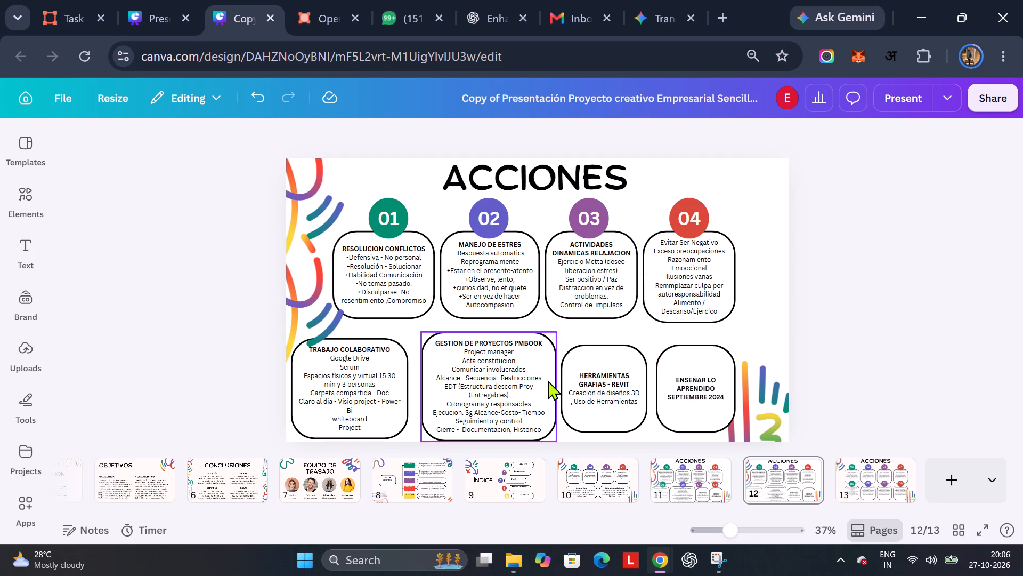
Space the TRABAJO COLABORATIVO, GESTION DE PROYECTOS PMBOOK, HERRAMIENTAS GRAFIAS - REVIT and ENSEÑAR LO APRENDIDO cards evenly in the horizontal direction.
{"action": "left_click", "coordinate": [404, 369]}
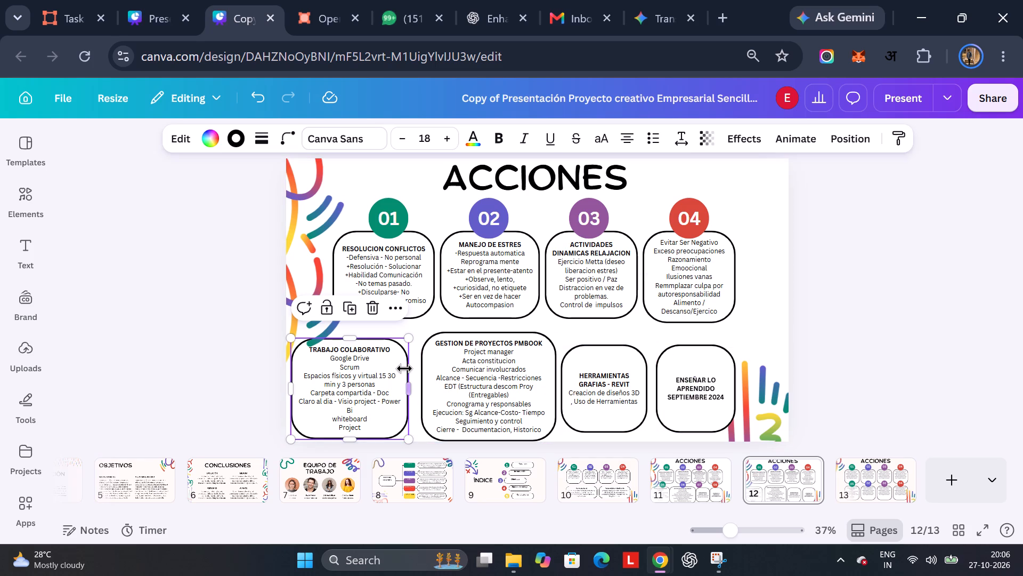
{"action": "left_click", "coordinate": [461, 363], "text": "shift"}
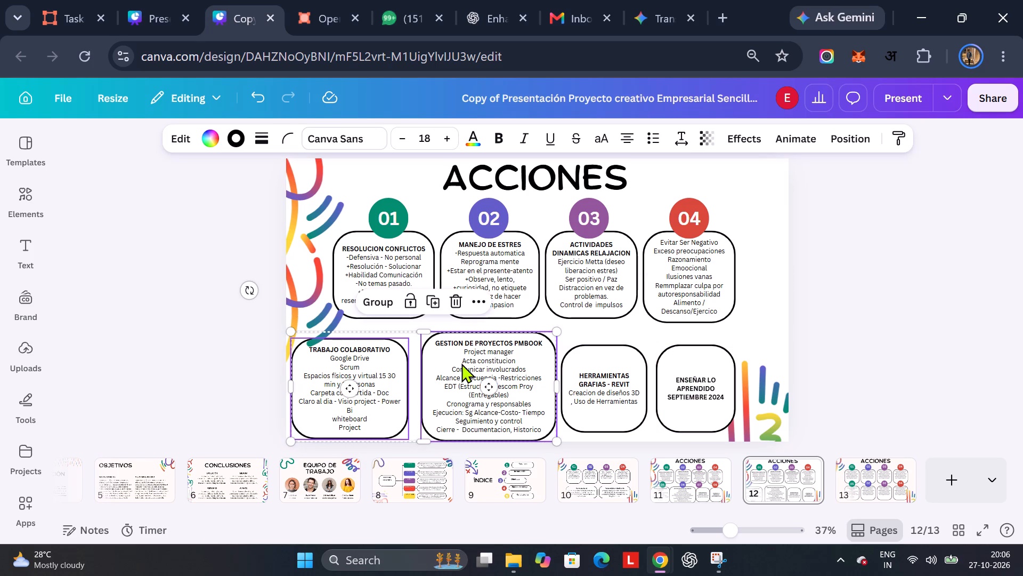
{"action": "left_click", "coordinate": [594, 366], "text": "shift"}
{"action": "left_click", "coordinate": [667, 371], "text": "shift"}
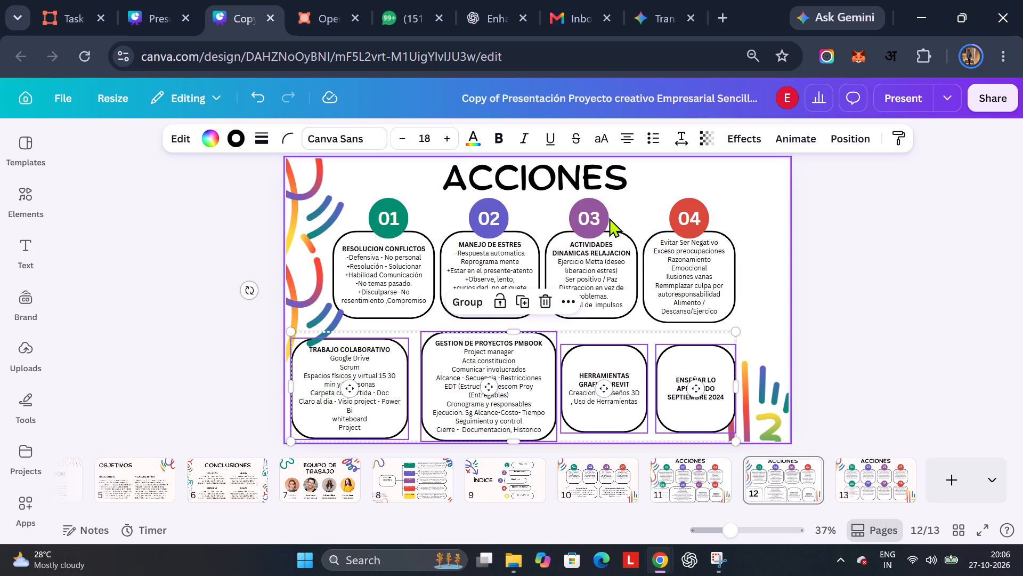
{"action": "right_click", "coordinate": [598, 365]}
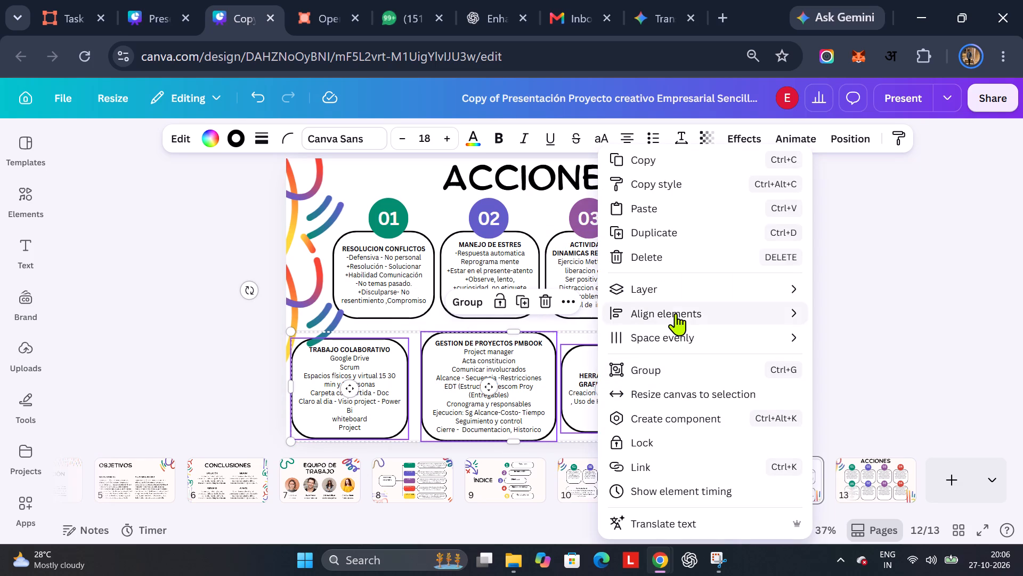
{"action": "left_click", "coordinate": [679, 340]}
{"action": "left_click_drag", "start_coordinate": [771, 336], "coordinate": [826, 340]}
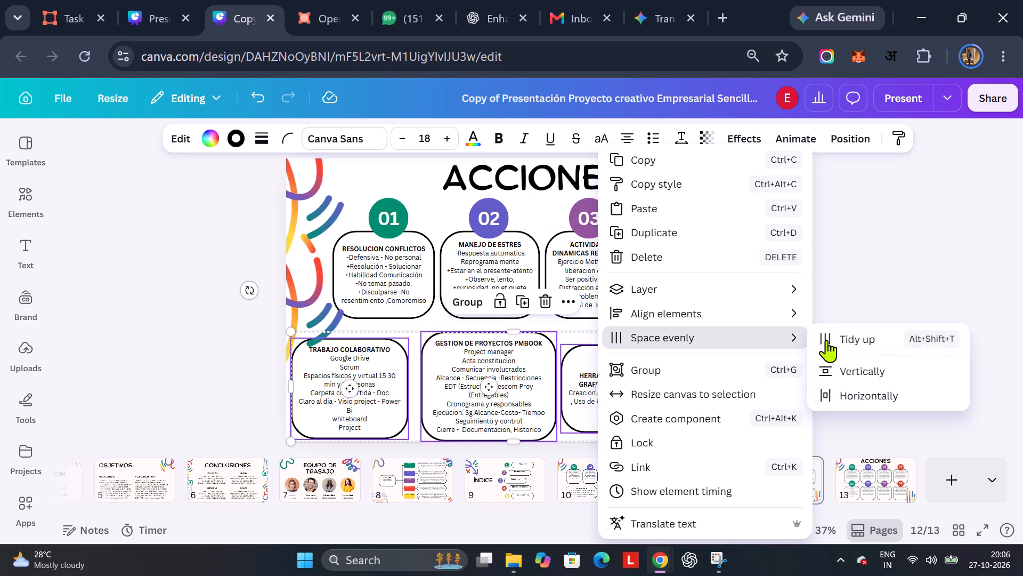
{"action": "left_click_drag", "start_coordinate": [826, 340], "coordinate": [850, 389]}
{"action": "left_click", "coordinate": [850, 389]}
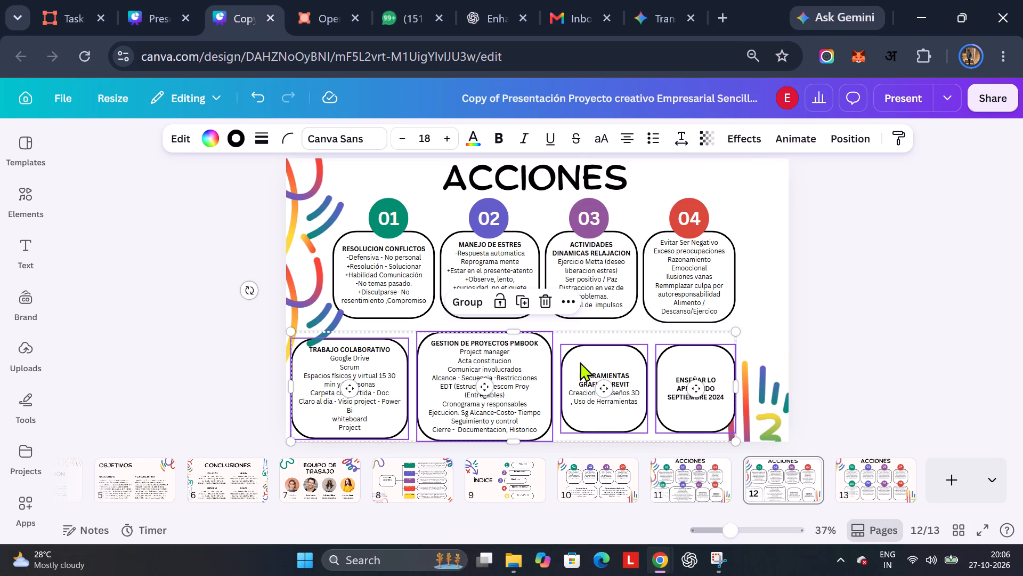
Apply Tidy up to the four lower-row cards on slide 12, then clear the selection.
{"action": "right_click", "coordinate": [572, 350]}
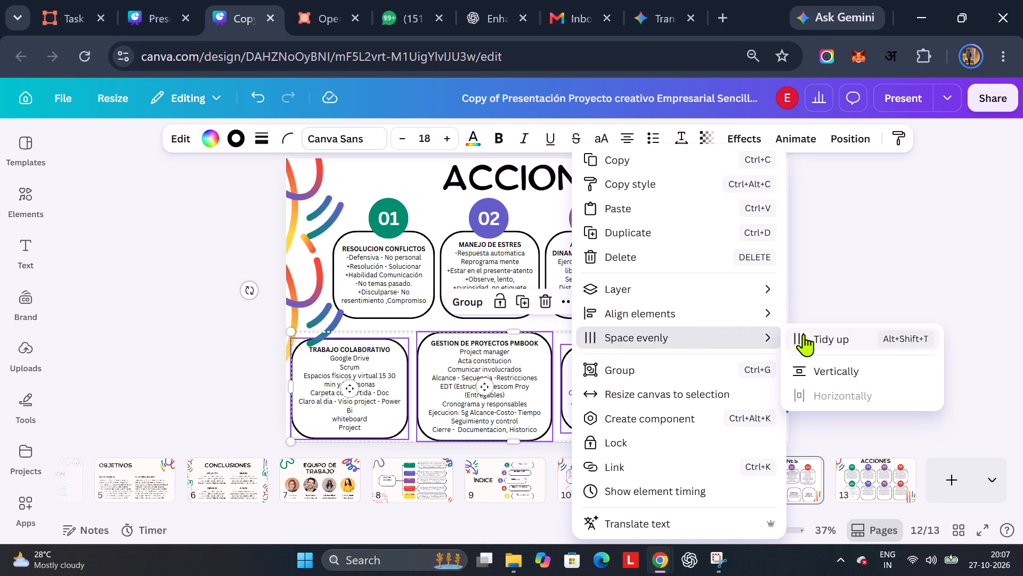
{"action": "left_click", "coordinate": [803, 334]}
{"action": "left_click", "coordinate": [834, 299]}
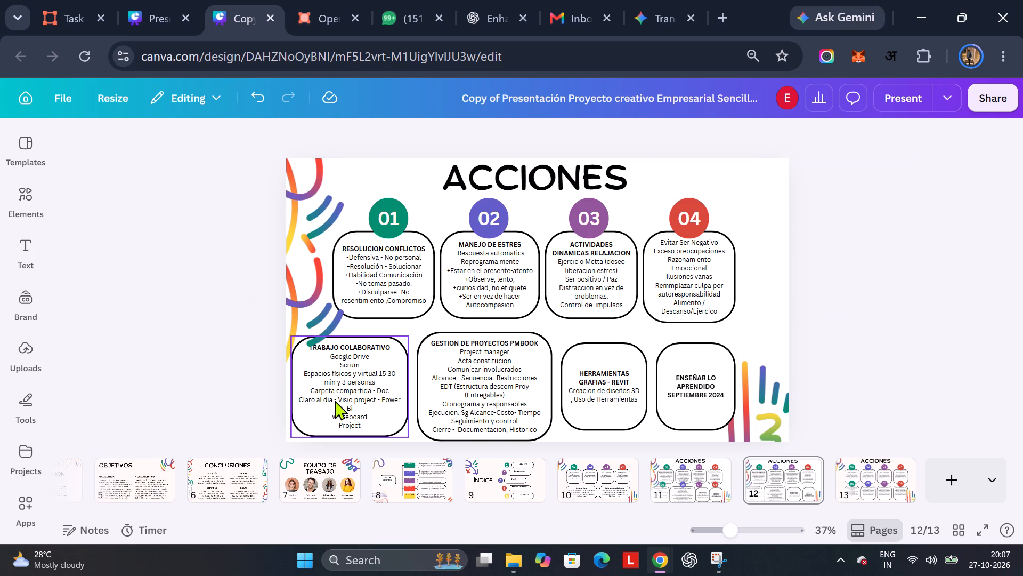
{"action": "left_click", "coordinate": [842, 341]}
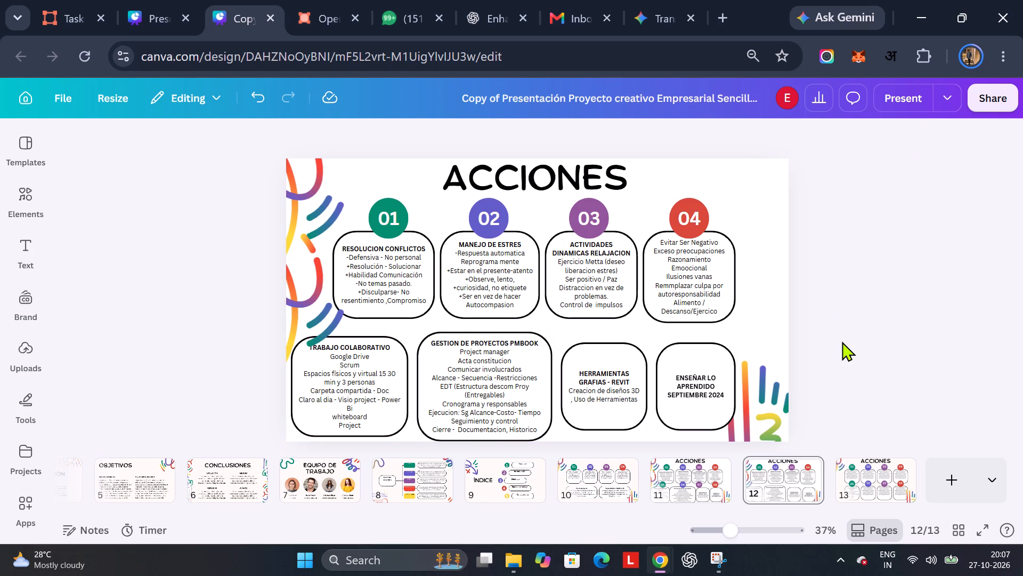
Narrow the TRABAJO COLABORATIVO card on slide 12 by bringing its left edge inward, then clear the selection.
{"action": "left_click", "coordinate": [707, 344]}
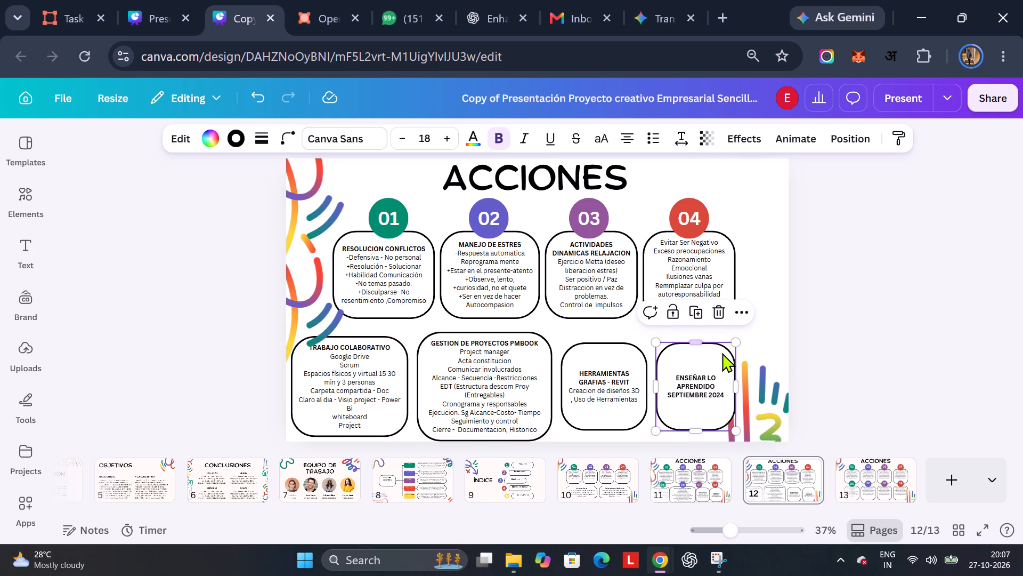
{"action": "left_click", "coordinate": [840, 300]}
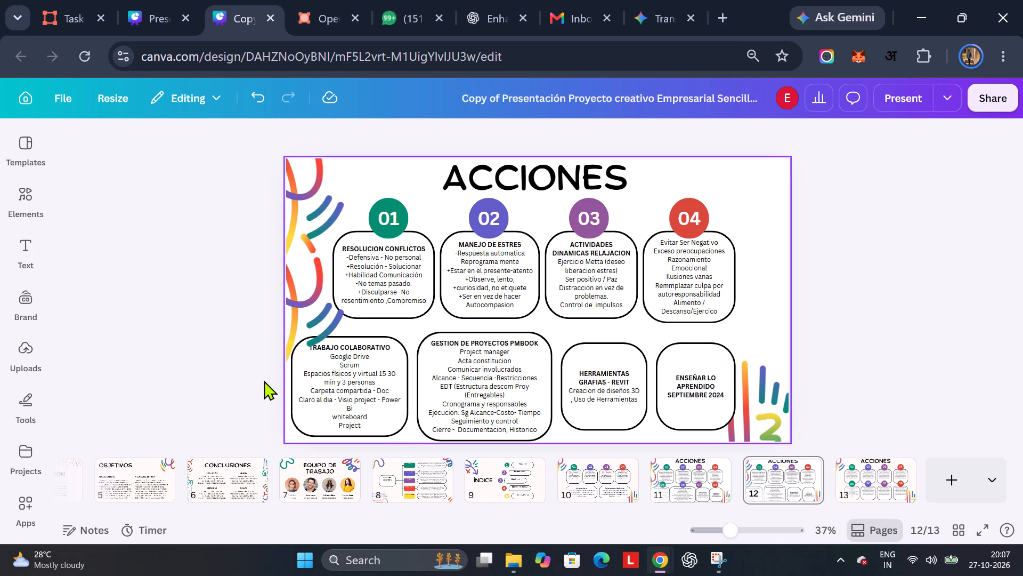
{"action": "left_click", "coordinate": [301, 378]}
{"action": "left_click_drag", "start_coordinate": [293, 380], "coordinate": [307, 384]}
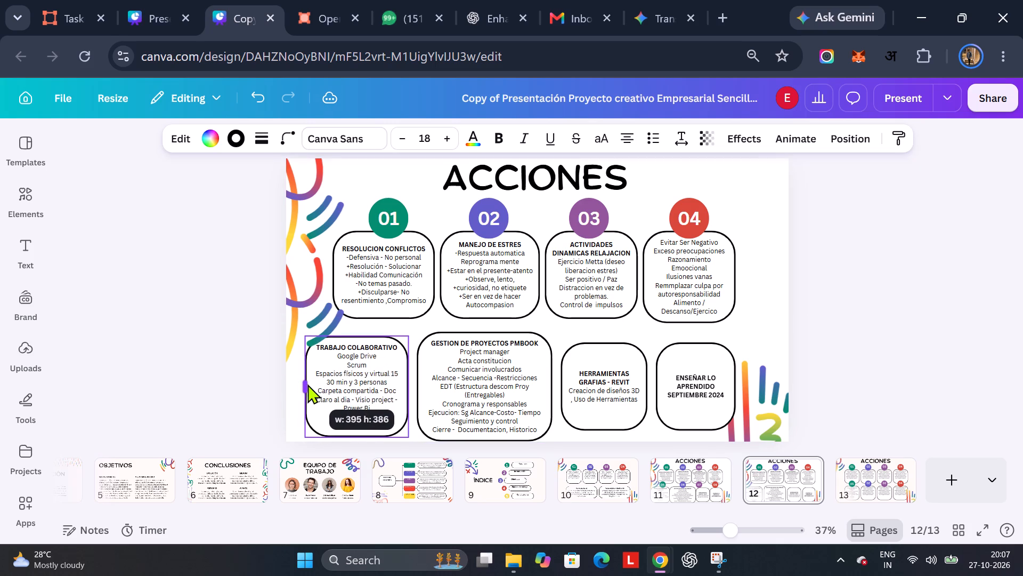
{"action": "left_click_drag", "start_coordinate": [307, 384], "coordinate": [312, 388]}
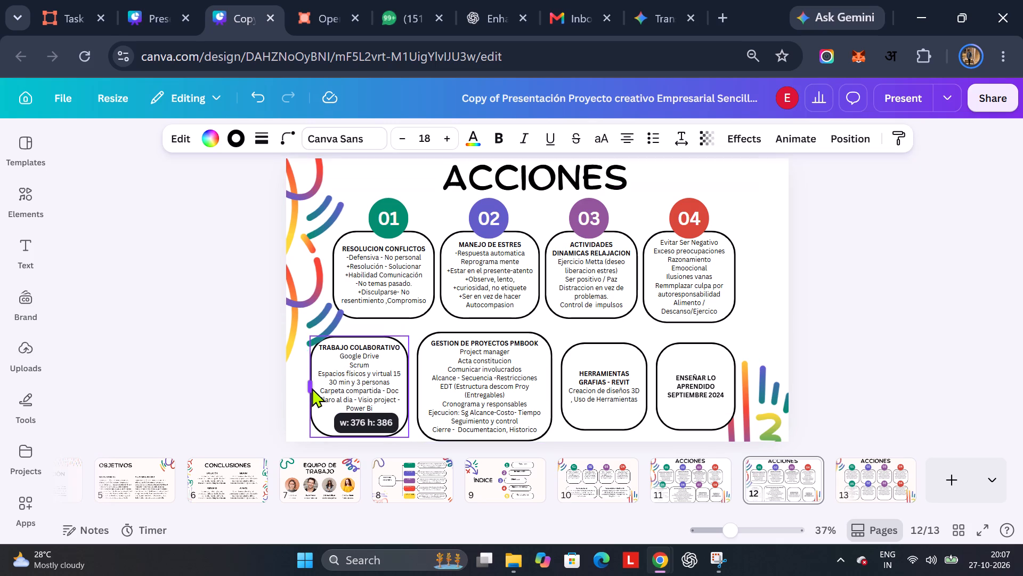
{"action": "left_click_drag", "start_coordinate": [312, 388], "coordinate": [308, 385]}
{"action": "left_click", "coordinate": [241, 389]}
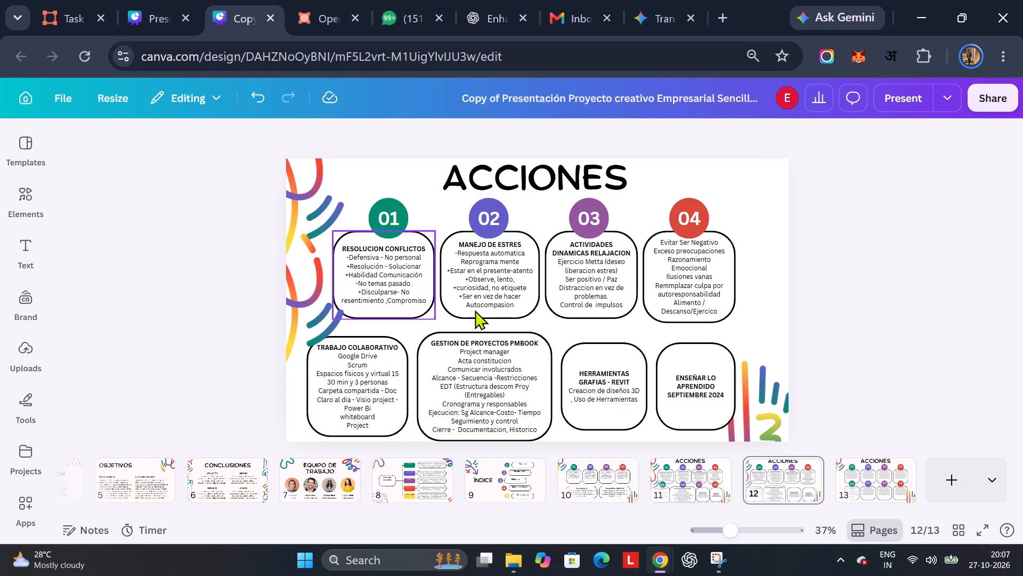
Shorten the HERRAMIENTAS GRAFIAS - REVIT and ENSEÑAR LO APRENDIDO cards from below to matching heights, using slide 10's lower row as reference.
{"action": "left_click", "coordinate": [592, 421]}
{"action": "left_click_drag", "start_coordinate": [603, 429], "coordinate": [609, 389]}
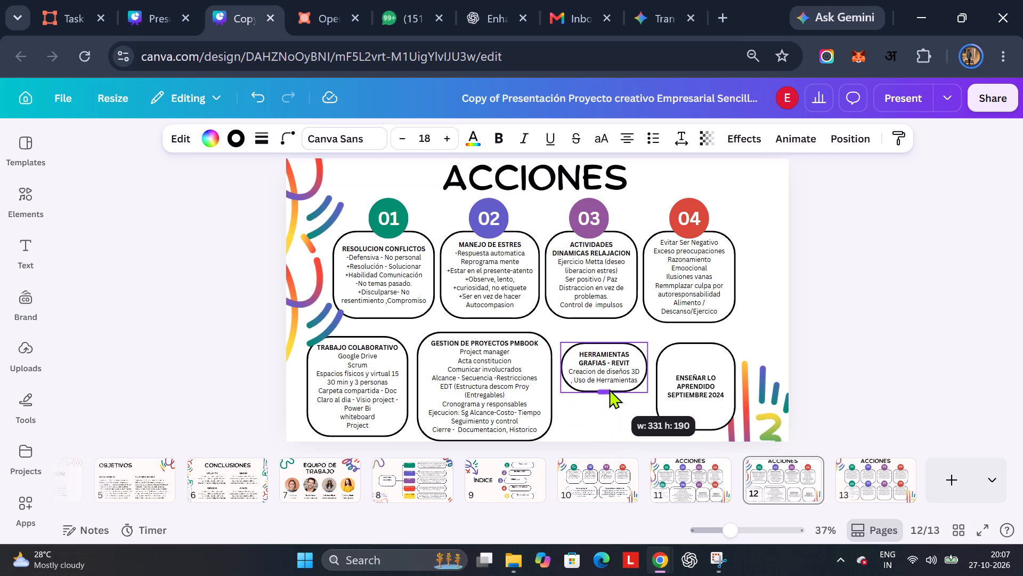
{"action": "left_click_drag", "start_coordinate": [609, 389], "coordinate": [610, 412]}
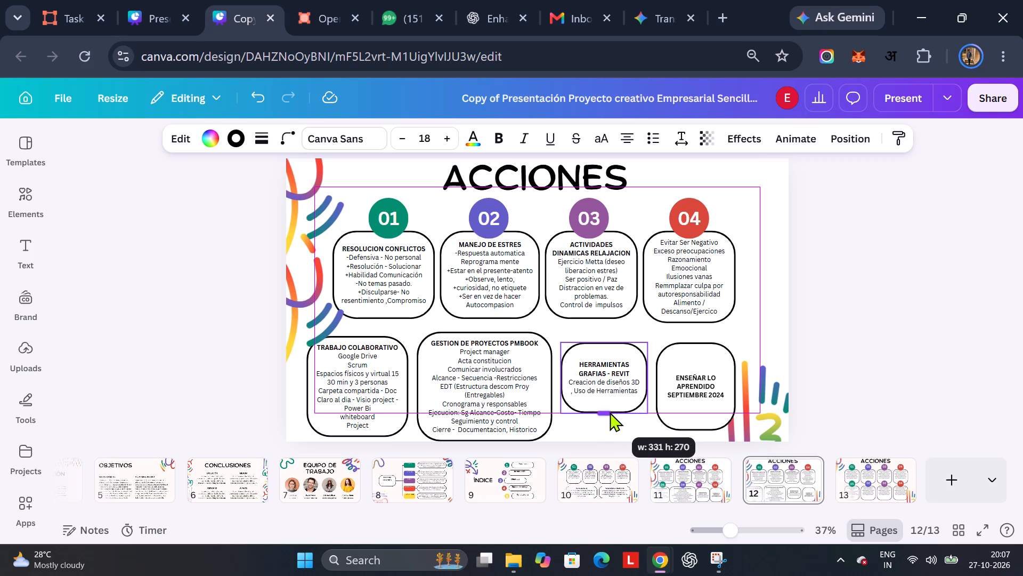
{"action": "left_click_drag", "start_coordinate": [610, 412], "coordinate": [611, 407]}
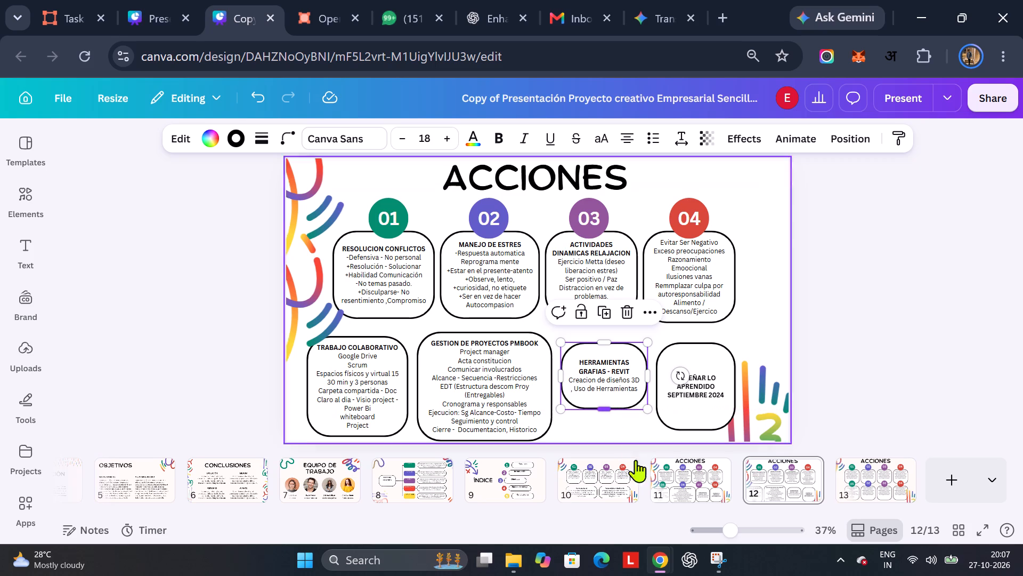
{"action": "left_click", "coordinate": [591, 471]}
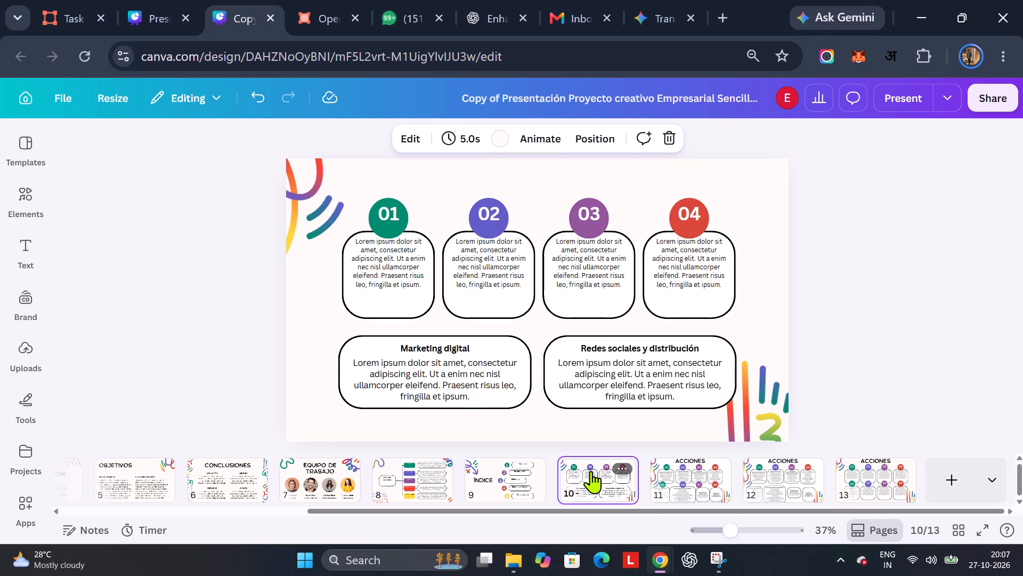
{"action": "left_click", "coordinate": [771, 471]}
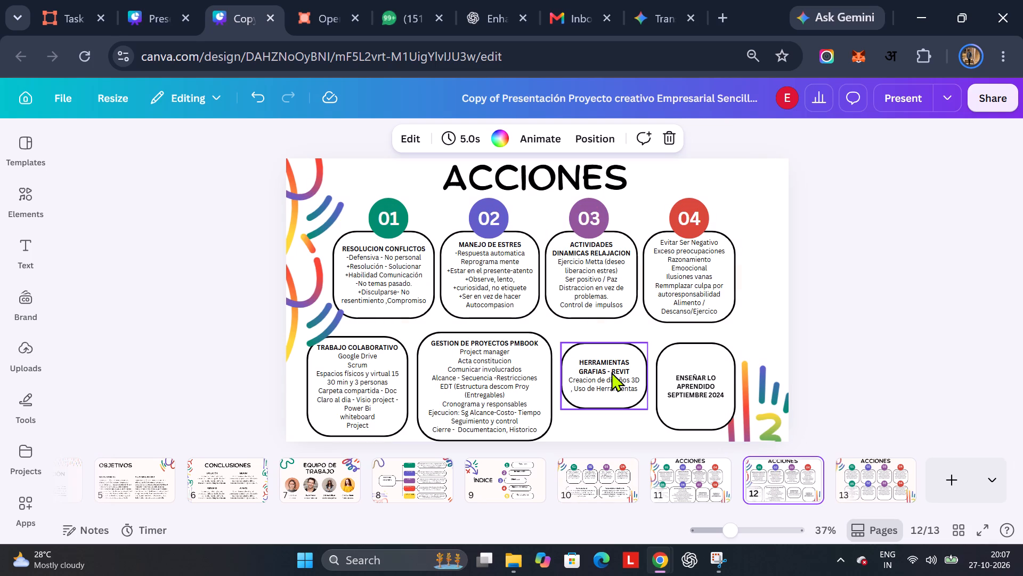
{"action": "left_click", "coordinate": [610, 394]}
{"action": "left_click", "coordinate": [692, 392]}
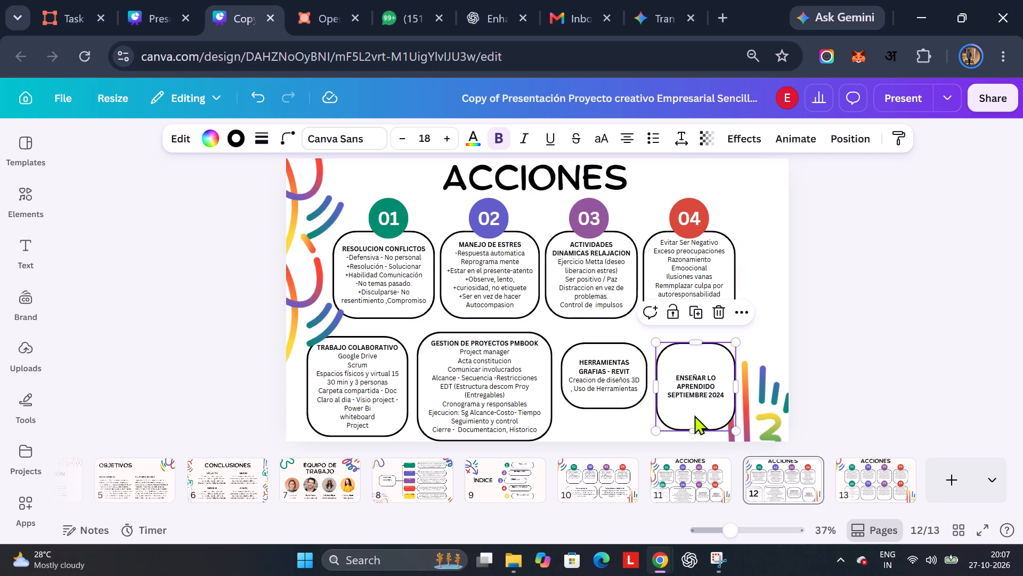
{"action": "left_click_drag", "start_coordinate": [695, 426], "coordinate": [694, 405]}
Align the tops of the HERRAMIENTAS GRAFIAS - REVIT, ENSEÑAR LO APRENDIDO and TRABAJO COLABORATIVO cards with the GESTION DE PROYECTOS PMBOOK card.
{"action": "left_click_drag", "start_coordinate": [618, 357], "coordinate": [619, 348]}
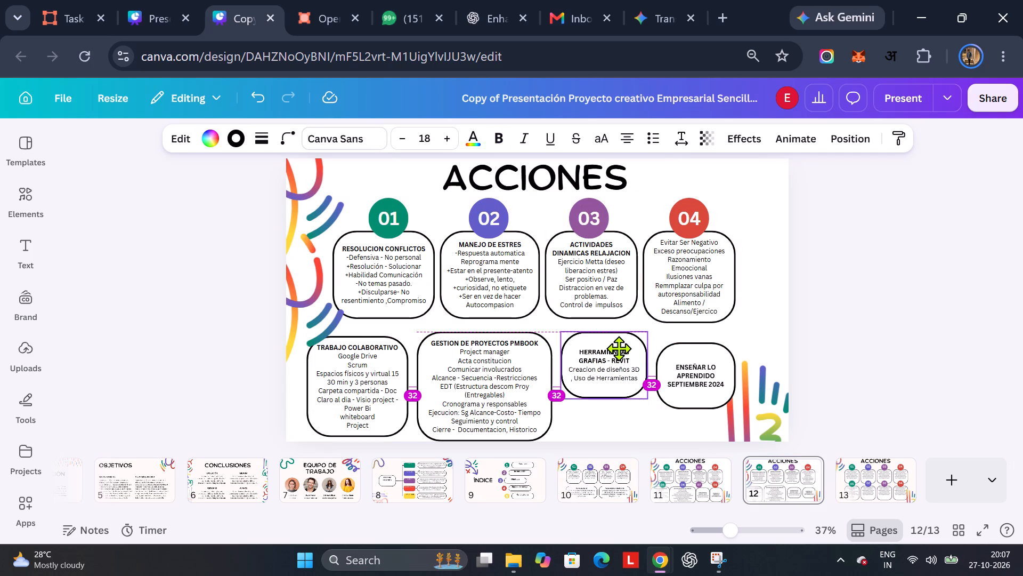
{"action": "left_click_drag", "start_coordinate": [619, 348], "coordinate": [619, 349]}
{"action": "left_click", "coordinate": [615, 347]}
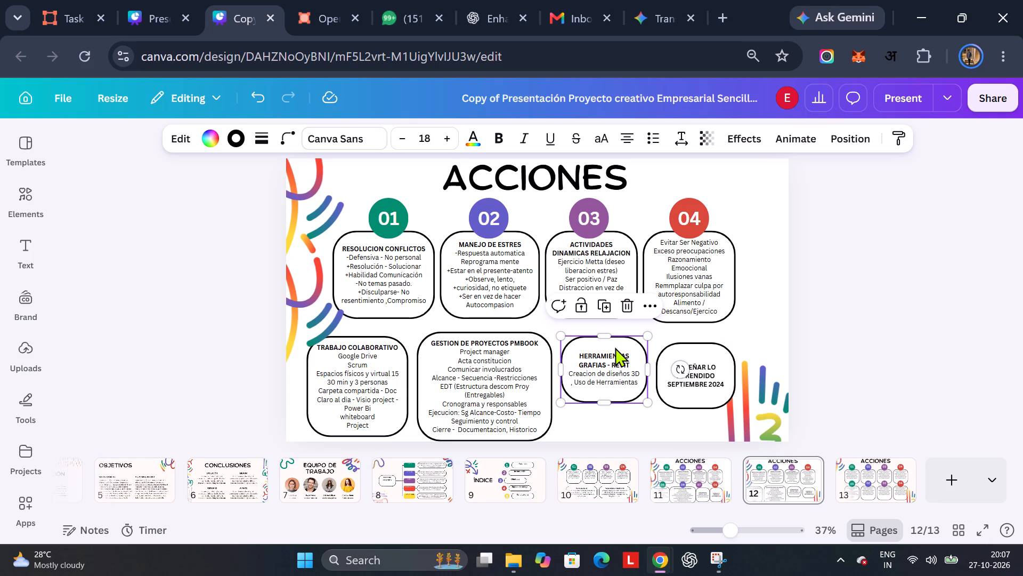
{"action": "left_click_drag", "start_coordinate": [699, 364], "coordinate": [700, 359]}
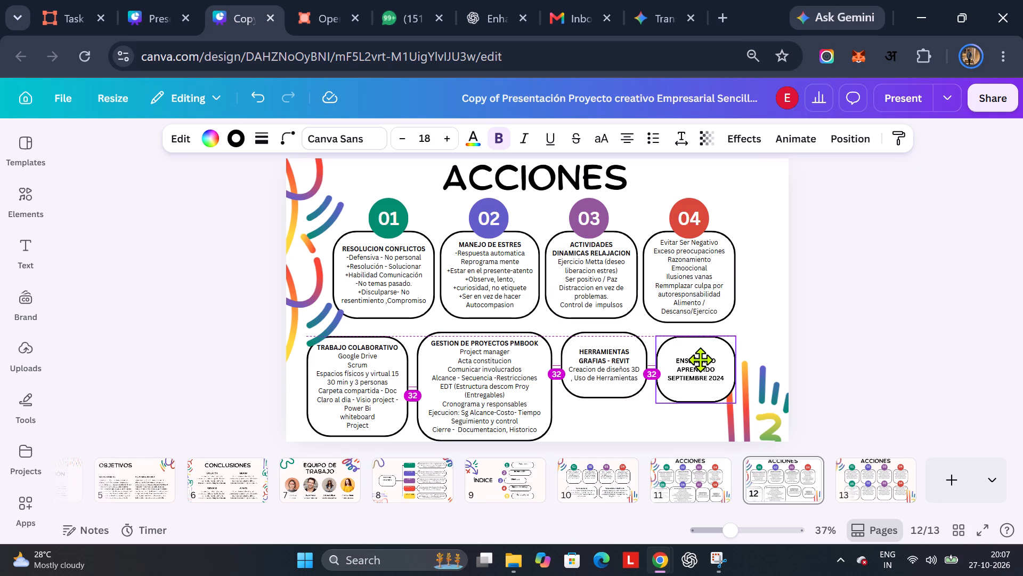
{"action": "left_click_drag", "start_coordinate": [700, 359], "coordinate": [697, 357]}
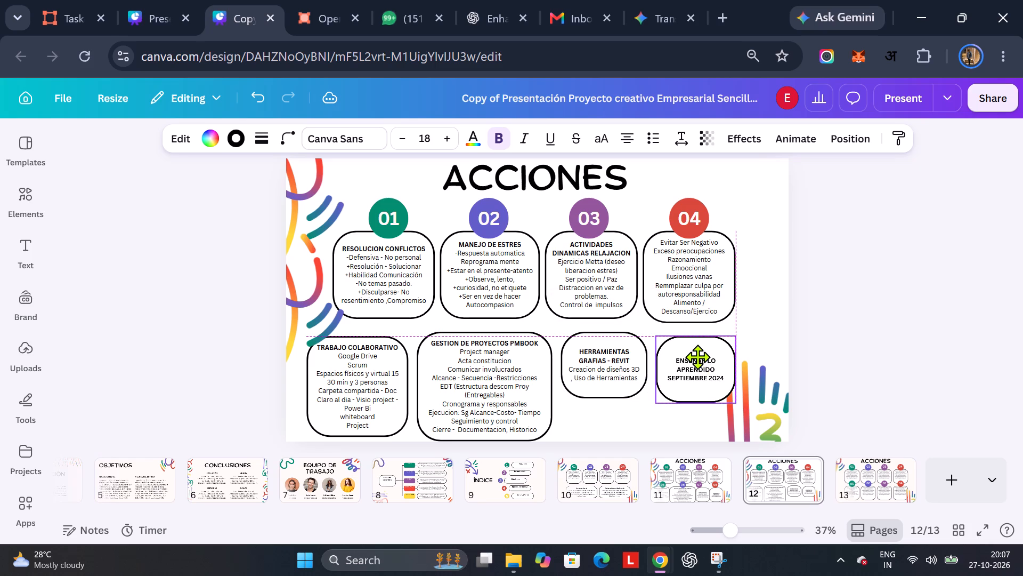
{"action": "left_click_drag", "start_coordinate": [697, 357], "coordinate": [699, 355]}
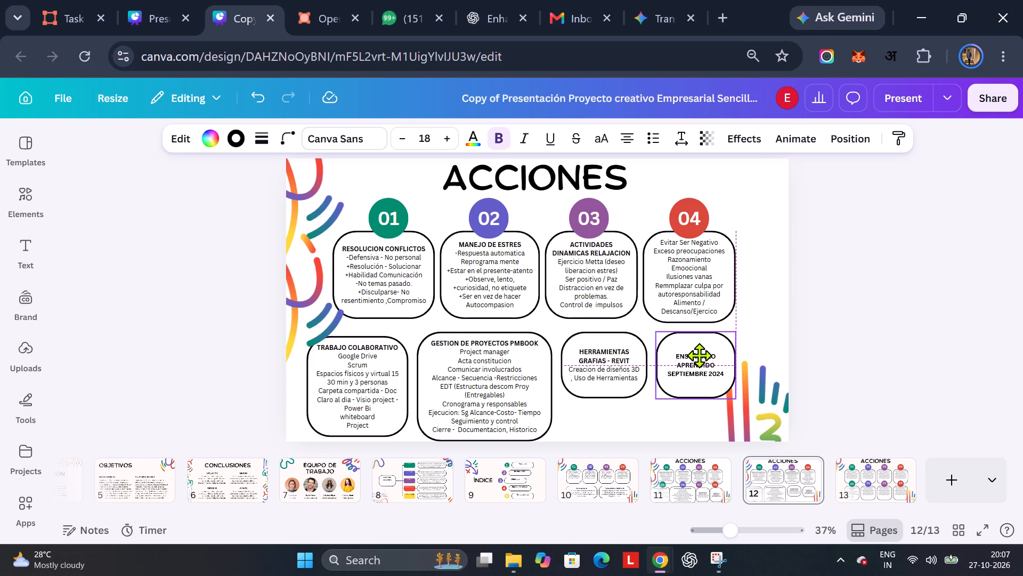
{"action": "left_click_drag", "start_coordinate": [699, 355], "coordinate": [699, 353]}
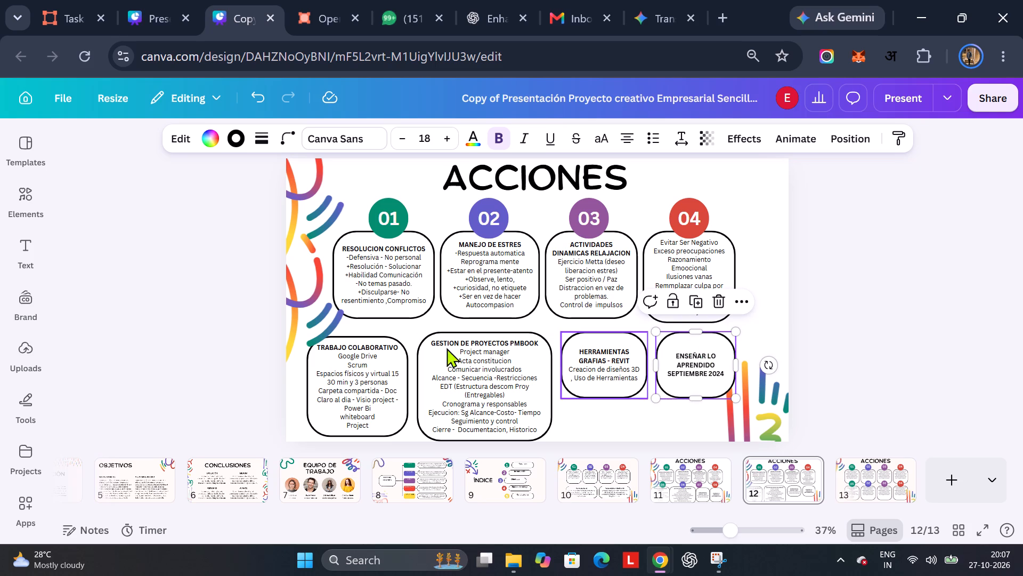
{"action": "left_click", "coordinate": [402, 346]}
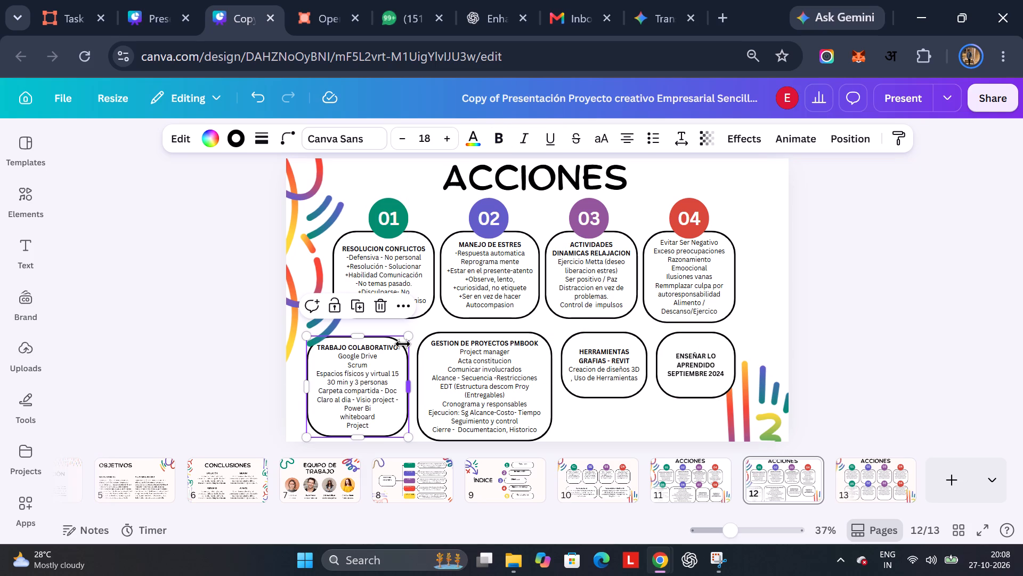
{"action": "left_click", "coordinate": [402, 347]}
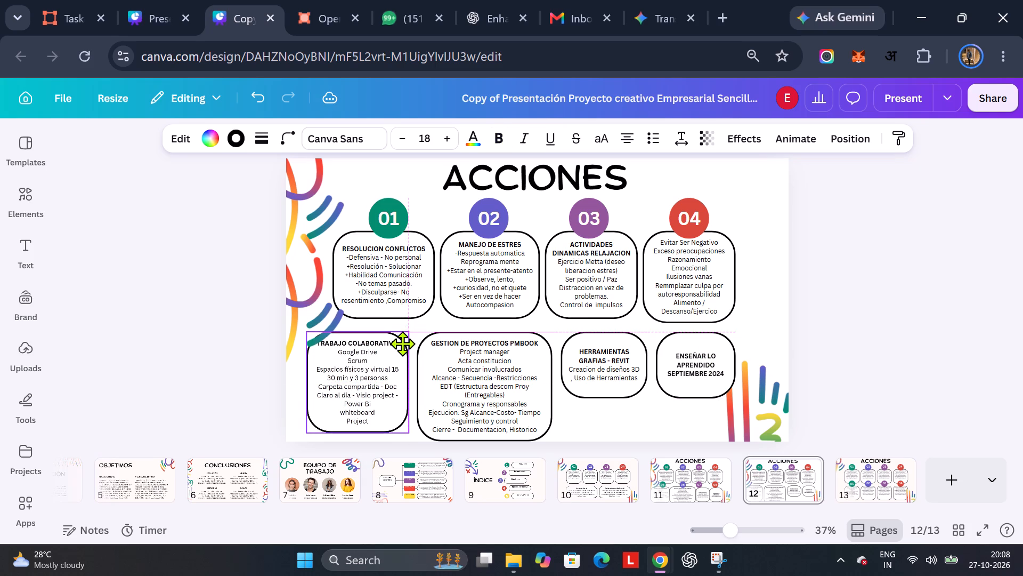
{"action": "left_click", "coordinate": [583, 410]}
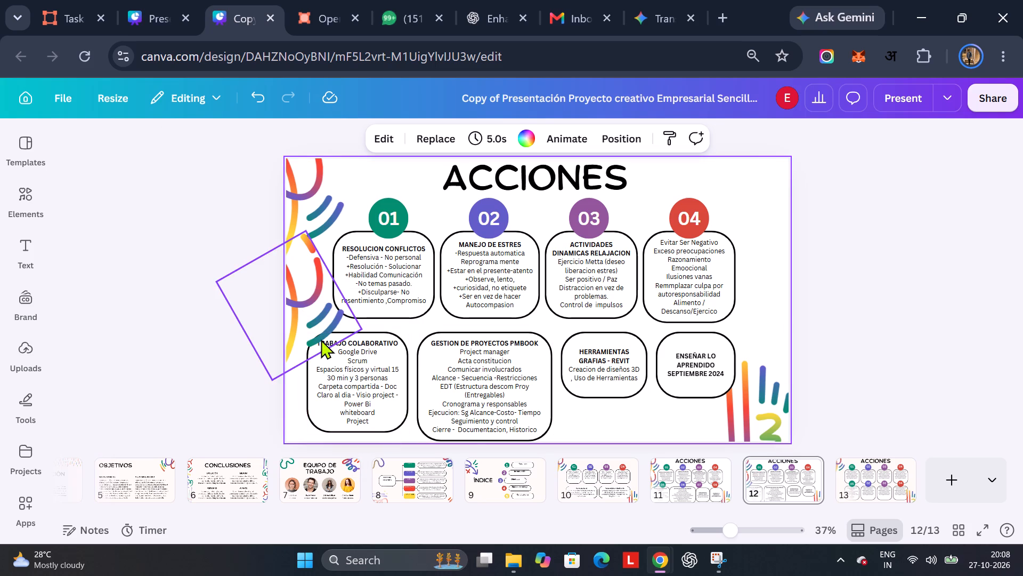
Check slide 10's decoration, and move slide 12's lower squiggle graphic slightly outward and up, away from the TRABAJO COLABORATIVO card.
{"action": "left_click", "coordinate": [600, 477]}
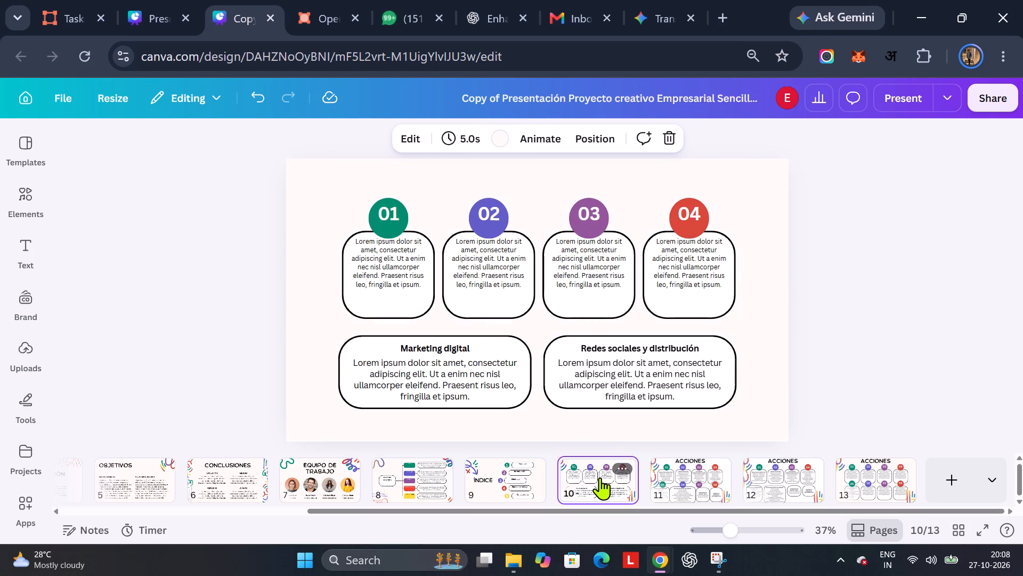
{"action": "left_click", "coordinate": [761, 481]}
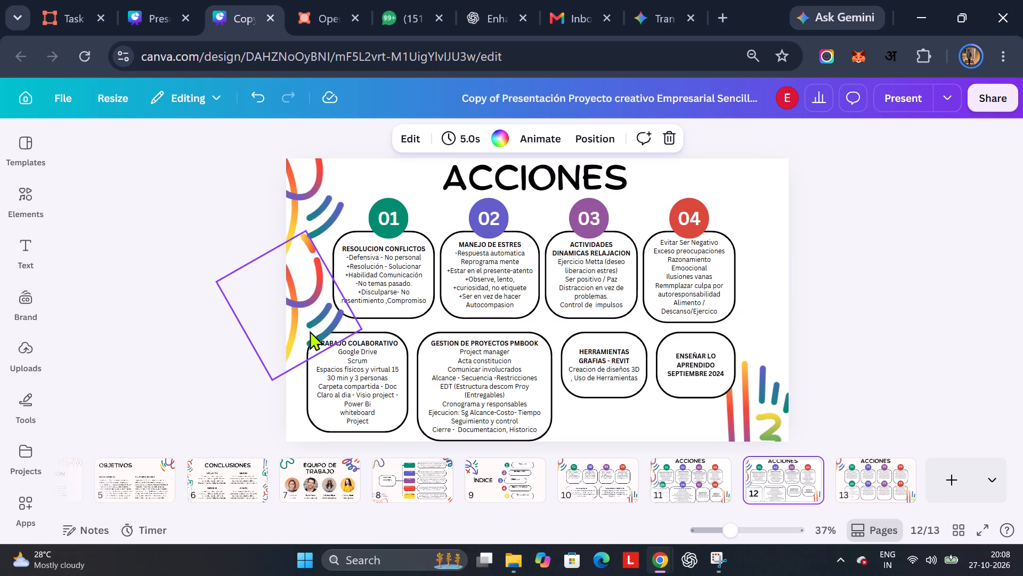
{"action": "left_click", "coordinate": [310, 331]}
{"action": "left_click_drag", "start_coordinate": [310, 331], "coordinate": [303, 327]}
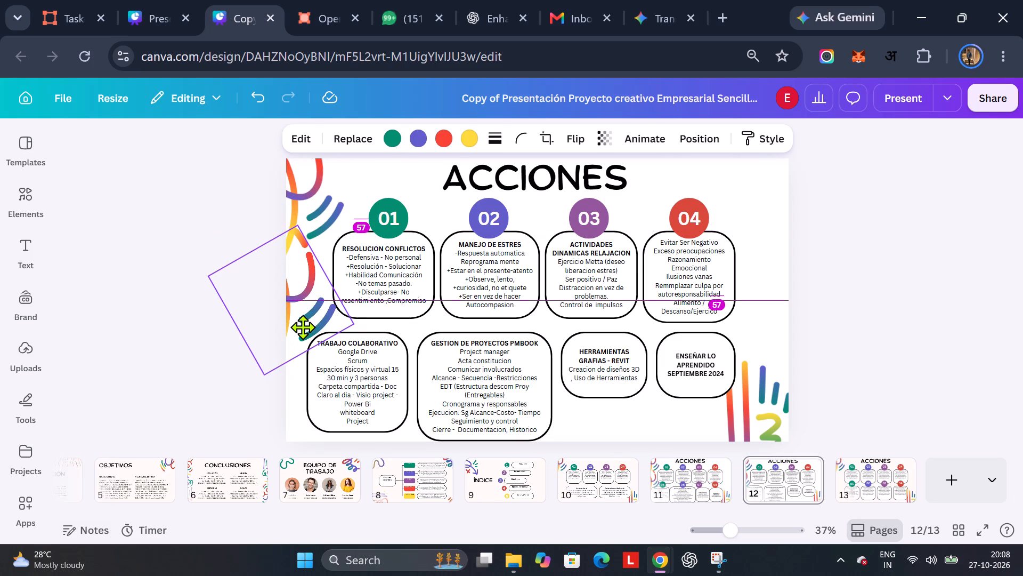
{"action": "left_click_drag", "start_coordinate": [303, 327], "coordinate": [303, 327]}
{"action": "left_click", "coordinate": [175, 418]}
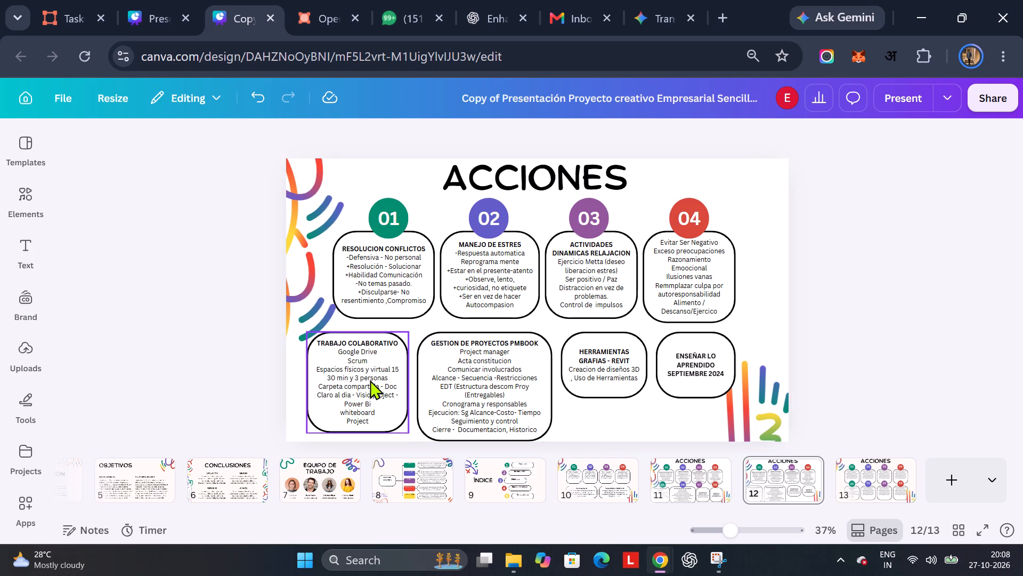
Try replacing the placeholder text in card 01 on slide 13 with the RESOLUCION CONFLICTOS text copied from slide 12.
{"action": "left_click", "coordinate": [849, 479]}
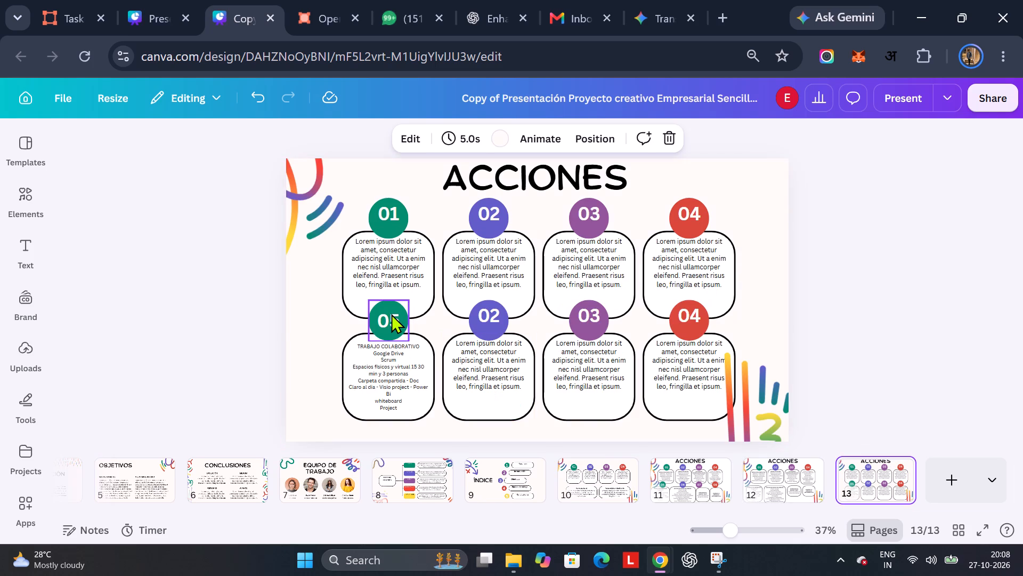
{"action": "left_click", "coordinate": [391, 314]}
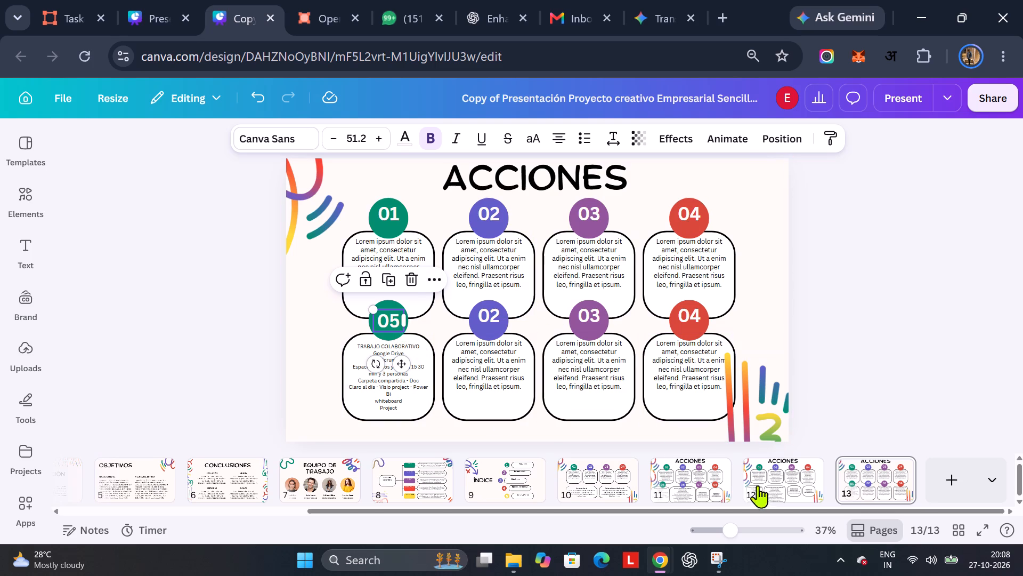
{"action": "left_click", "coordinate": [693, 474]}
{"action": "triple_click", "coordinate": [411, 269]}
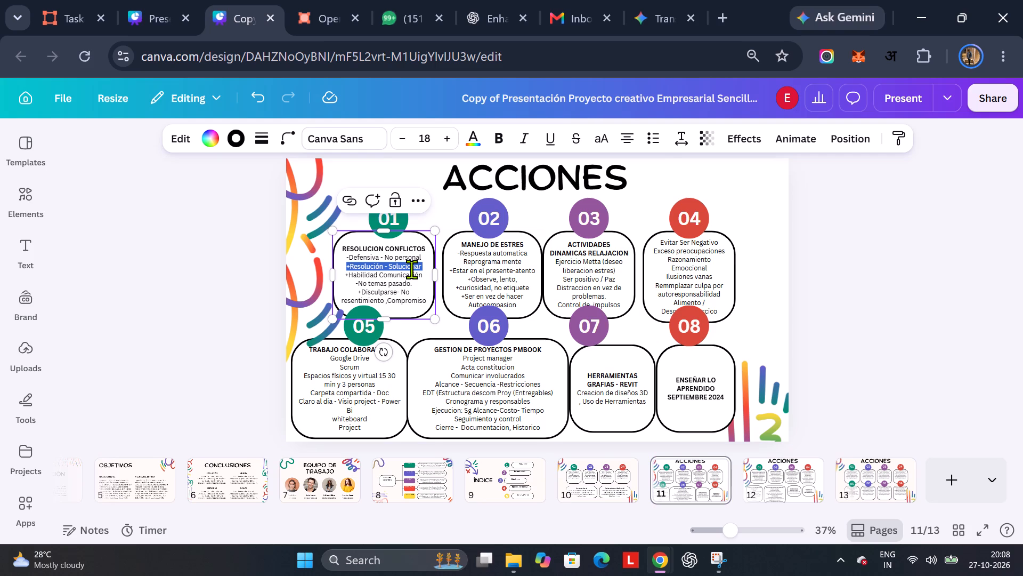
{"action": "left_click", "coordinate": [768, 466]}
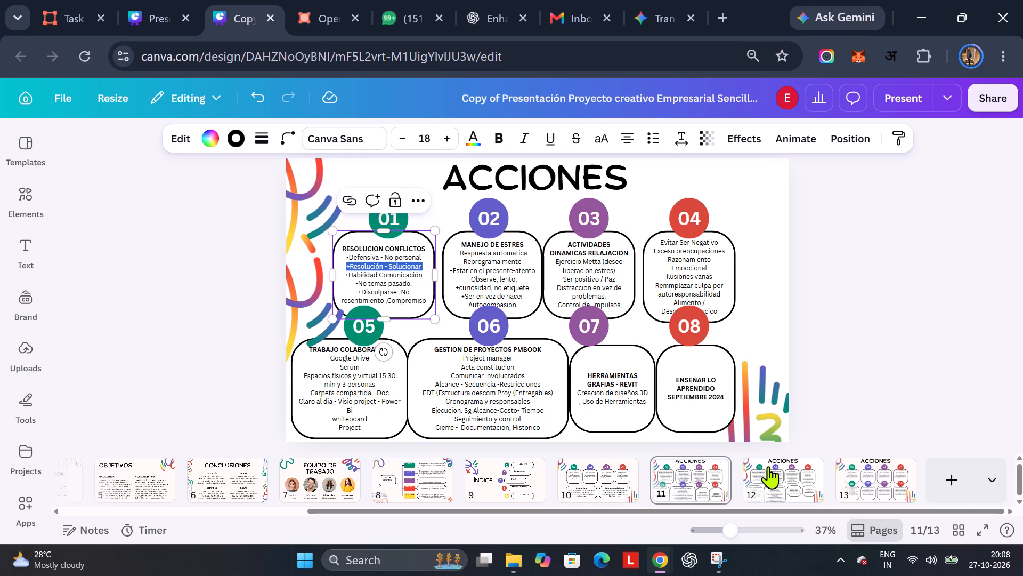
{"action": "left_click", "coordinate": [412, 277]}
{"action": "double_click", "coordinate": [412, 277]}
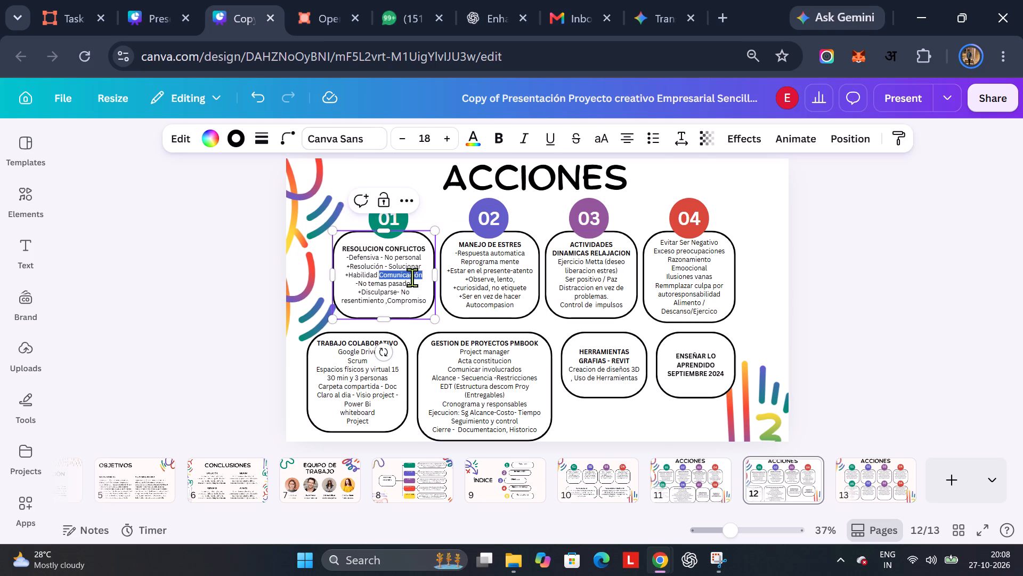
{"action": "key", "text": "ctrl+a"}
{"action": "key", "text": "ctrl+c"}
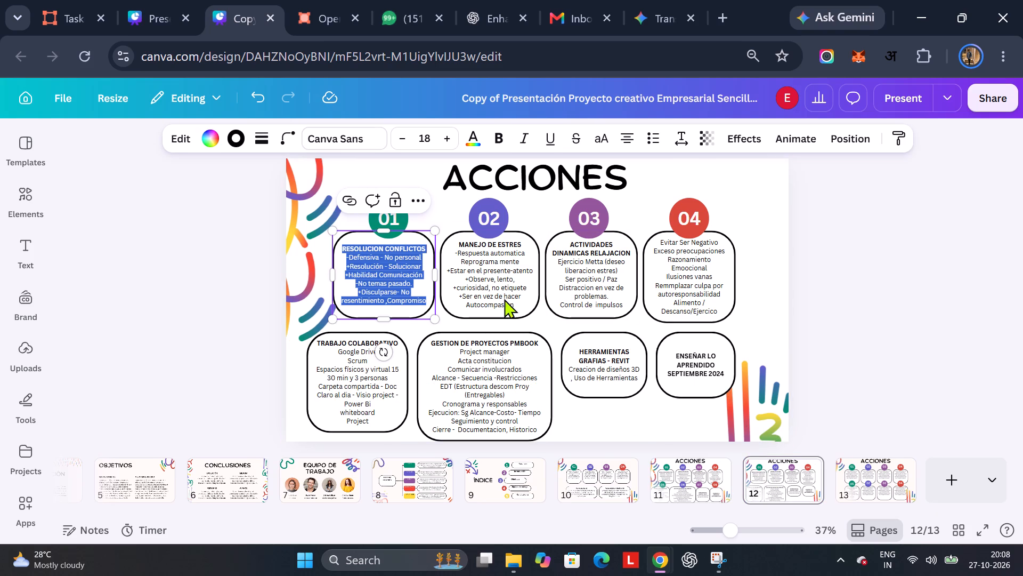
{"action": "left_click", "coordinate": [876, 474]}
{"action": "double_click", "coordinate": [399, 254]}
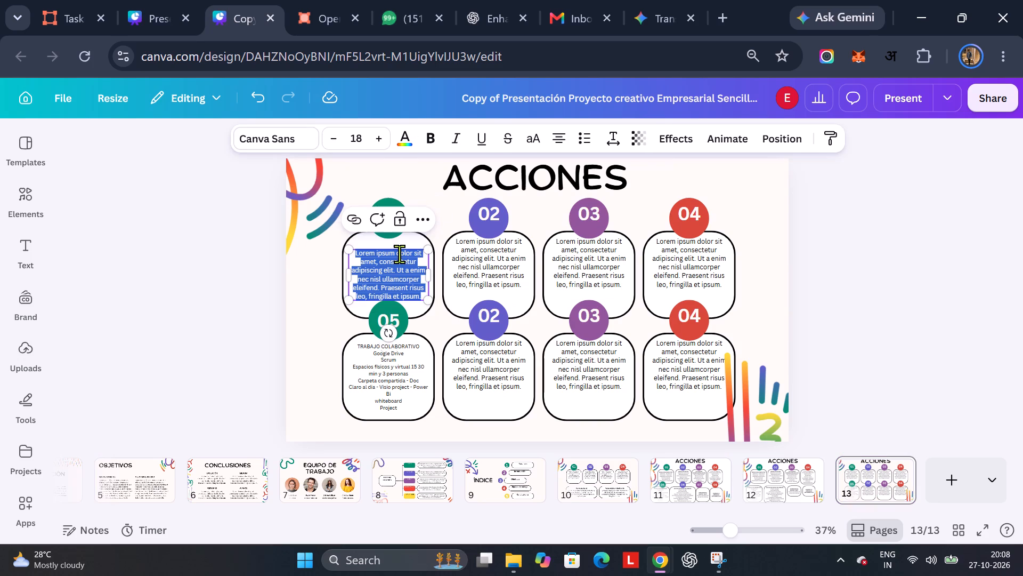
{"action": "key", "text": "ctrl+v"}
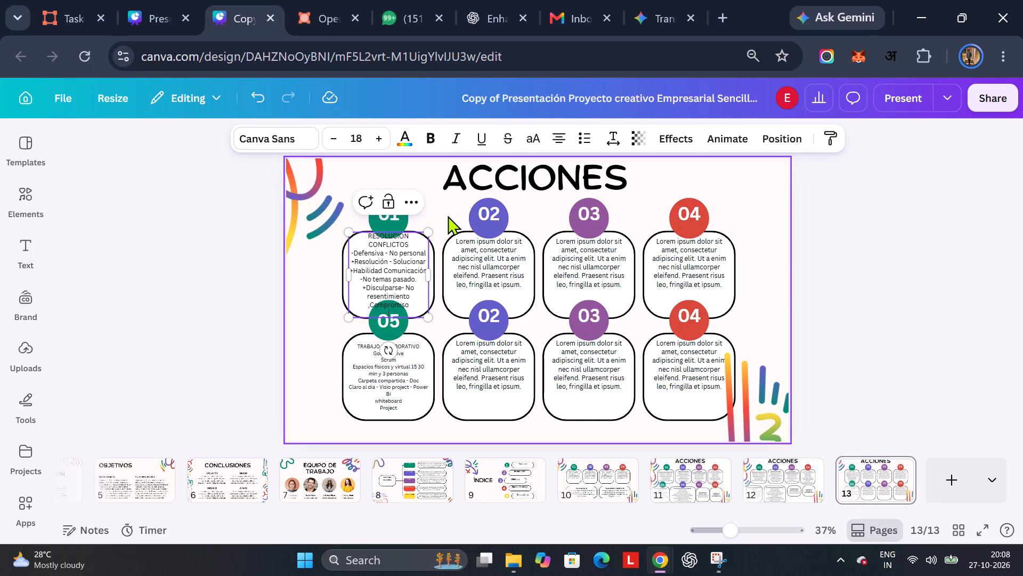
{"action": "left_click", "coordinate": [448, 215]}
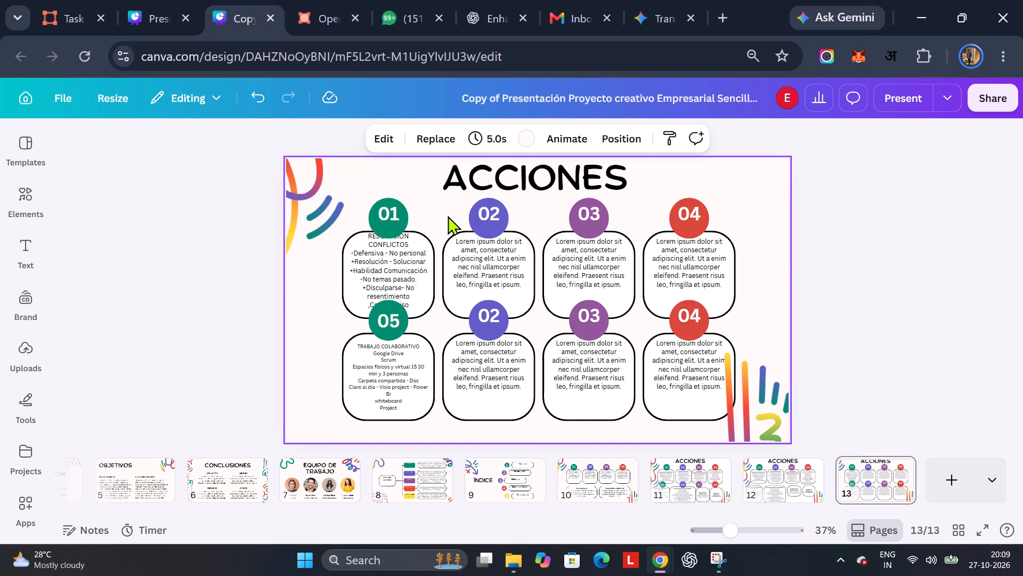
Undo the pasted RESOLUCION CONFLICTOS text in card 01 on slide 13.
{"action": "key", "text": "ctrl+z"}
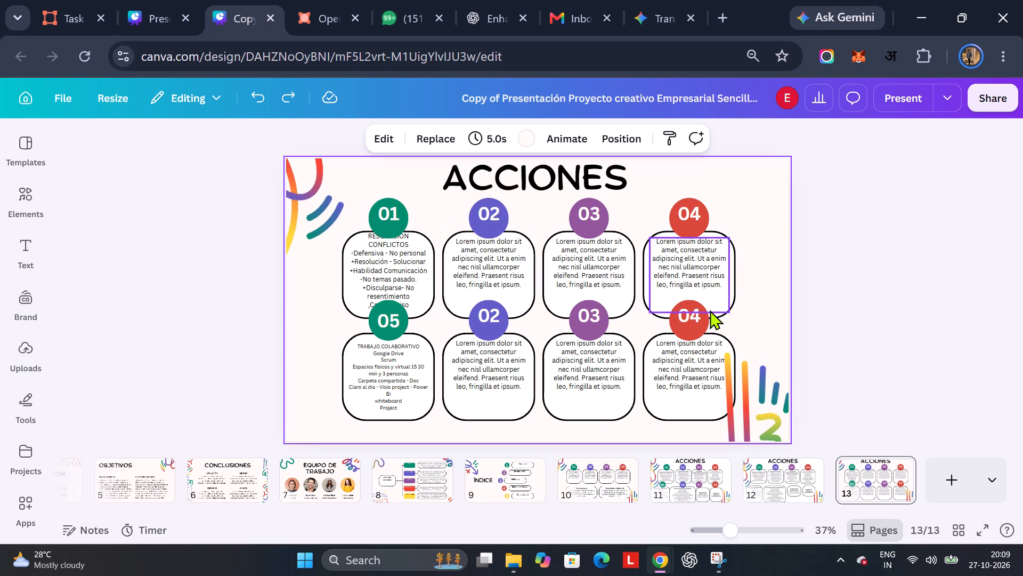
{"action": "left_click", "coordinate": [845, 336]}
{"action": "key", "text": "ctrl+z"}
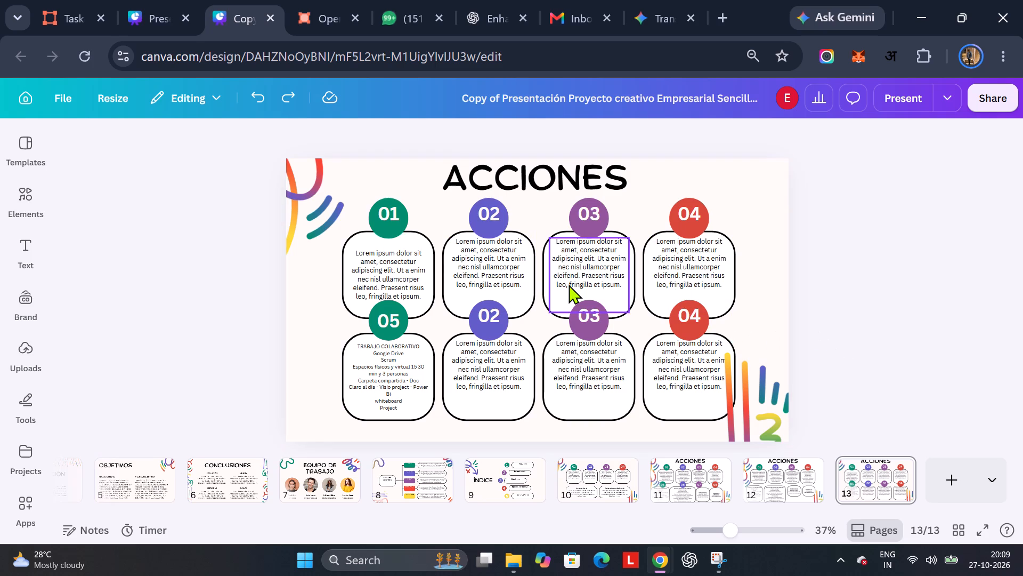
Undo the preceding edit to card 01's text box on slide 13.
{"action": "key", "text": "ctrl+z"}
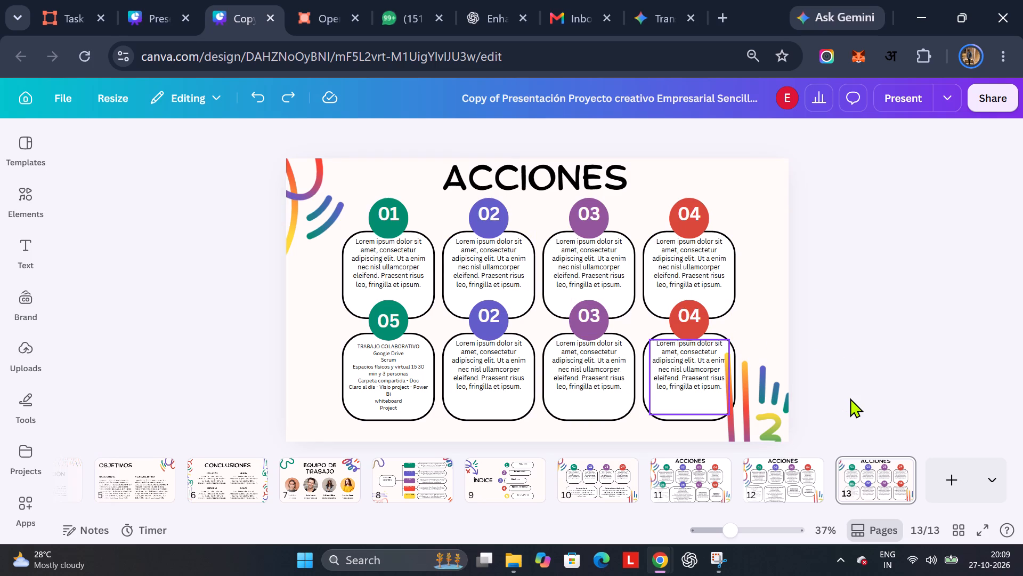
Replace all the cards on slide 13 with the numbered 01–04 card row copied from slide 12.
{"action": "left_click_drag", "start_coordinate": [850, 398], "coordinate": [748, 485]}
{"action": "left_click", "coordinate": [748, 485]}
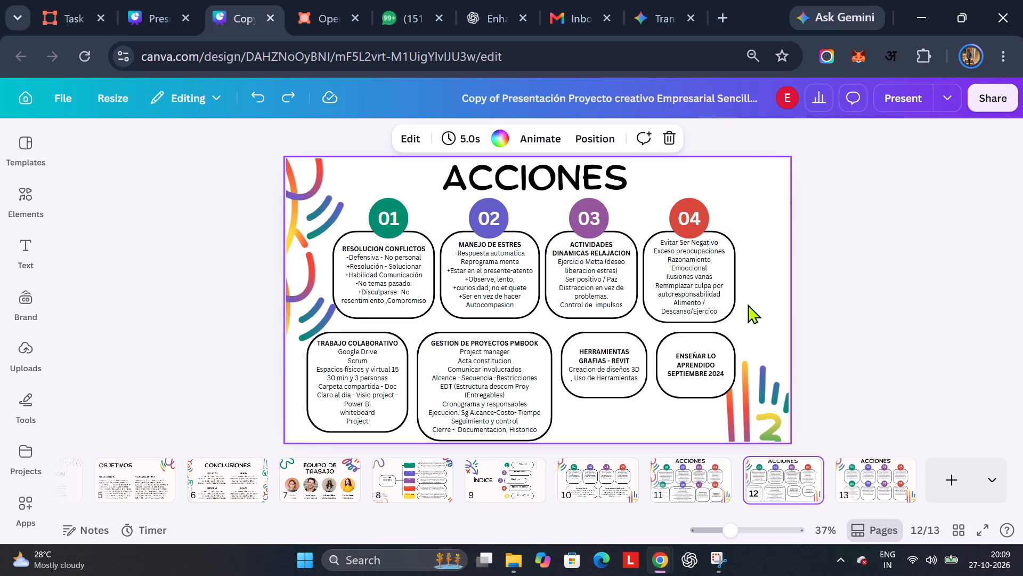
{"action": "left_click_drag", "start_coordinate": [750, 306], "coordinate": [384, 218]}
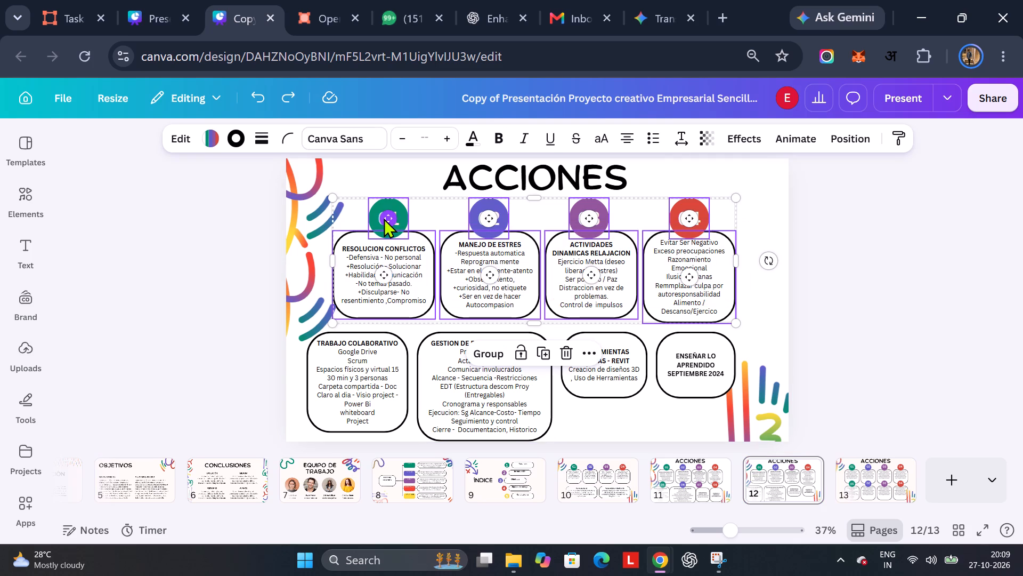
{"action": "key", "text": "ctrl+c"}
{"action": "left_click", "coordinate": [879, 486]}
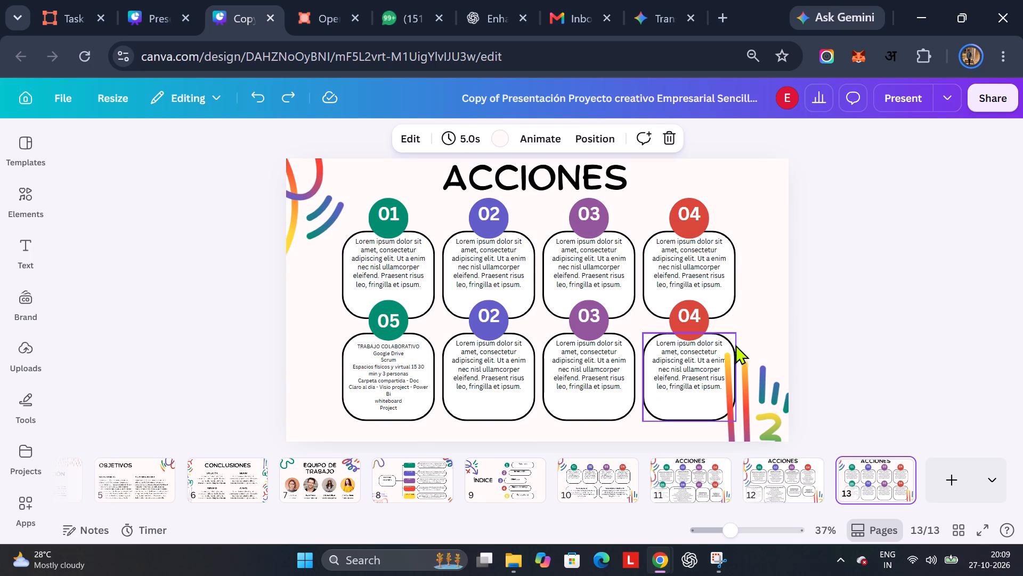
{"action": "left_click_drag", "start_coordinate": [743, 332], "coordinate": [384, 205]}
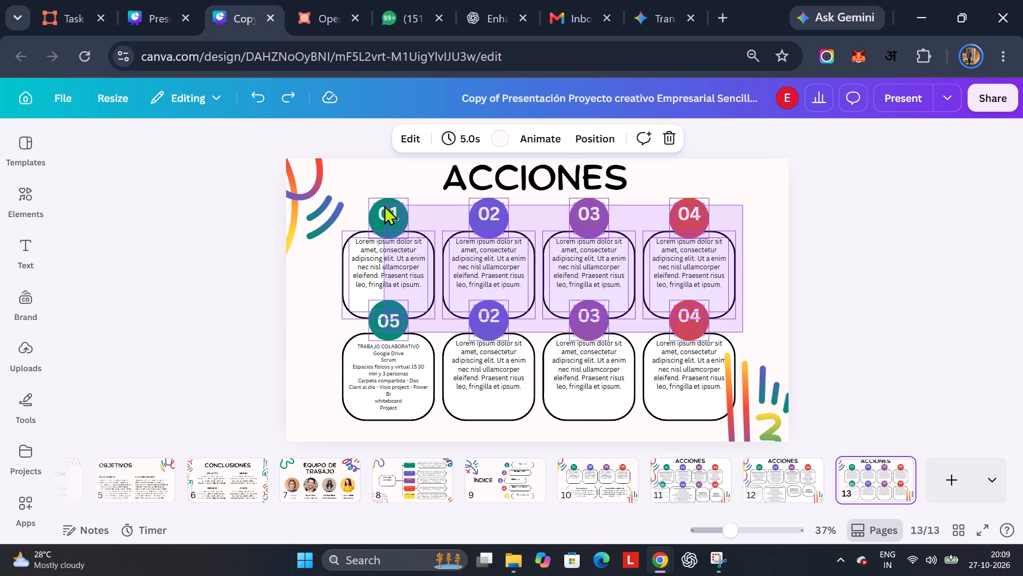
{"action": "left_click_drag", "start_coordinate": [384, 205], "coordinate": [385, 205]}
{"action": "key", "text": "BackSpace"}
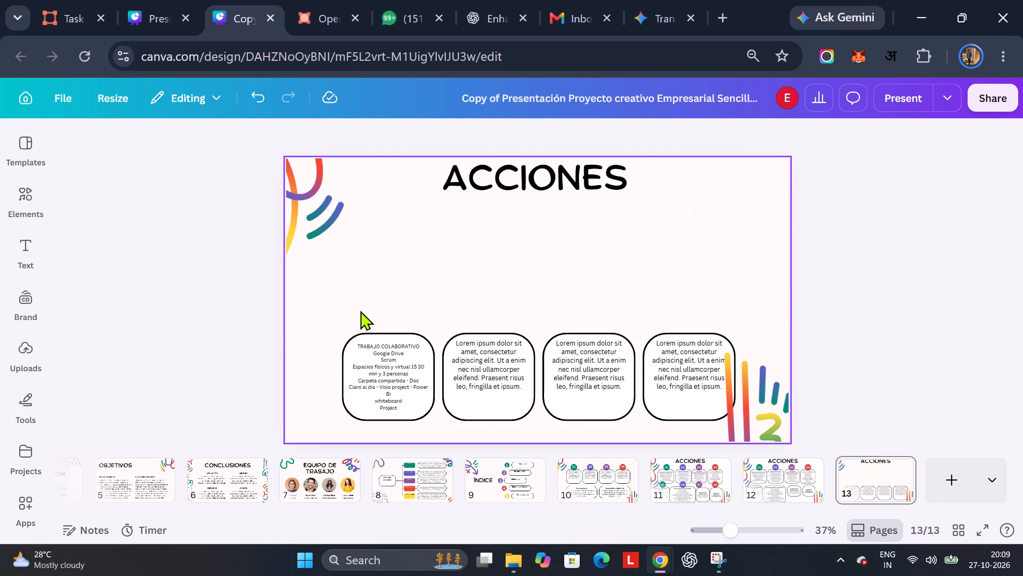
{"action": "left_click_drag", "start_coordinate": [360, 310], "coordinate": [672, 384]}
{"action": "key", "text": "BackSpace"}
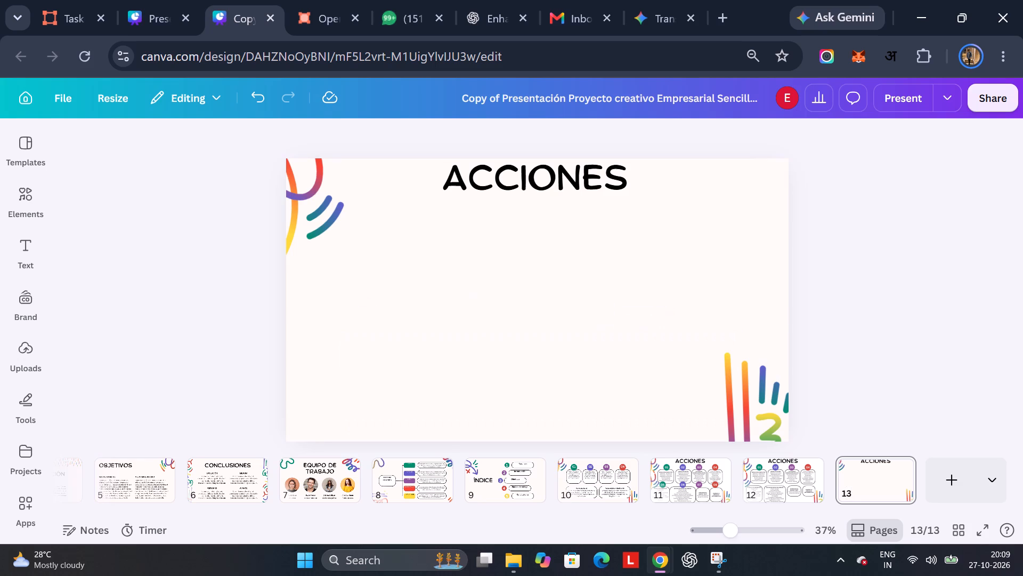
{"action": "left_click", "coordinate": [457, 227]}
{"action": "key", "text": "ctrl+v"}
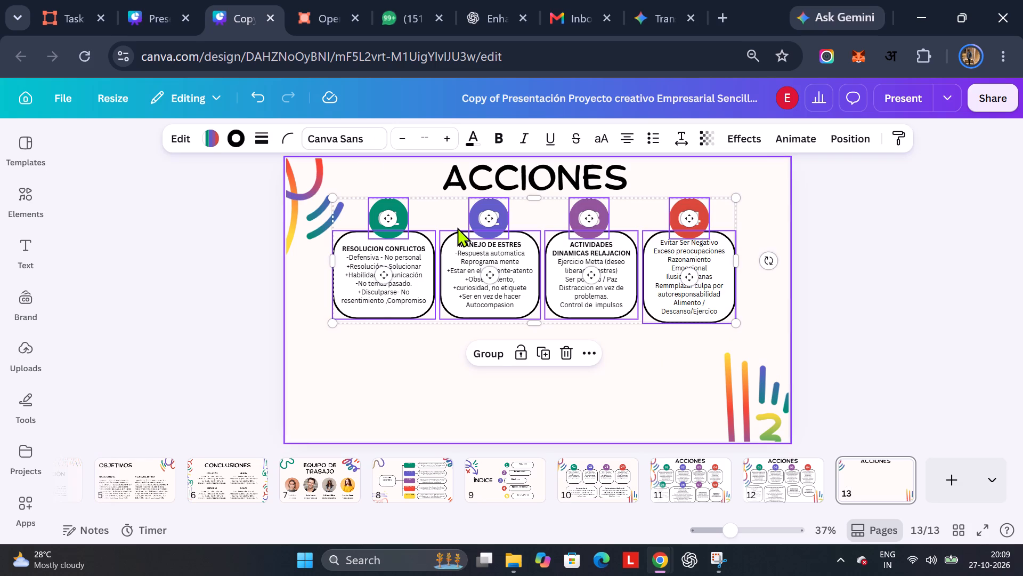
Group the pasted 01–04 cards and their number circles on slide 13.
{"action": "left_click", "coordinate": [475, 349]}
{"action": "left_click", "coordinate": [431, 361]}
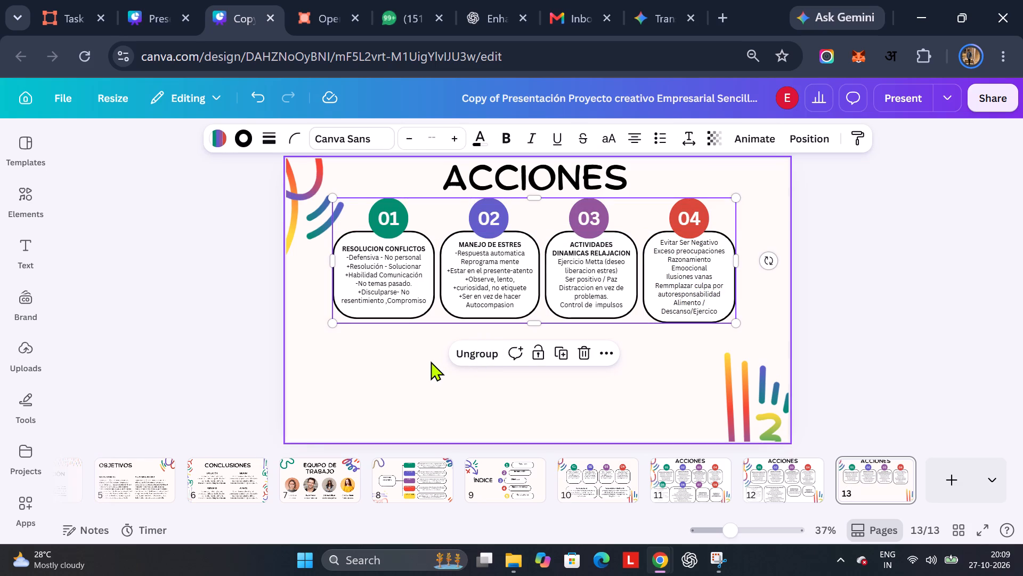
Compare how the text is built into cards 02 and 04 on slide 13 with card 02 on slide 10.
{"action": "left_click", "coordinate": [672, 280]}
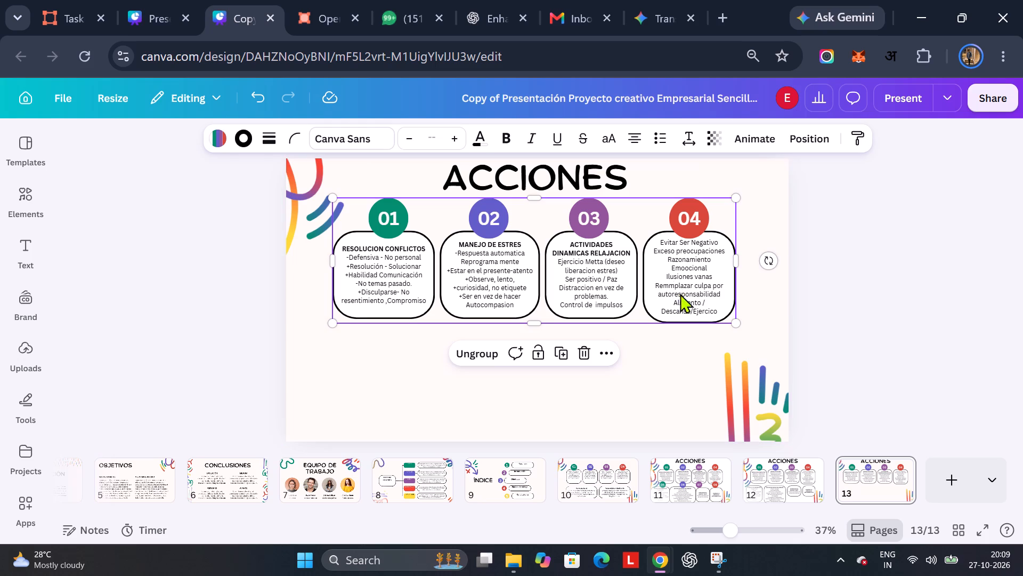
{"action": "left_click", "coordinate": [752, 306]}
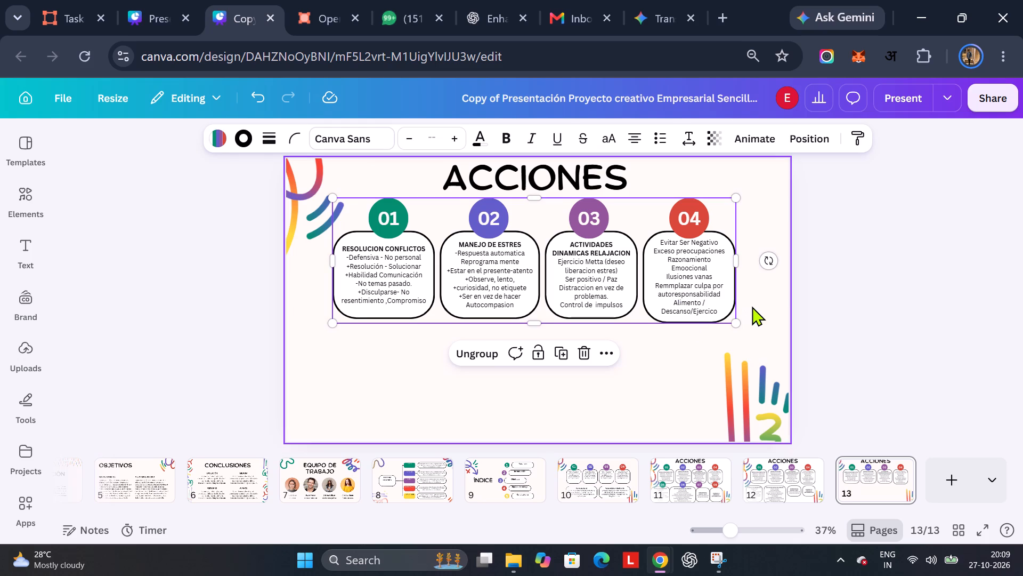
{"action": "left_click", "coordinate": [713, 300]}
{"action": "left_click", "coordinate": [728, 300]}
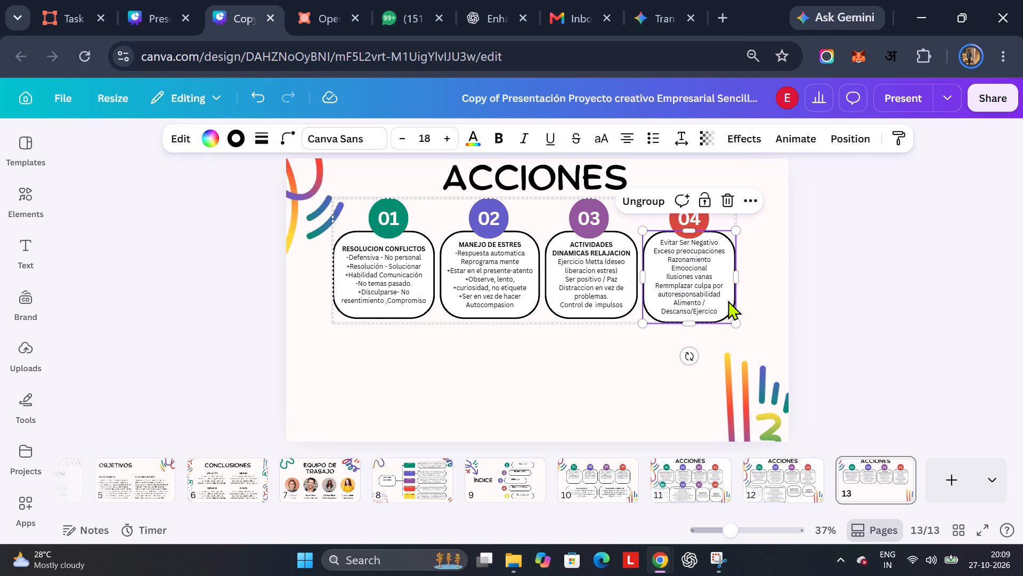
{"action": "left_click", "coordinate": [615, 485]}
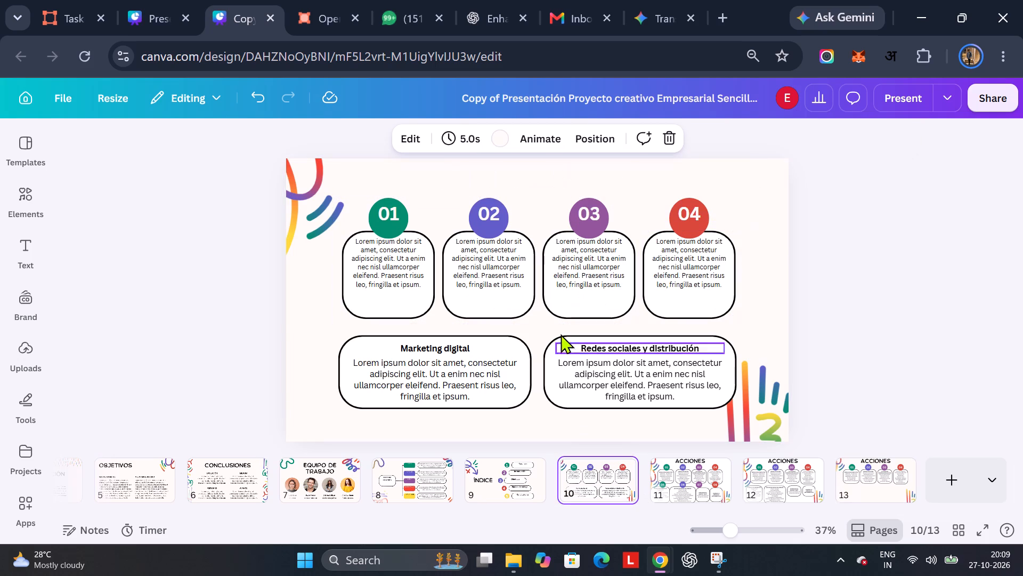
{"action": "left_click", "coordinate": [485, 285]}
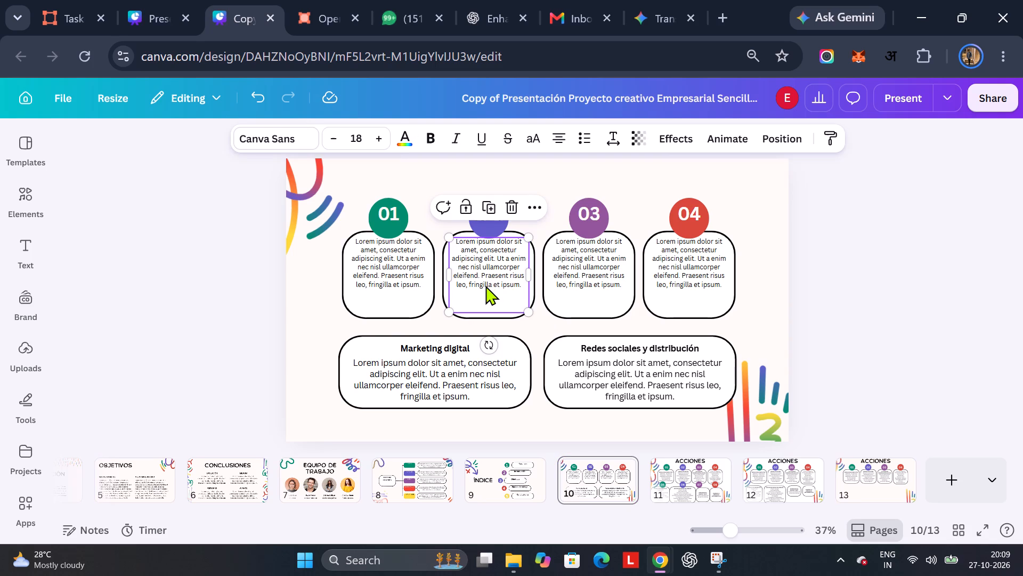
{"action": "double_click", "coordinate": [492, 282]}
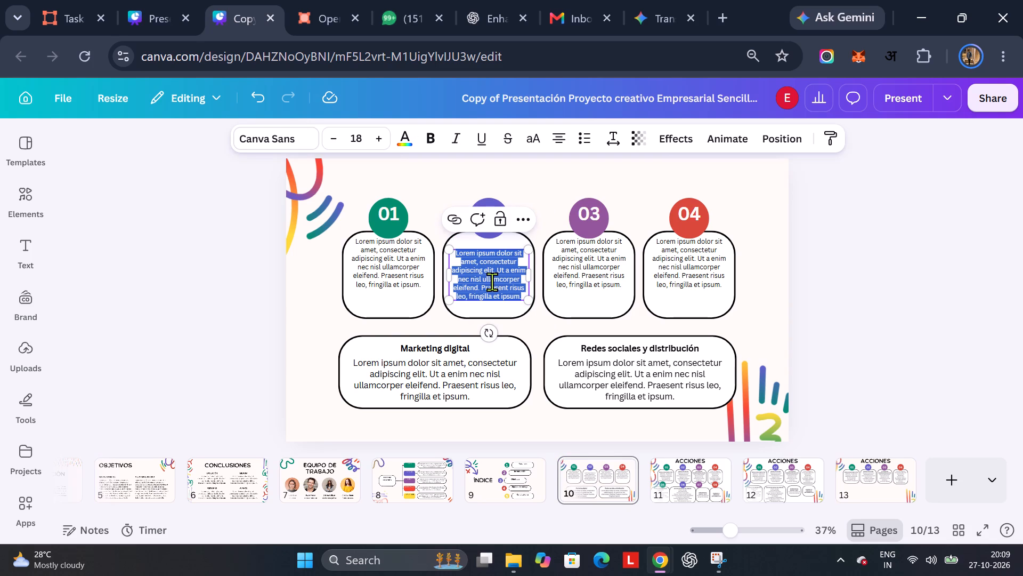
{"action": "left_click", "coordinate": [855, 478]}
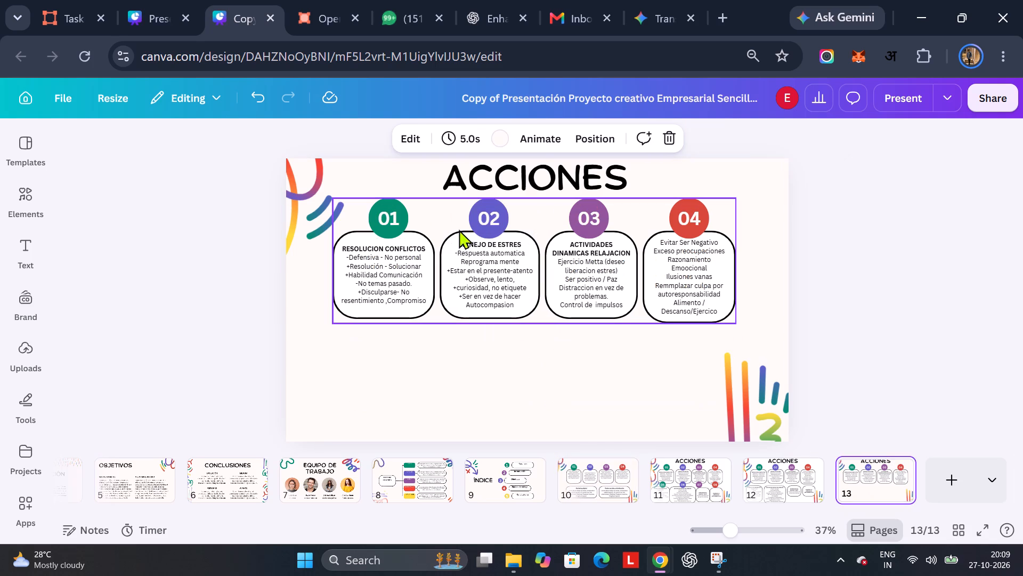
{"action": "left_click", "coordinate": [480, 267]}
{"action": "left_click", "coordinate": [480, 267]}
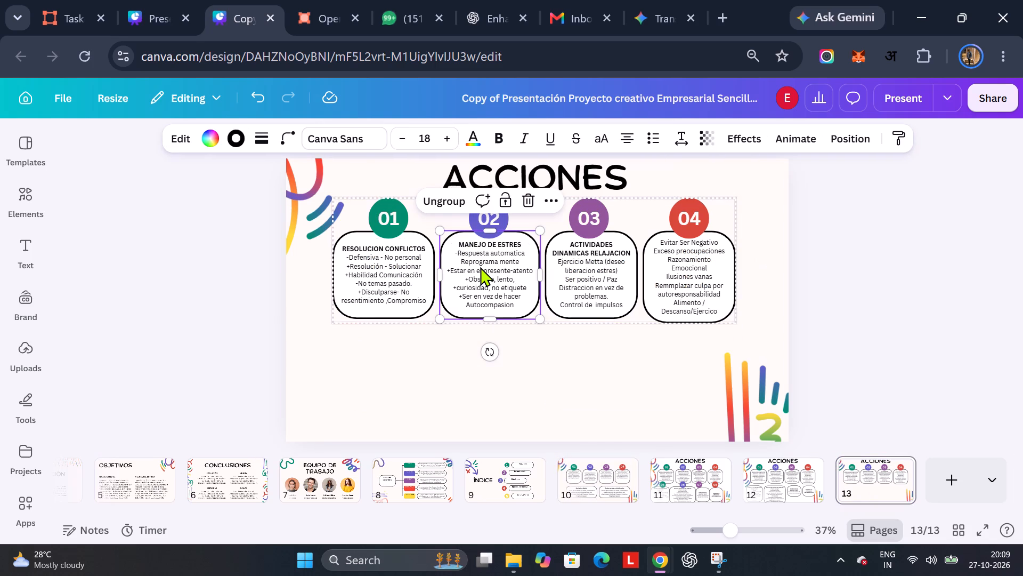
{"action": "left_click", "coordinate": [480, 267]}
{"action": "double_click", "coordinate": [480, 267]}
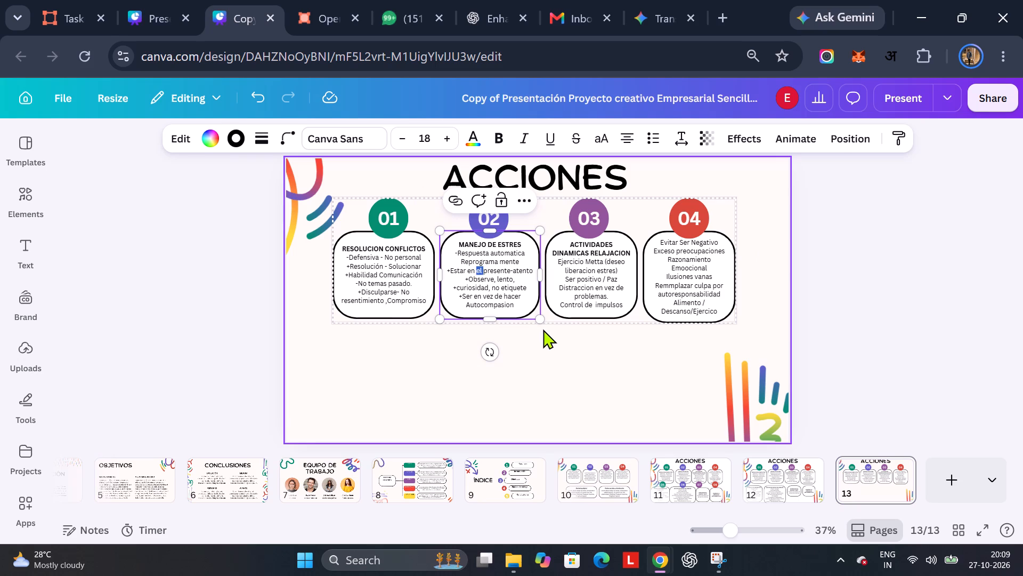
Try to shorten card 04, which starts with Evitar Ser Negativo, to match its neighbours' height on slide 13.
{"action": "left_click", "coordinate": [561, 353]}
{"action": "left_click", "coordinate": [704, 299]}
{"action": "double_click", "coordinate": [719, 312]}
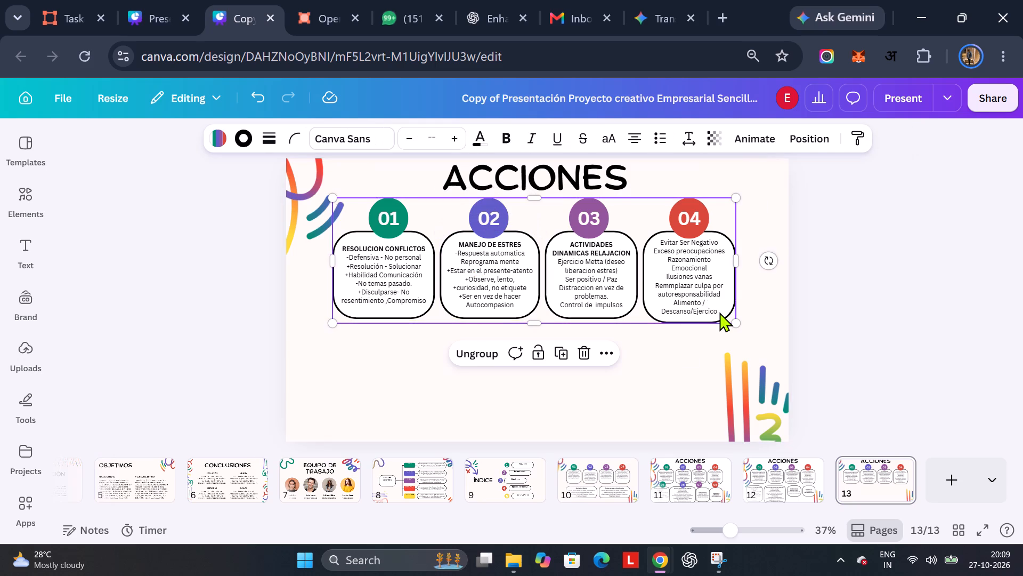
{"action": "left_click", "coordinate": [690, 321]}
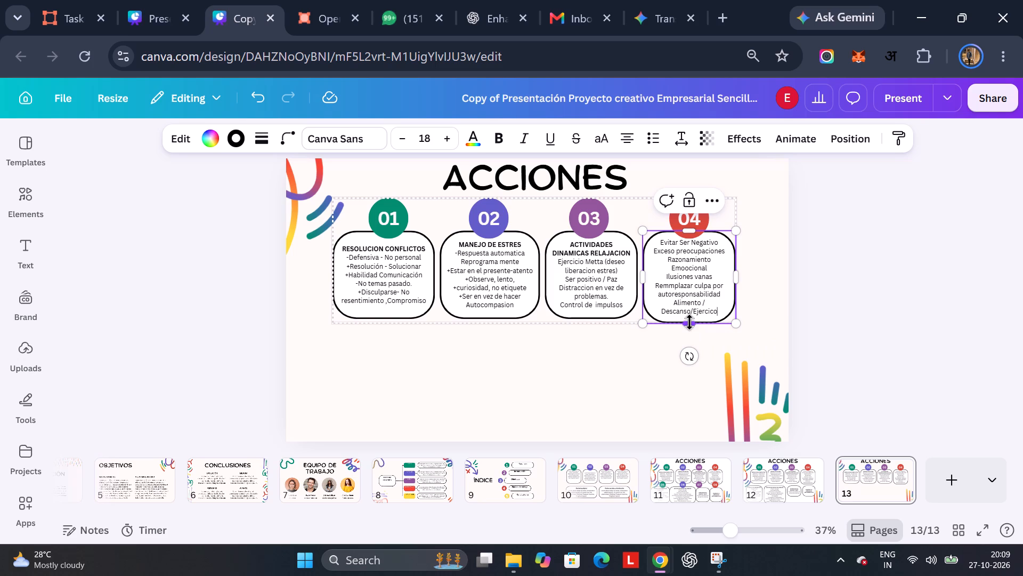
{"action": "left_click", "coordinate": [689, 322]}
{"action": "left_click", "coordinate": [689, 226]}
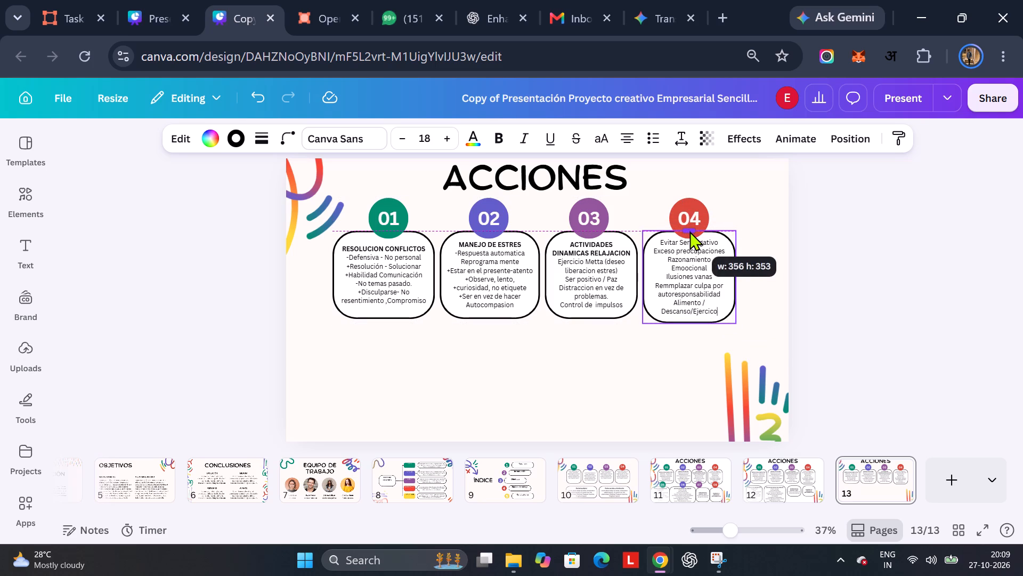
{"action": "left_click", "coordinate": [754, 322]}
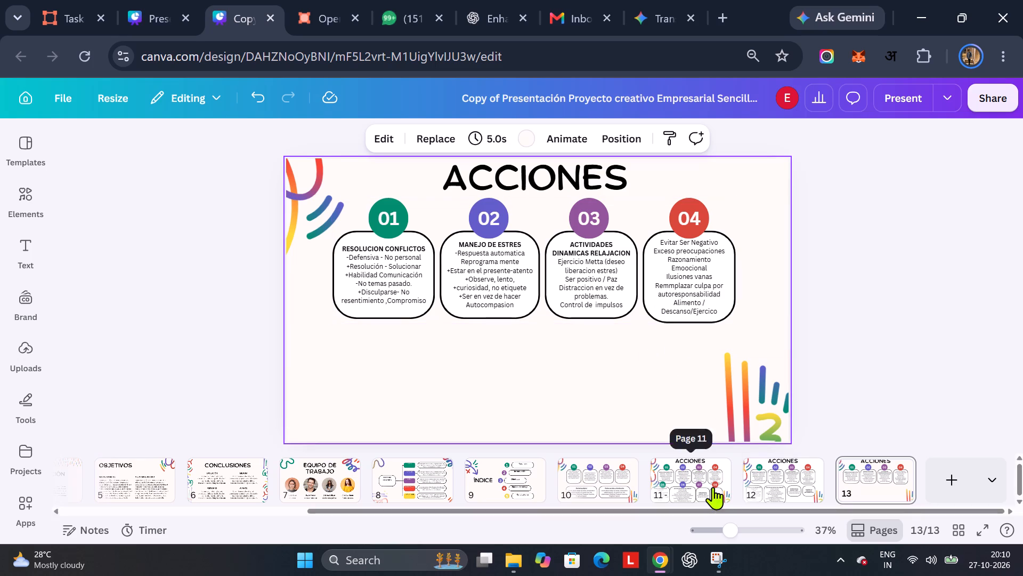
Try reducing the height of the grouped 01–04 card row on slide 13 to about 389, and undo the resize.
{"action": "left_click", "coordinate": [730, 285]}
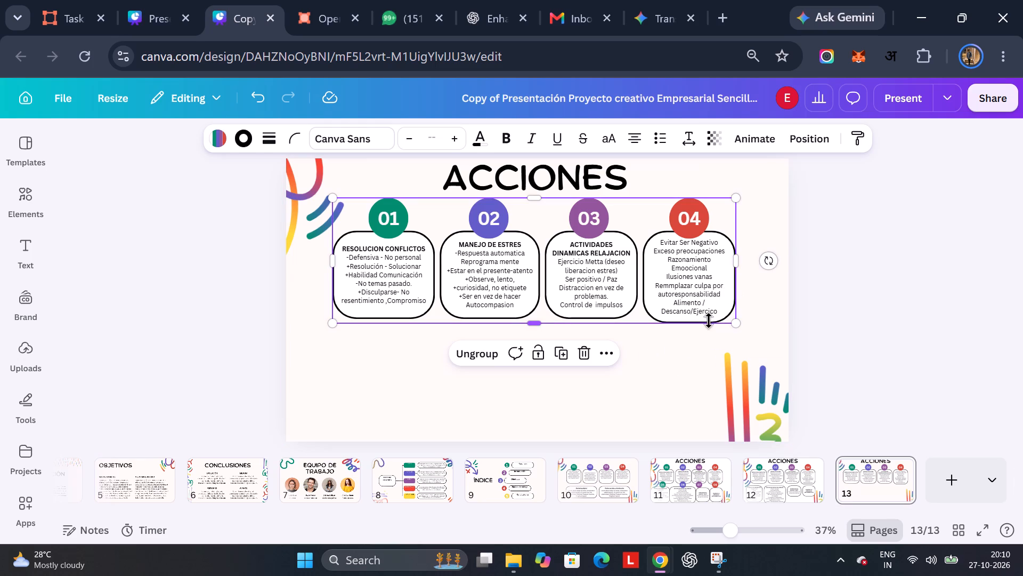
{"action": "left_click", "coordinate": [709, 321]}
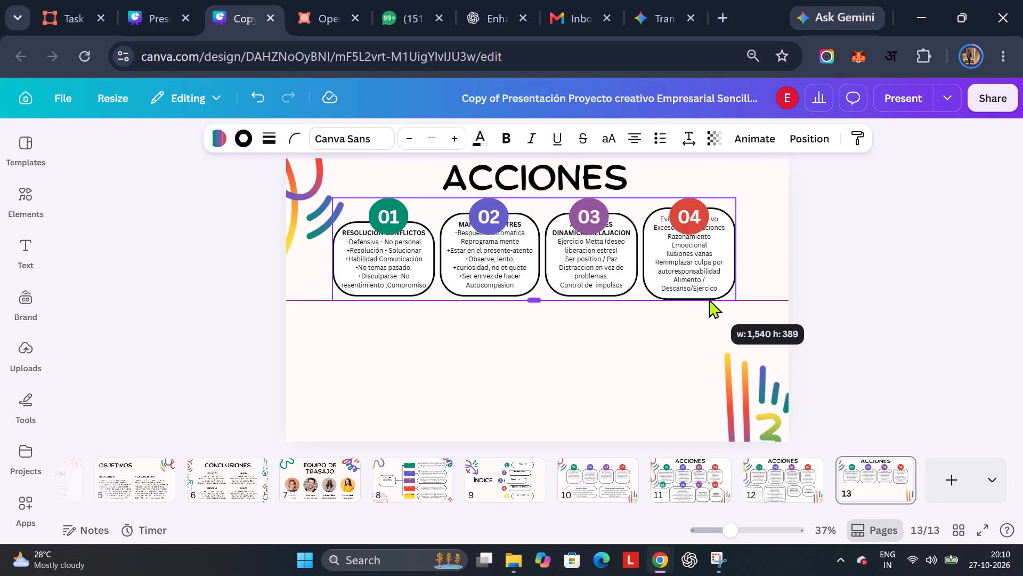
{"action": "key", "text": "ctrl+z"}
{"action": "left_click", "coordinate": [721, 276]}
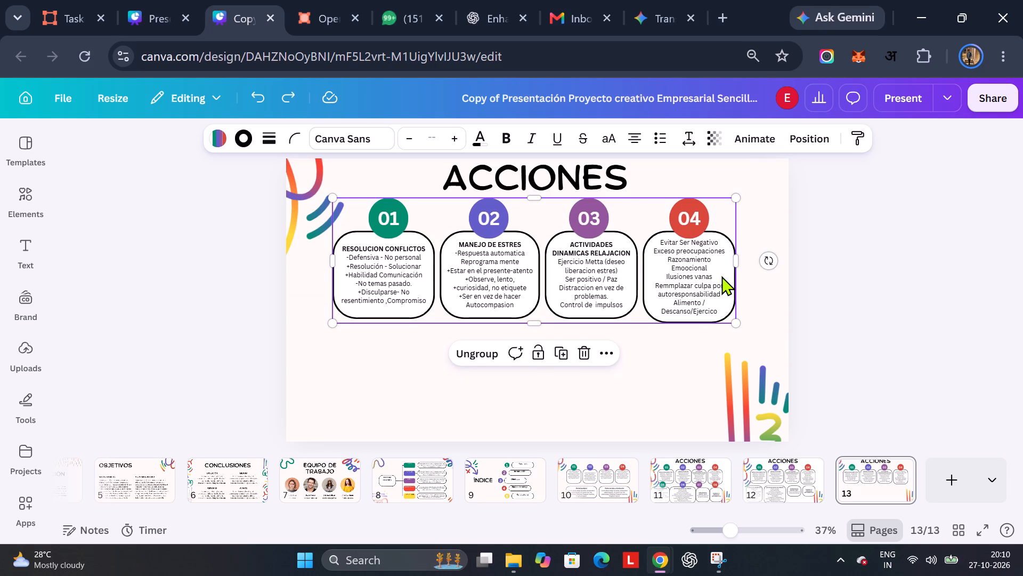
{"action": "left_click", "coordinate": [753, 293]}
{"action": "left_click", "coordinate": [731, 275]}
Check the placeholder text box in card 01 on slide 10.
{"action": "left_click", "coordinate": [606, 473]}
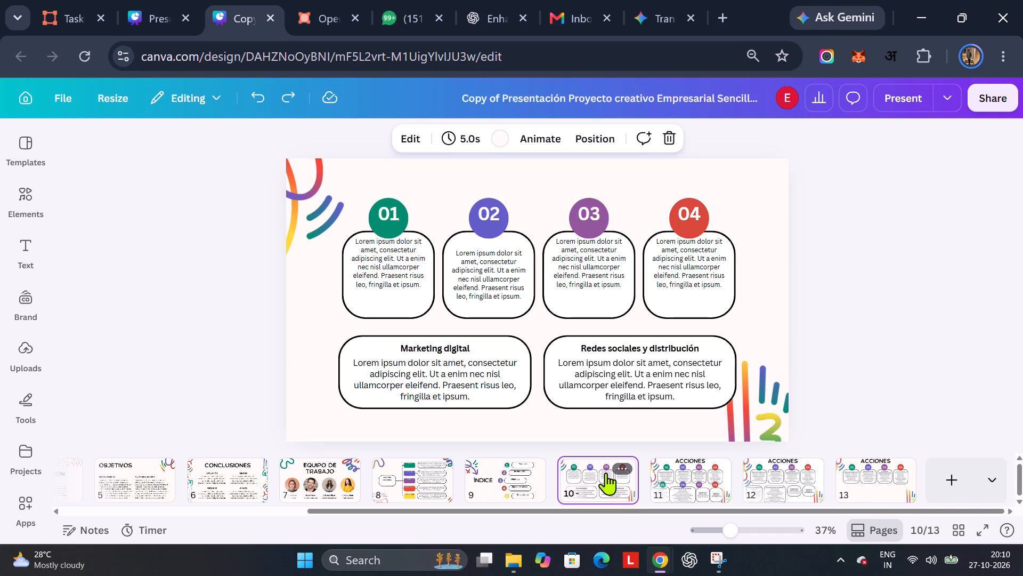
{"action": "left_click", "coordinate": [399, 274]}
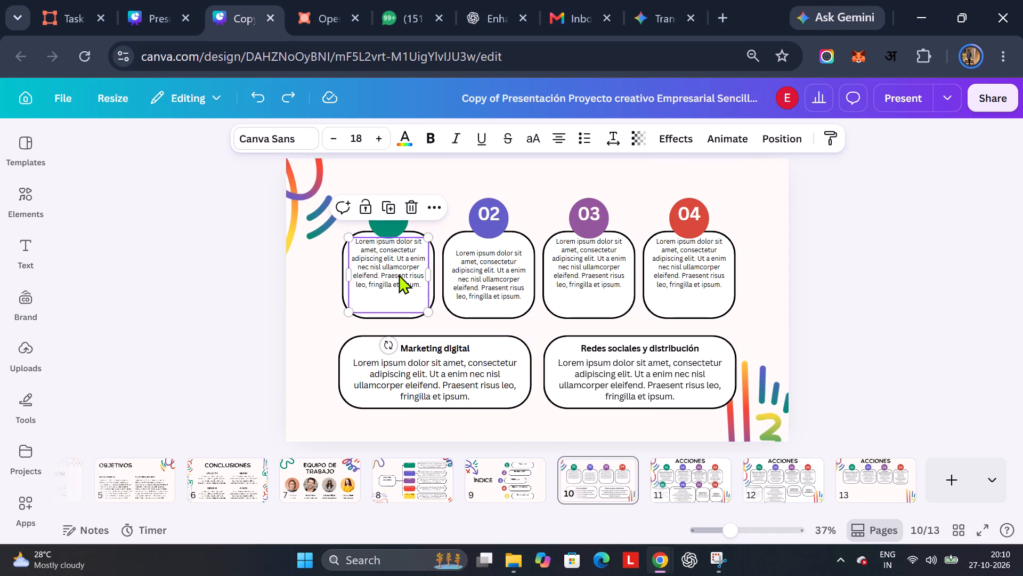
{"action": "double_click", "coordinate": [399, 274]}
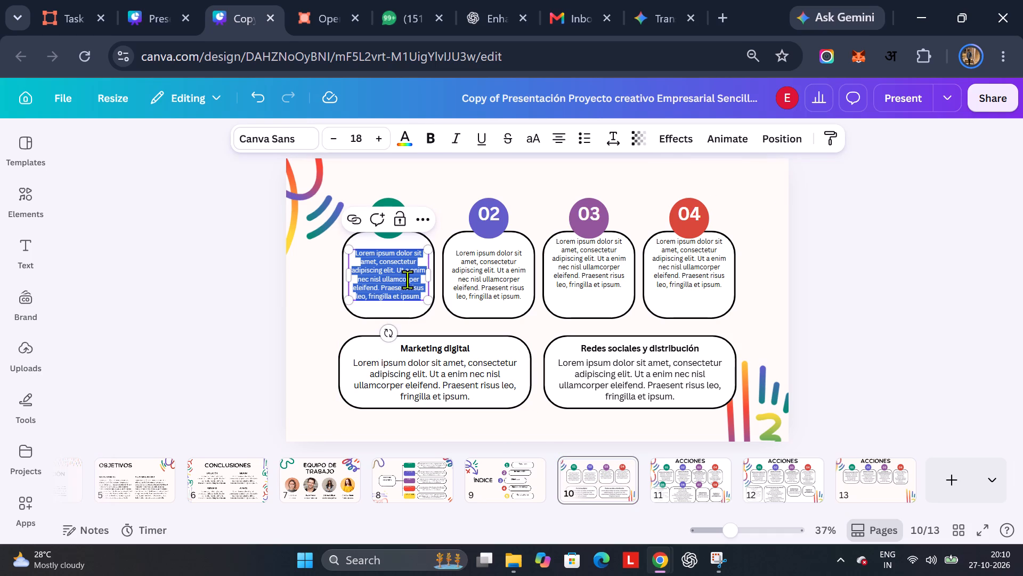
{"action": "left_click", "coordinate": [440, 203]}
{"action": "left_click", "coordinate": [440, 203]}
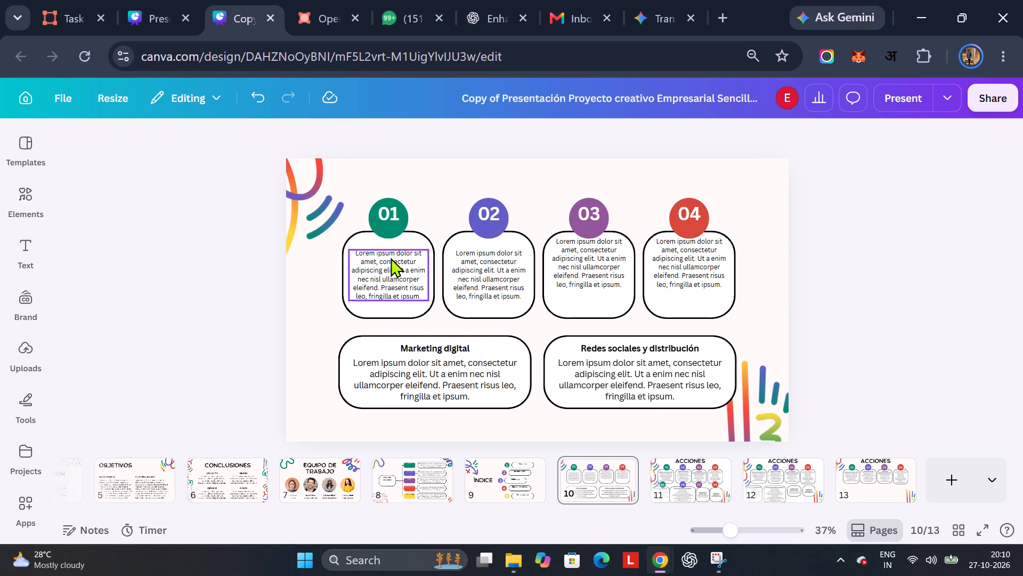
Close the edited copy and make a fresh copy of the original Presentación Proyecto creativo deck.
{"action": "left_click", "coordinate": [267, 19]}
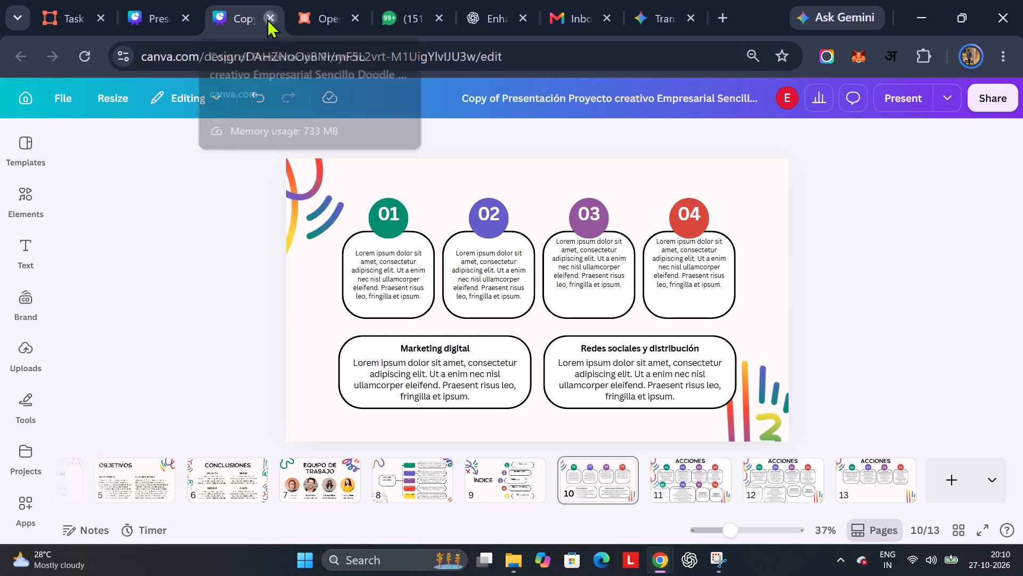
{"action": "left_click", "coordinate": [181, 0]}
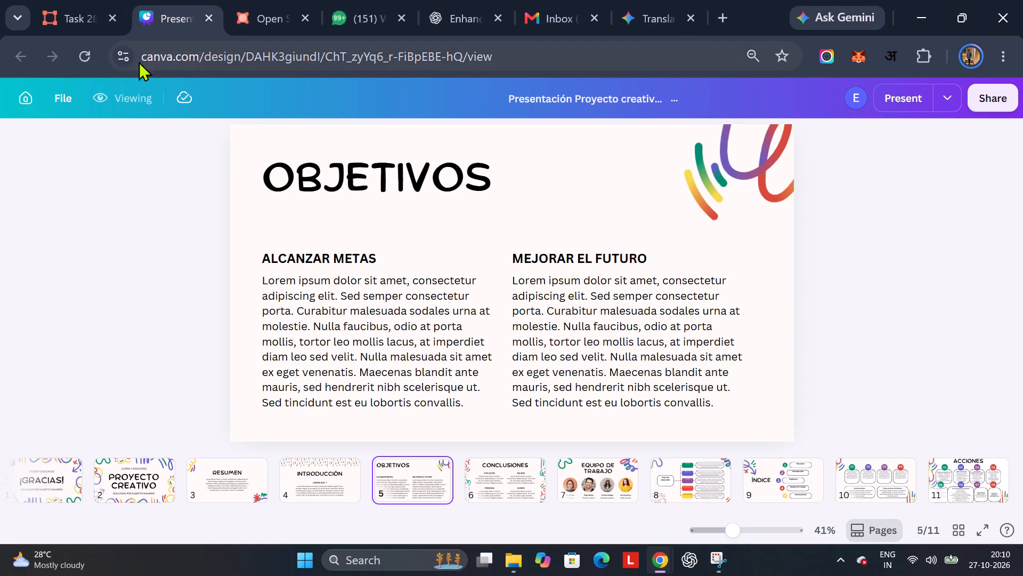
{"action": "left_click", "coordinate": [45, 95]}
{"action": "left_click", "coordinate": [104, 274]}
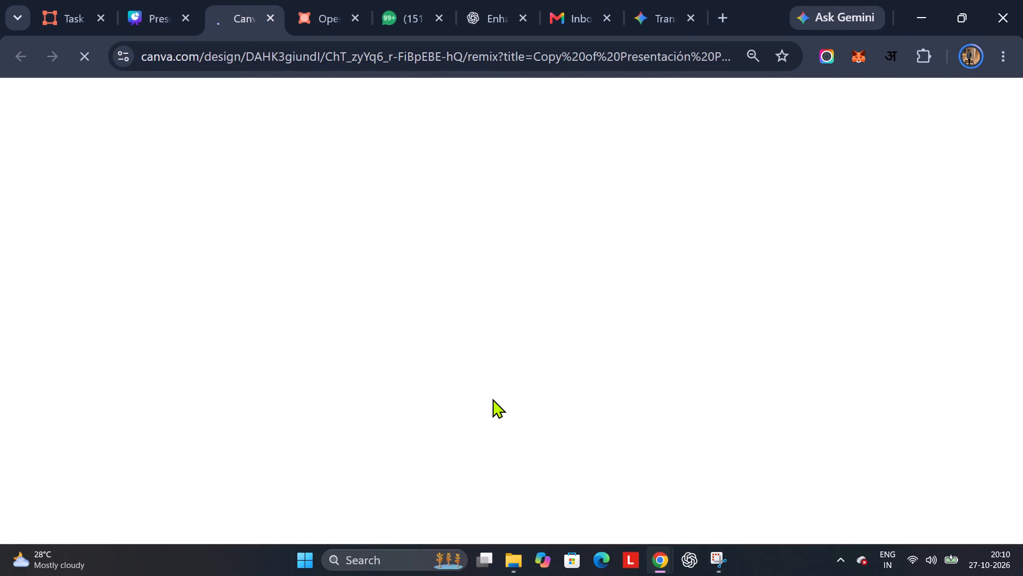
{"action": "scroll", "coordinate": [640, 400], "scroll_direction": "left", "scroll_amount": 1}
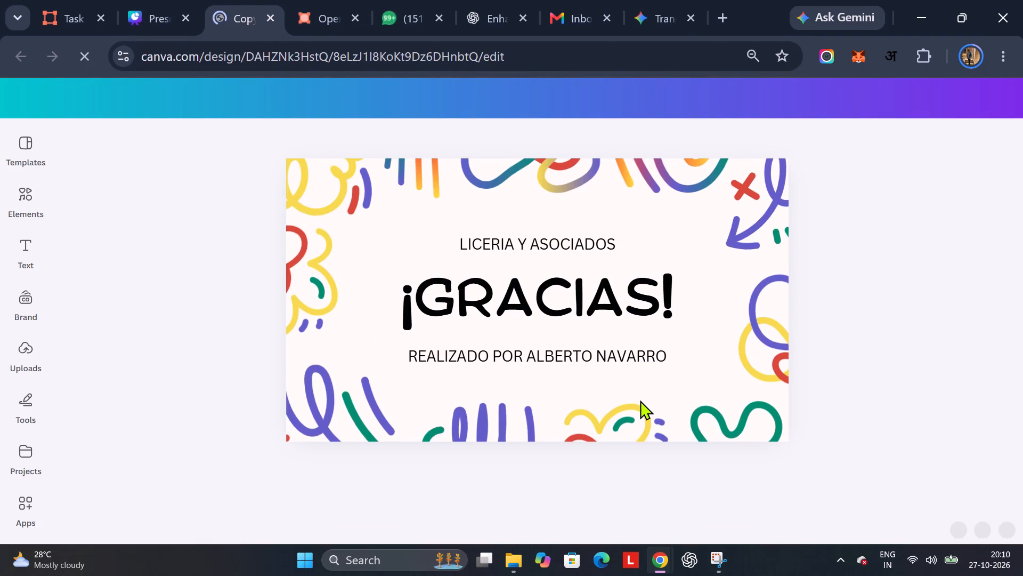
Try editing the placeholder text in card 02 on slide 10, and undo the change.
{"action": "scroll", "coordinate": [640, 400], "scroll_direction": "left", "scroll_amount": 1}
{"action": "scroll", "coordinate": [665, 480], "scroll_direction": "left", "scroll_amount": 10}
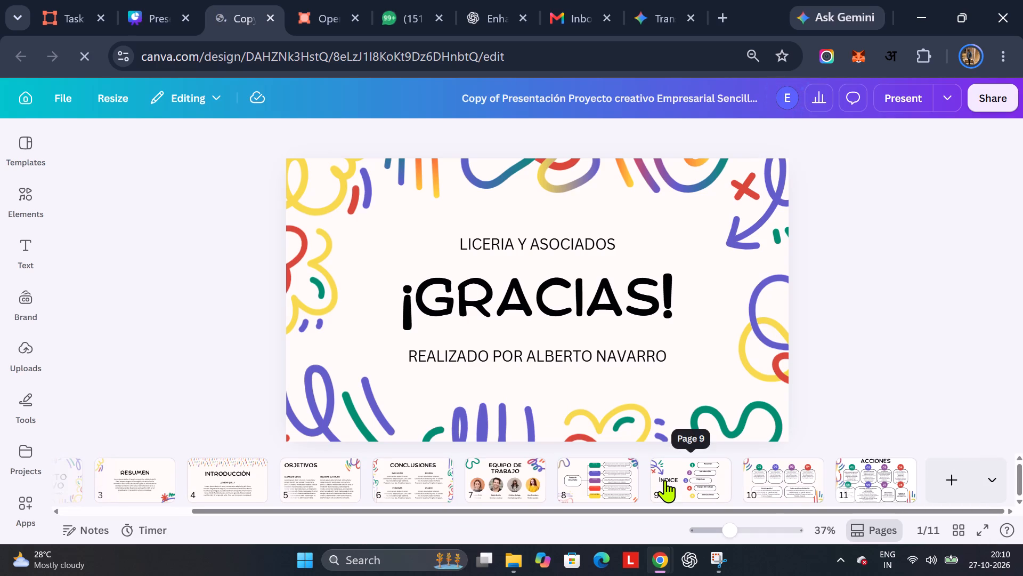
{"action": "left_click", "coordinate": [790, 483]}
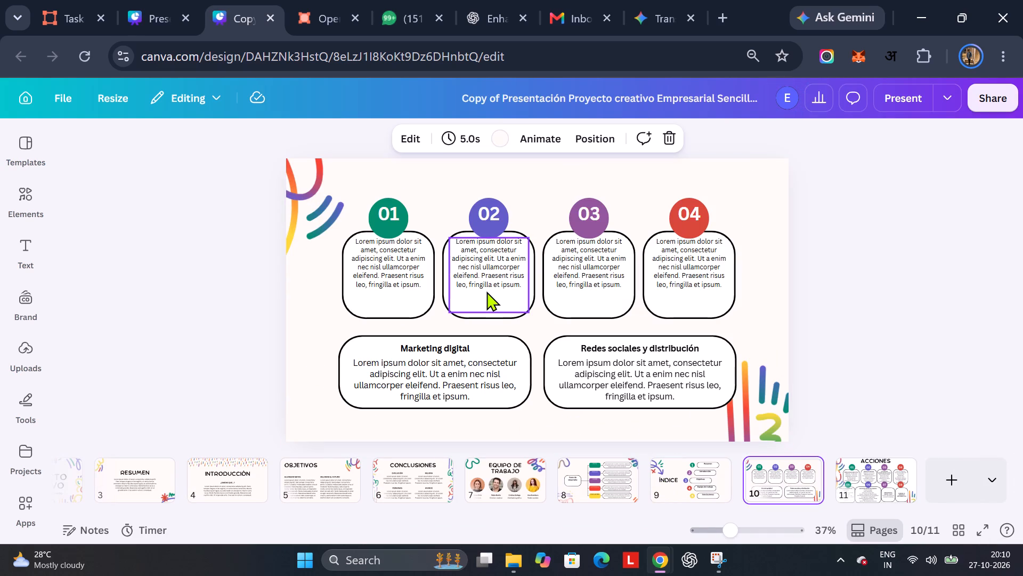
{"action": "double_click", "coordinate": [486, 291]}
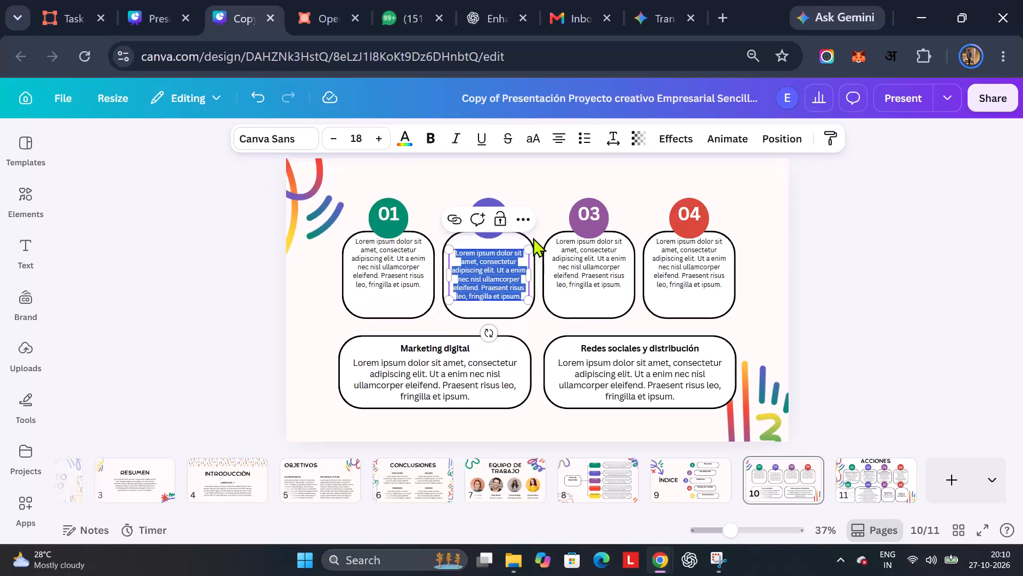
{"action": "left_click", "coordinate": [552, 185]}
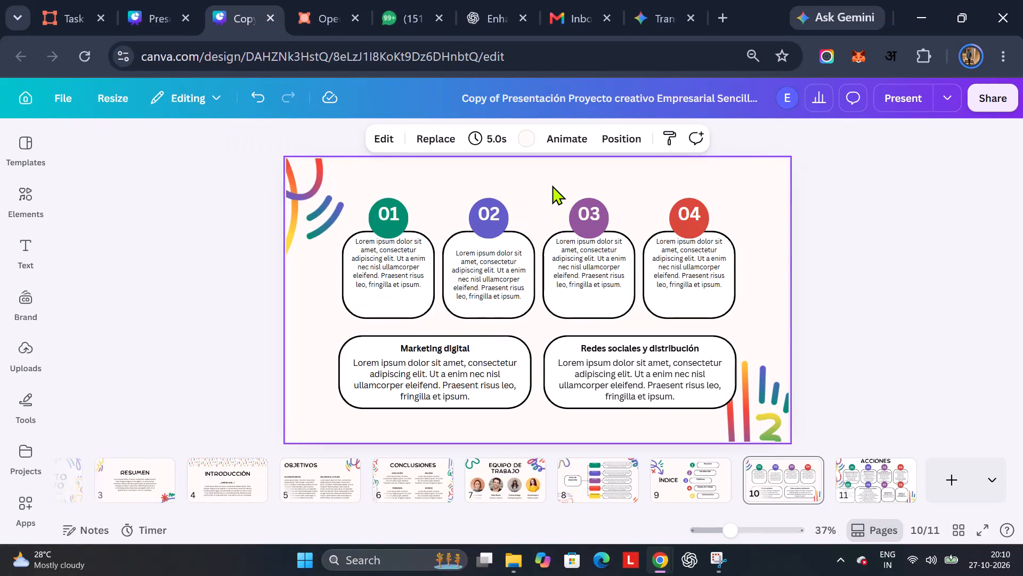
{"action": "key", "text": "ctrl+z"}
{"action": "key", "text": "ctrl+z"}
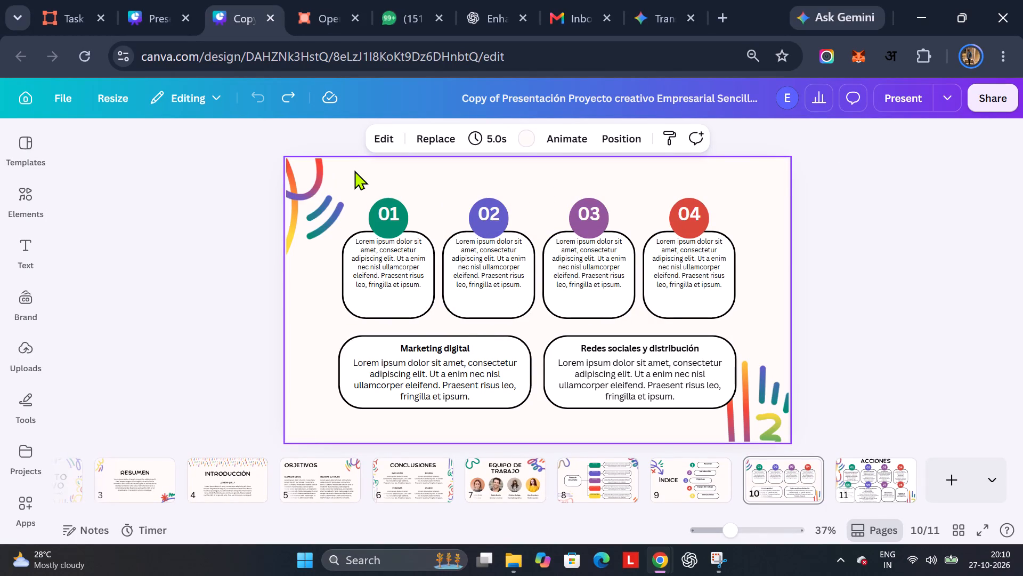
Duplicate slide 10 with the 01–04 cards and move the copy to the end of the deck, after the ACCIONES slide.
{"action": "right_click", "coordinate": [782, 470]}
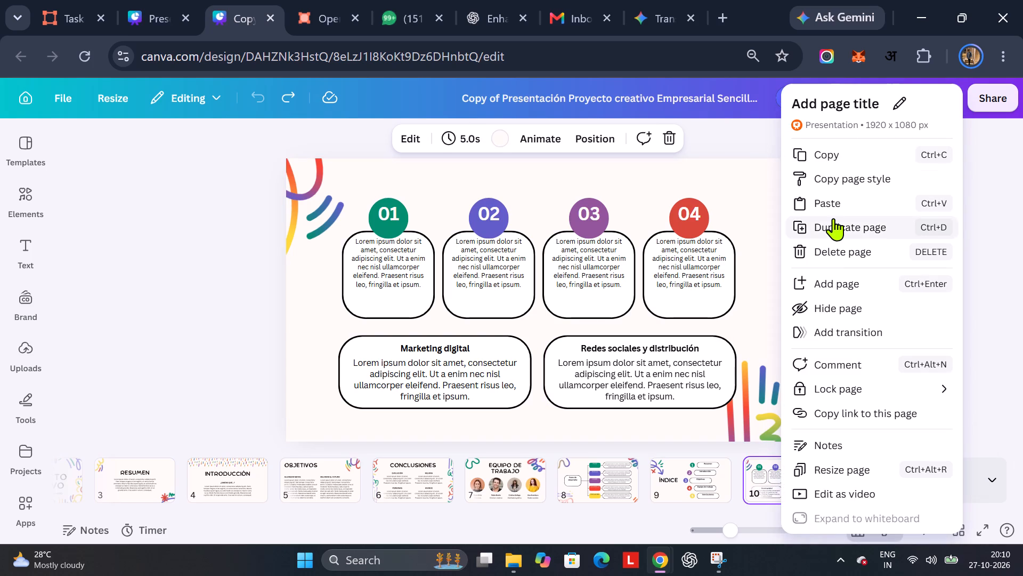
{"action": "left_click", "coordinate": [833, 218]}
{"action": "scroll", "coordinate": [879, 382], "scroll_direction": "left", "scroll_amount": 3}
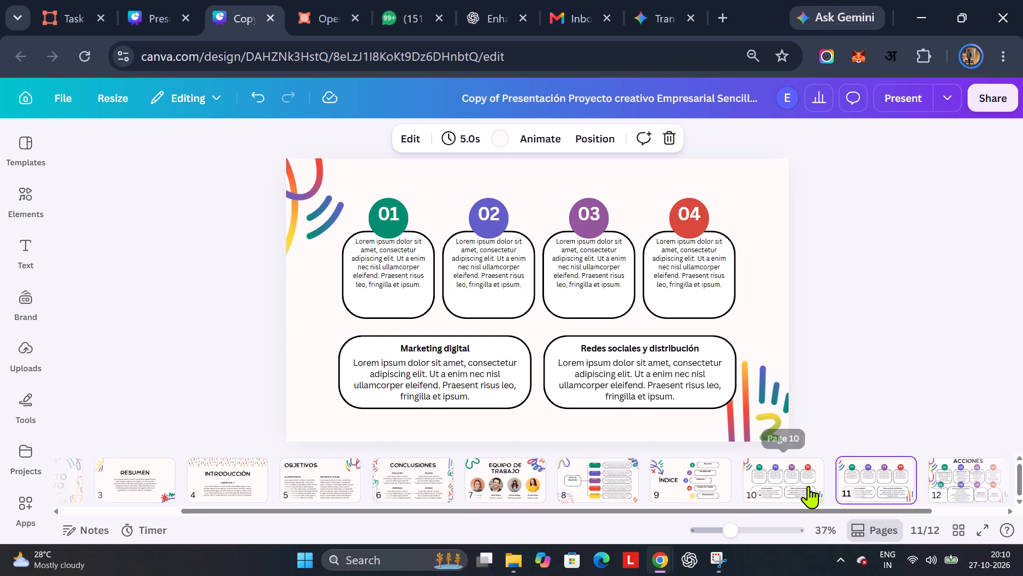
{"action": "scroll", "coordinate": [808, 486], "scroll_direction": "left", "scroll_amount": 3}
{"action": "left_click_drag", "start_coordinate": [777, 477], "coordinate": [918, 490]}
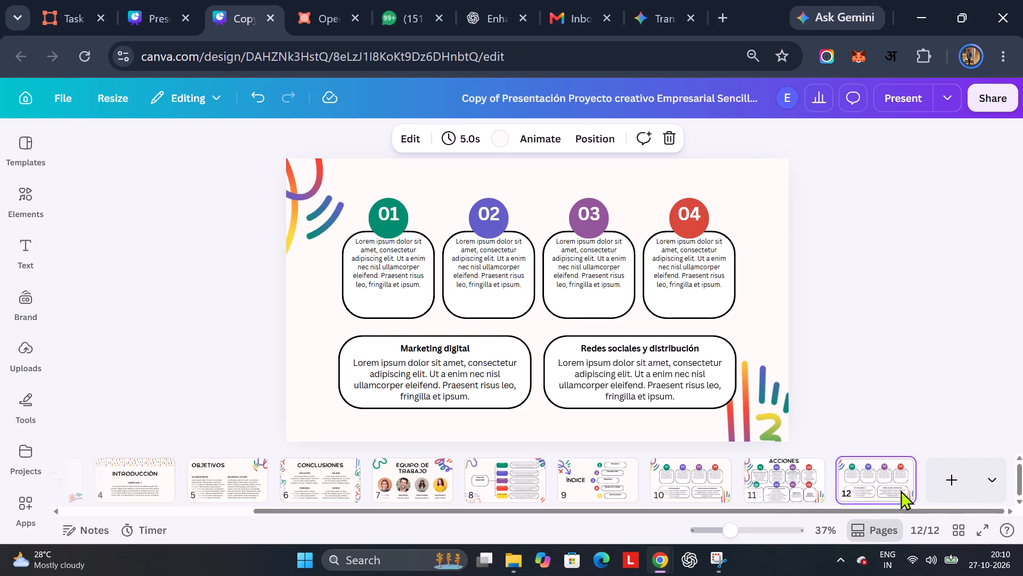
Duplicate the ACCIONES slide 11.
{"action": "right_click", "coordinate": [801, 479]}
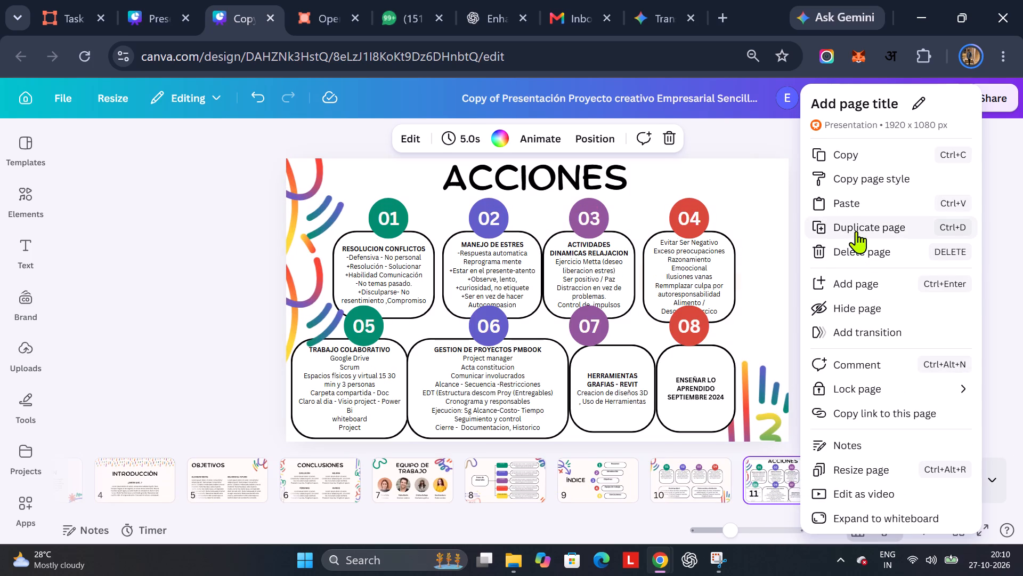
{"action": "left_click", "coordinate": [856, 231]}
{"action": "scroll", "coordinate": [843, 334], "scroll_direction": "left", "scroll_amount": 3}
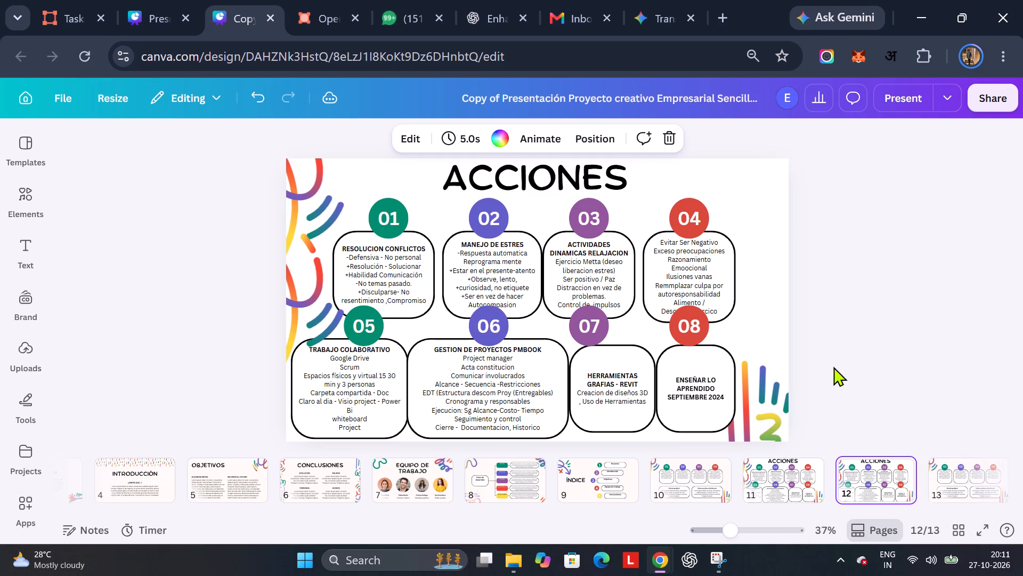
{"action": "scroll", "coordinate": [787, 483], "scroll_direction": "left", "scroll_amount": 3}
Replace card 01's placeholder text on slide 13 with slide 12's RESOLUCION CONFLICTOS text, and remove the trailing blank line.
{"action": "left_click", "coordinate": [876, 481]}
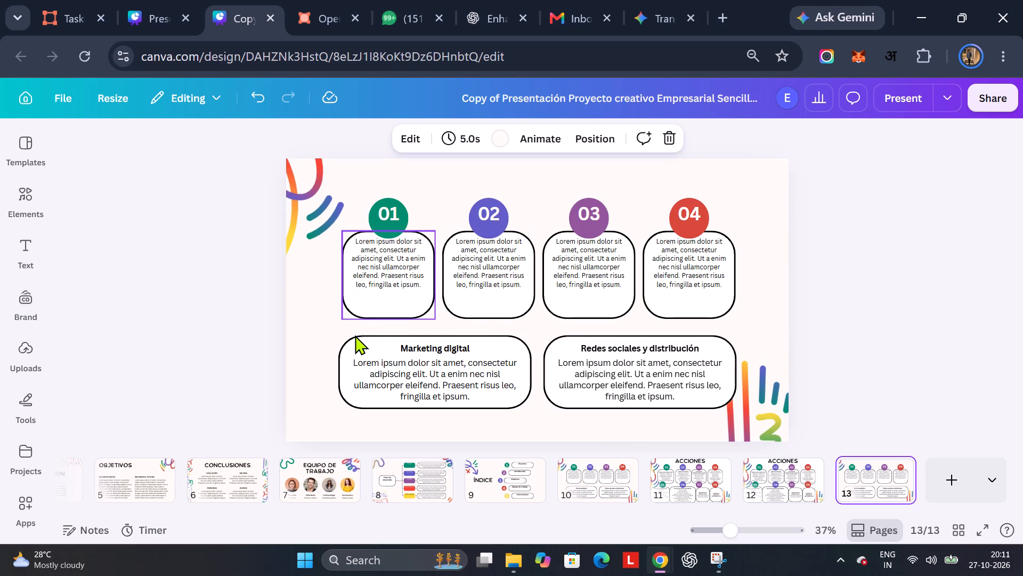
{"action": "left_click", "coordinate": [359, 271]}
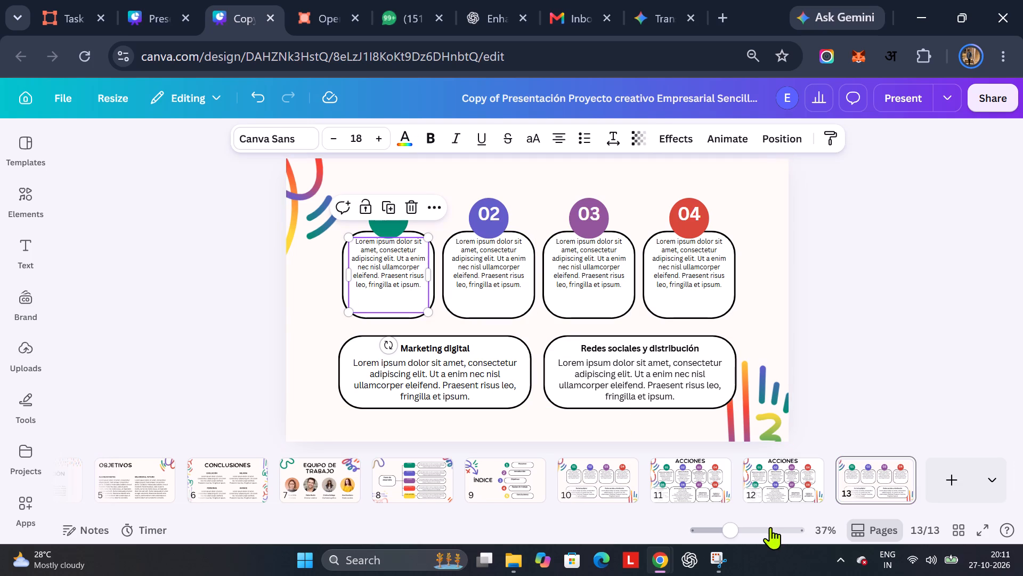
{"action": "left_click", "coordinate": [767, 487]}
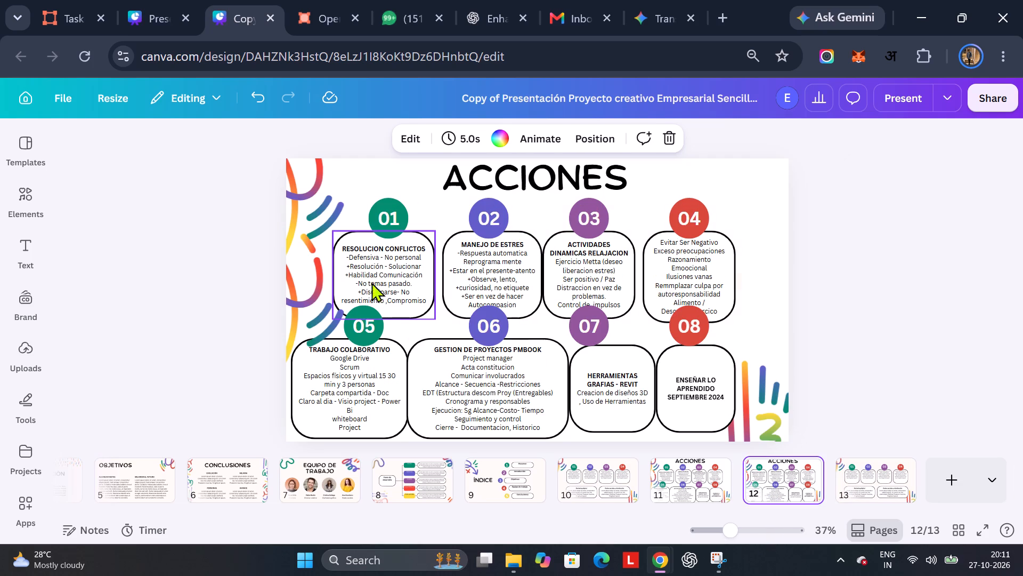
{"action": "triple_click", "coordinate": [360, 267]}
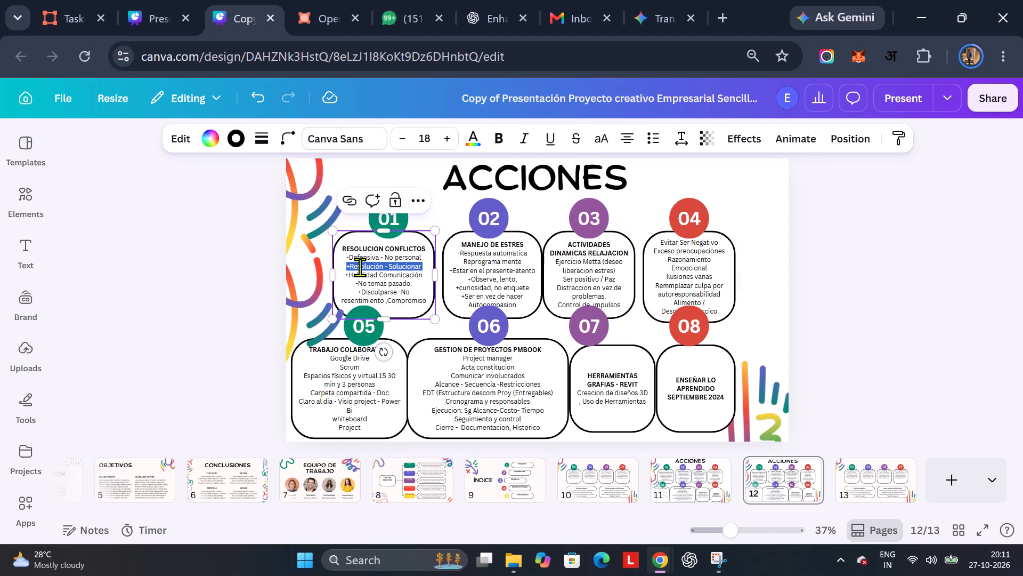
{"action": "key", "text": "ctrl+a"}
{"action": "key", "text": "ctrl+c"}
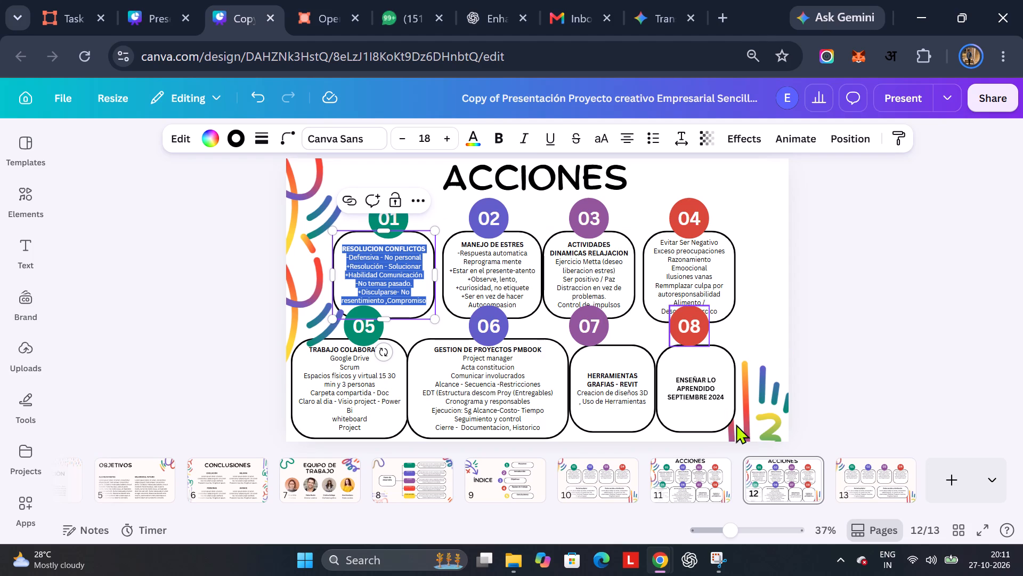
{"action": "left_click", "coordinate": [878, 479]}
{"action": "double_click", "coordinate": [371, 254]}
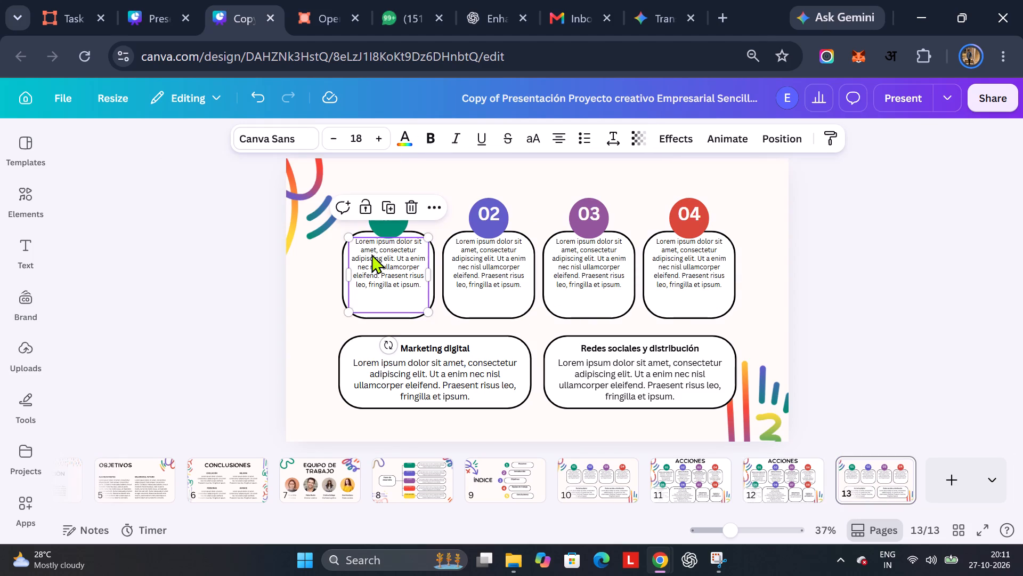
{"action": "key", "text": "ctrl+v"}
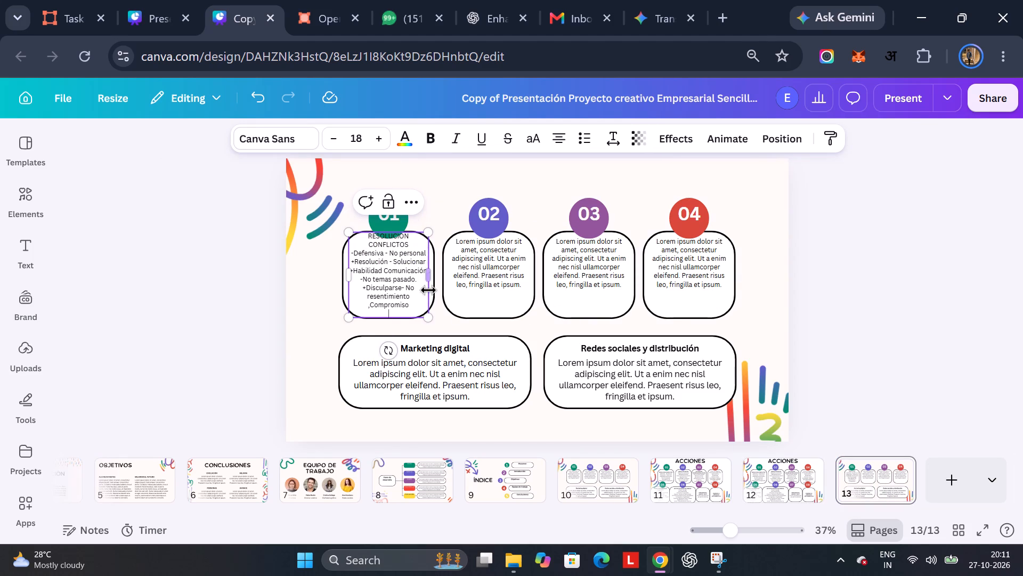
{"action": "key", "text": "BackSpace"}
{"action": "key", "text": "BackSpace"}
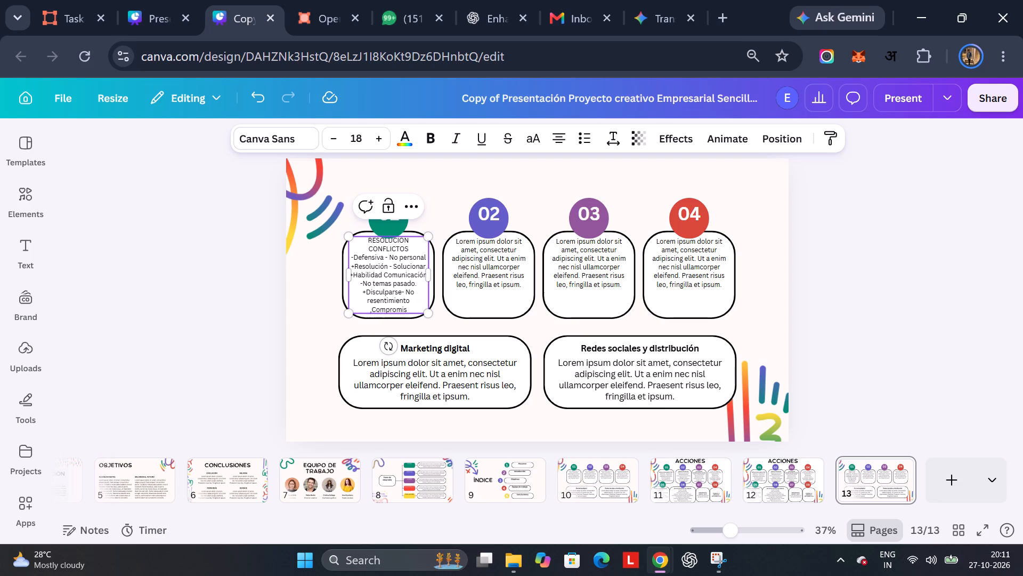
{"action": "key", "text": "e"}
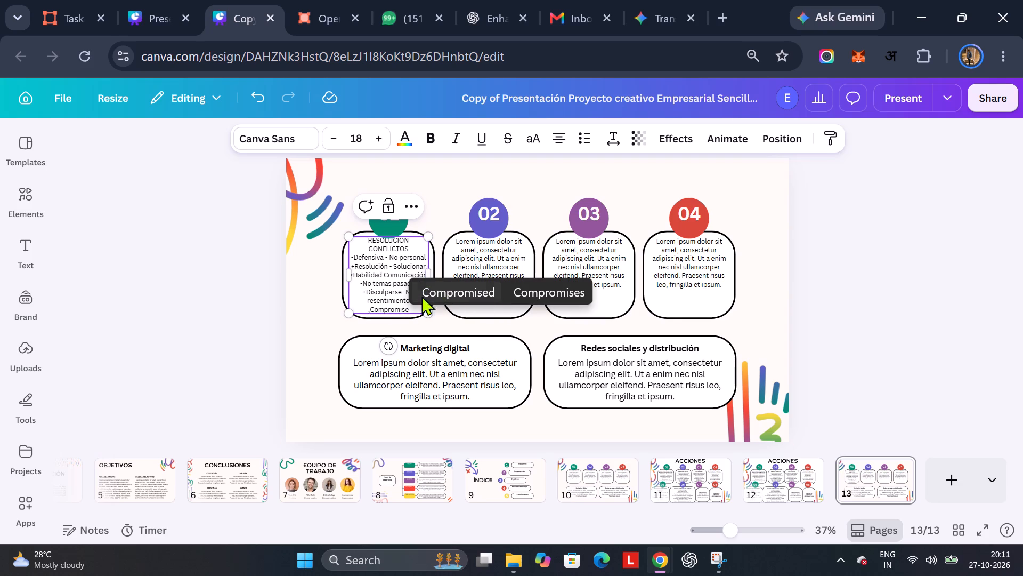
{"action": "left_click", "coordinate": [251, 315]}
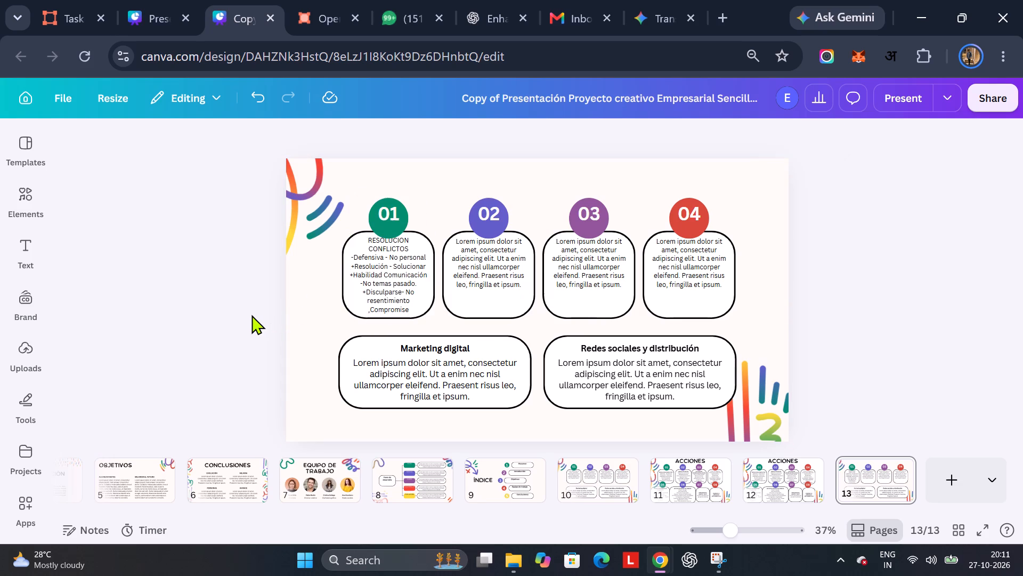
Check card 01's wording on slide 12 and correct the last word of card 01 on slide 13 to Compromiso.
{"action": "left_click", "coordinate": [390, 280]}
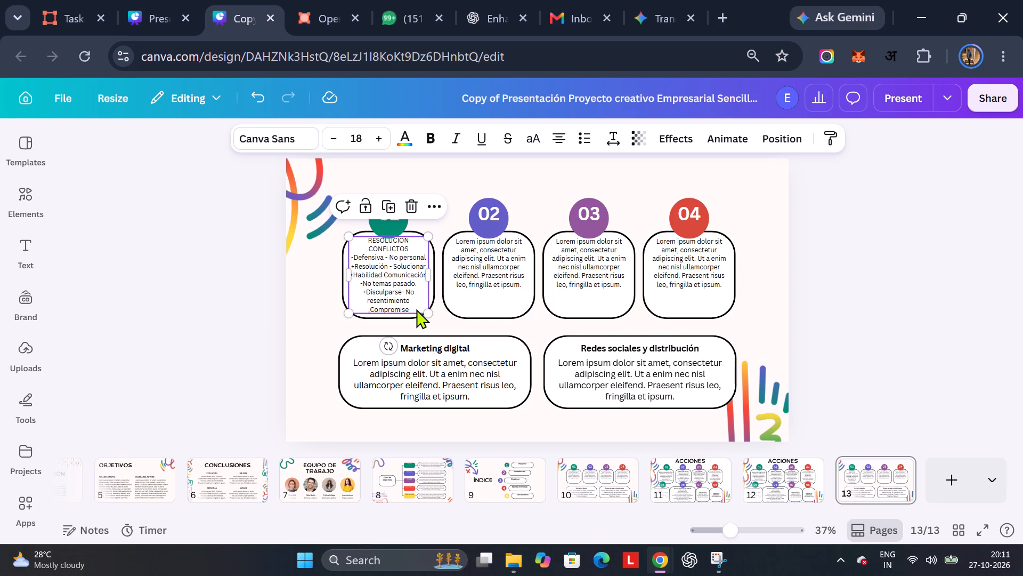
{"action": "left_click", "coordinate": [757, 486]}
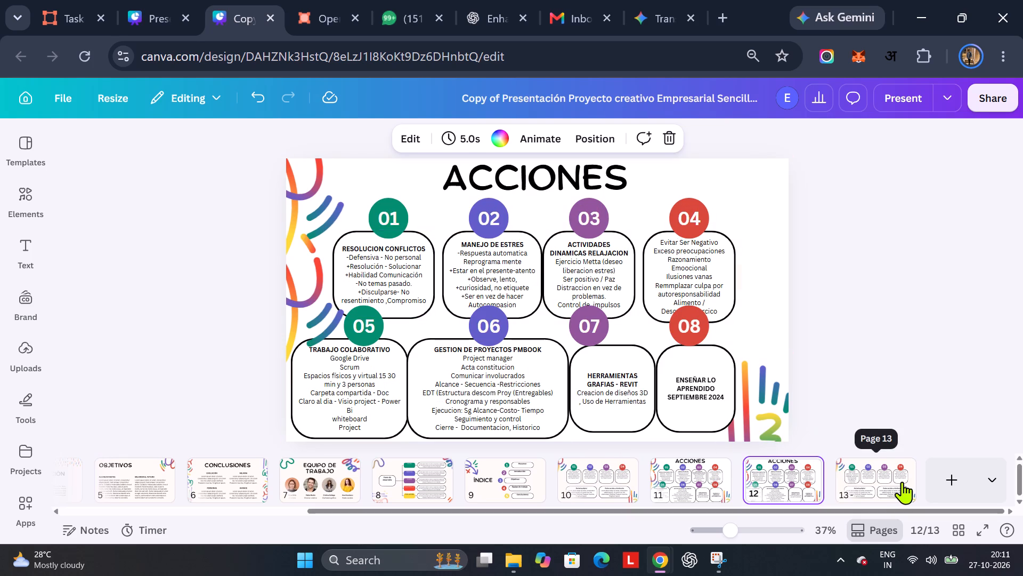
{"action": "double_click", "coordinate": [362, 295]}
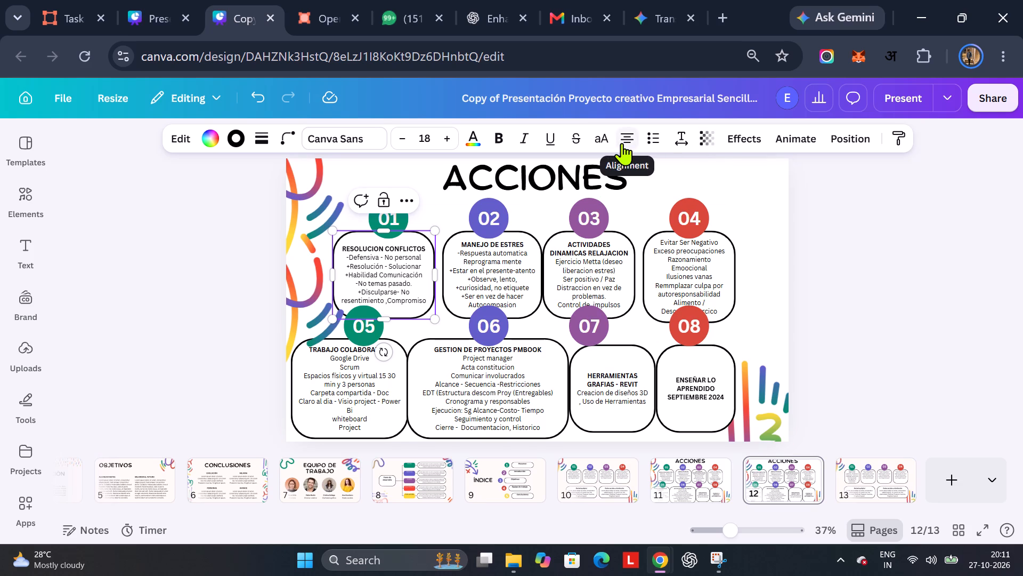
{"action": "left_click", "coordinate": [859, 481]}
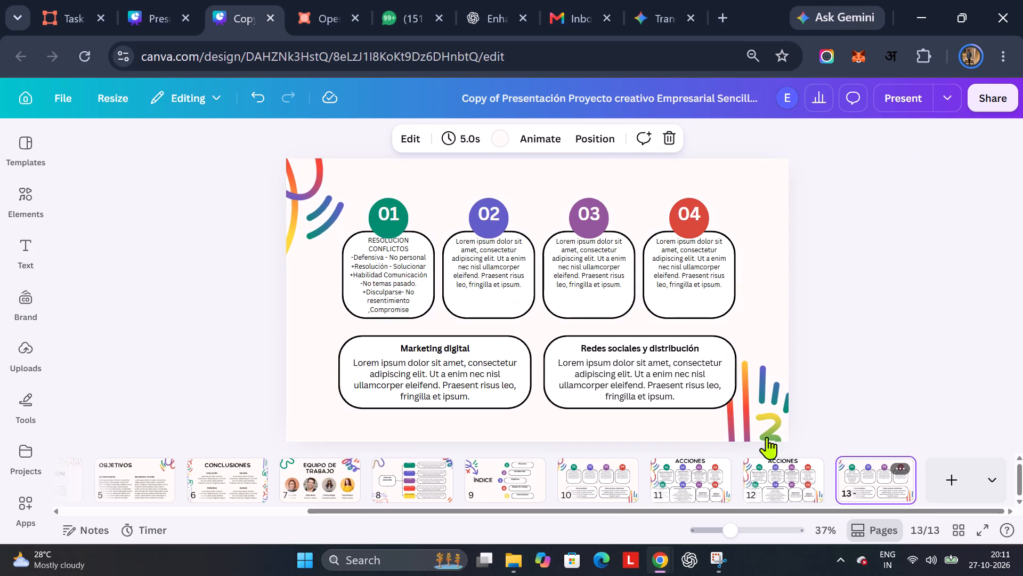
{"action": "double_click", "coordinate": [375, 278]}
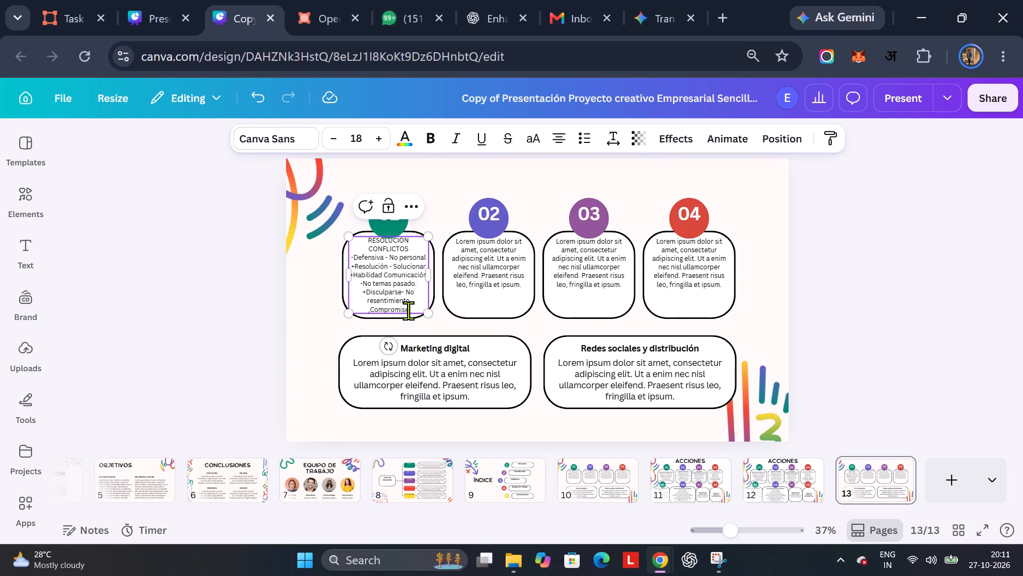
{"action": "left_click", "coordinate": [410, 310]}
{"action": "key", "text": "BackSpace"}
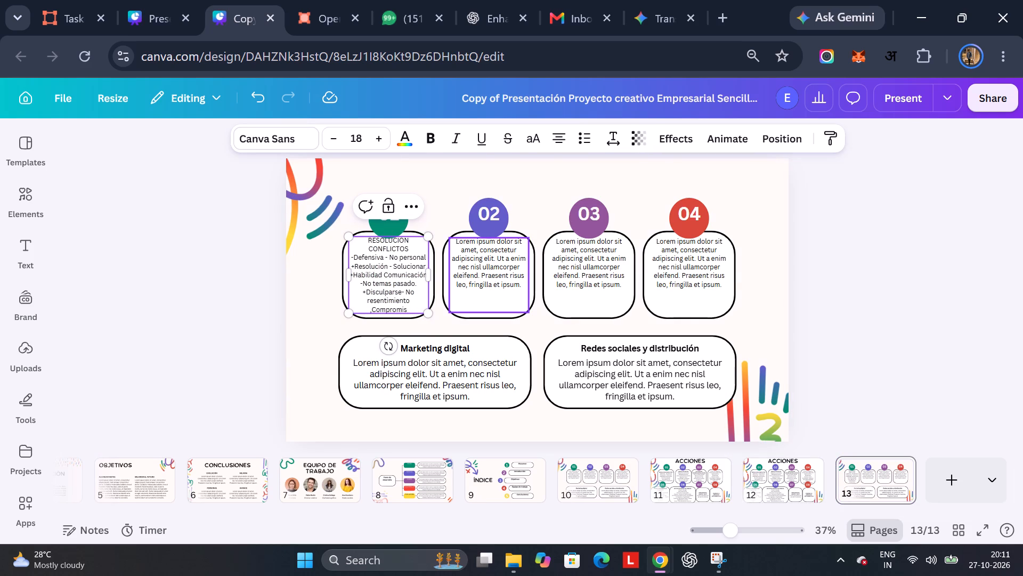
{"action": "key", "text": "o"}
Make the RESOLUCION CONFLICTOS heading in card 01 on slide 13 bold.
{"action": "left_click_drag", "start_coordinate": [412, 248], "coordinate": [374, 242]}
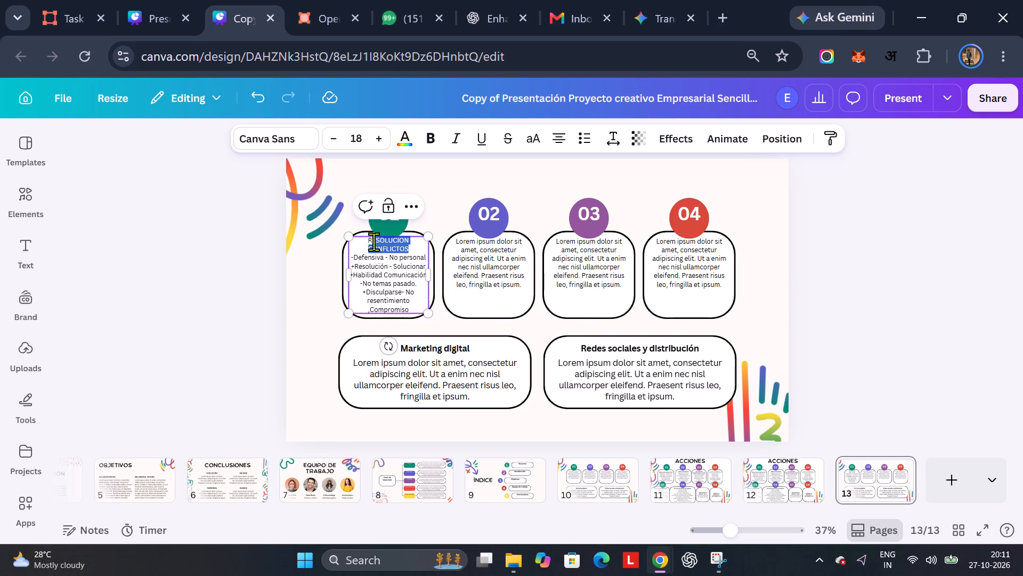
{"action": "left_click_drag", "start_coordinate": [374, 242], "coordinate": [365, 241]}
{"action": "left_click", "coordinate": [436, 145]}
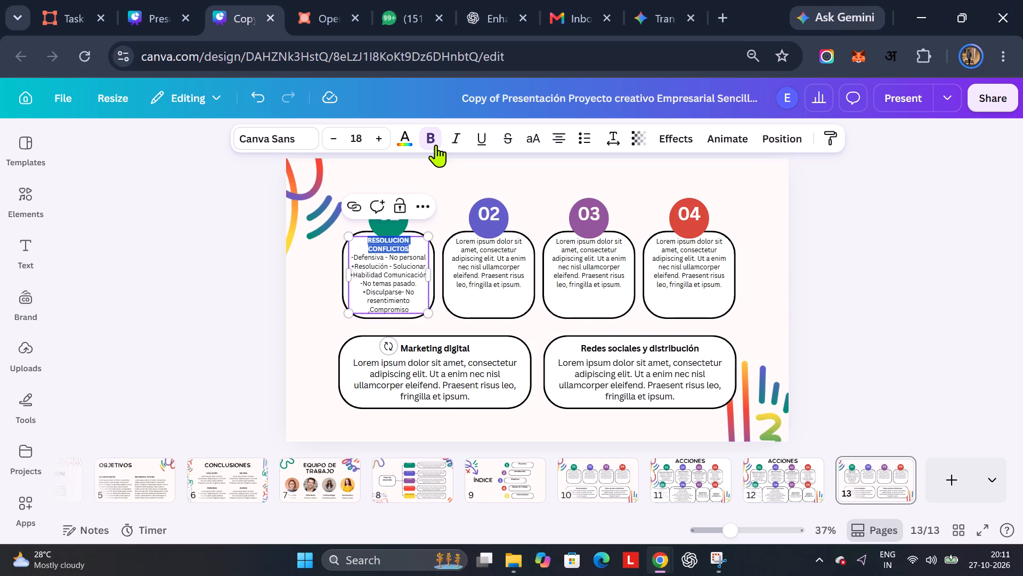
Compare card 01's RESOLUCION CONFLICTOS heading and text formatting between slides 12 and 13.
{"action": "left_click", "coordinate": [765, 475]}
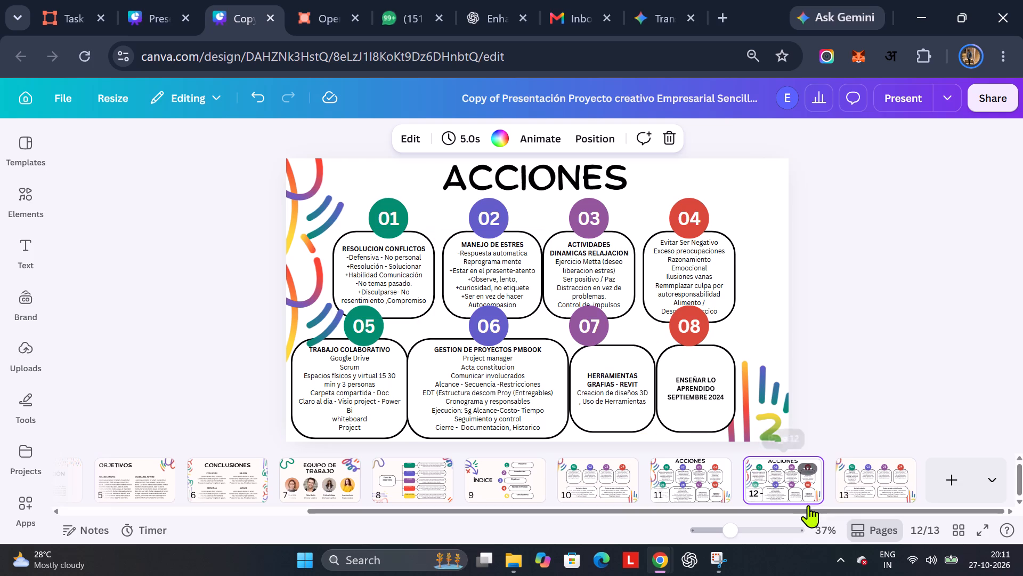
{"action": "left_click", "coordinate": [872, 489]}
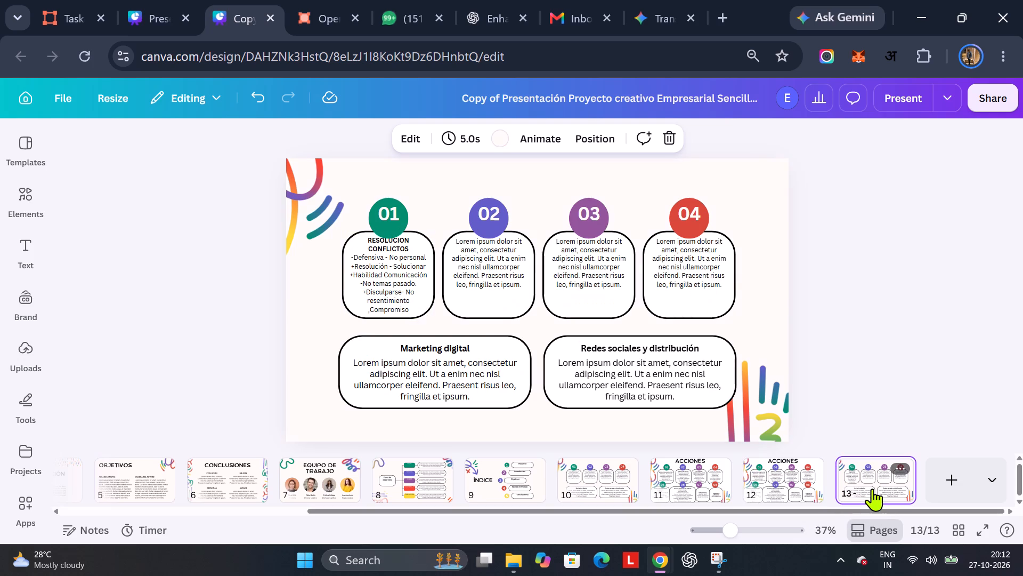
{"action": "double_click", "coordinate": [378, 241]}
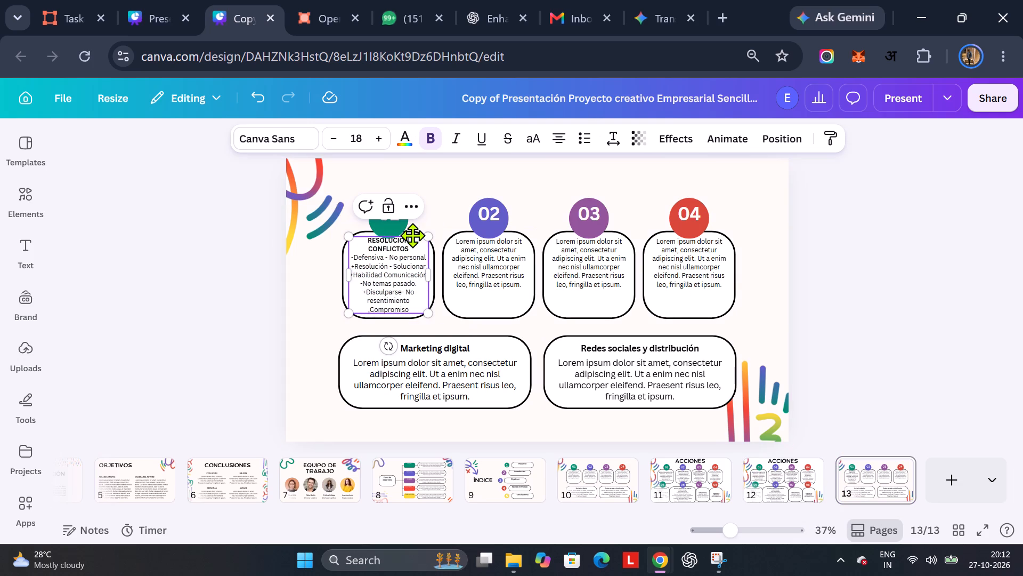
{"action": "left_click", "coordinate": [412, 235]}
{"action": "left_click", "coordinate": [407, 246]}
{"action": "left_click", "coordinate": [407, 246]}
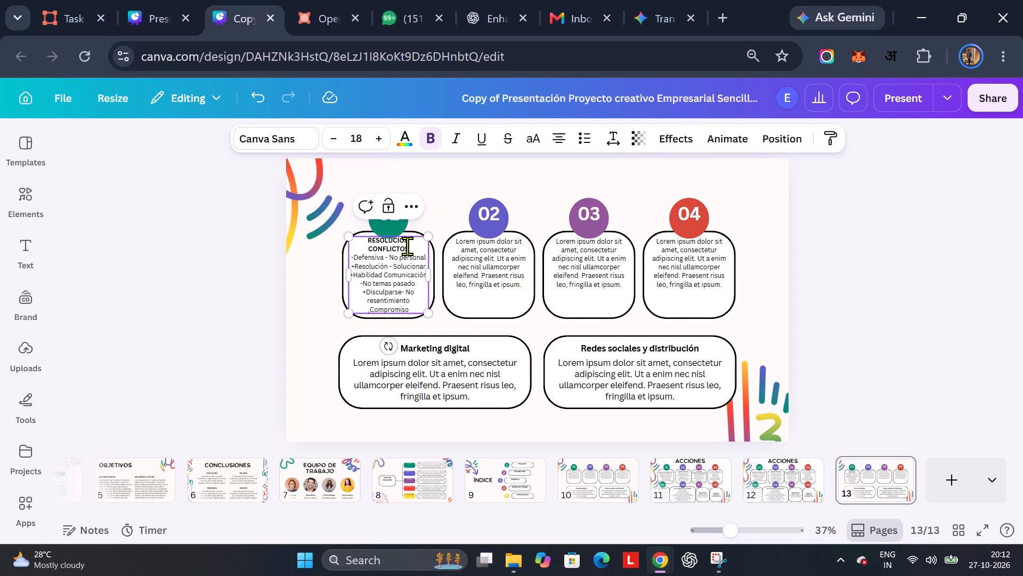
{"action": "left_click", "coordinate": [407, 246]}
{"action": "double_click", "coordinate": [407, 246]}
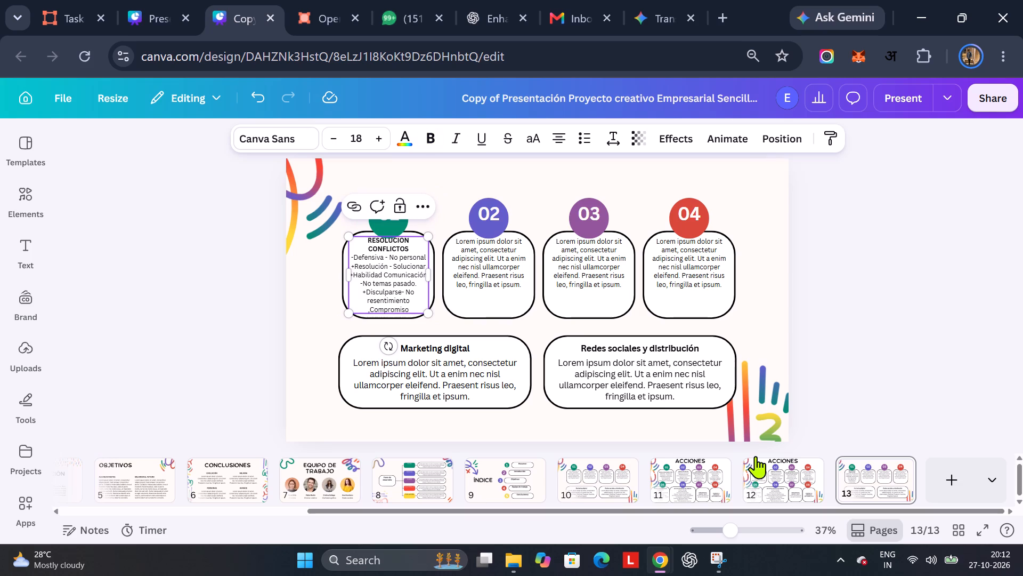
{"action": "left_click", "coordinate": [777, 482]}
{"action": "left_click", "coordinate": [391, 246]}
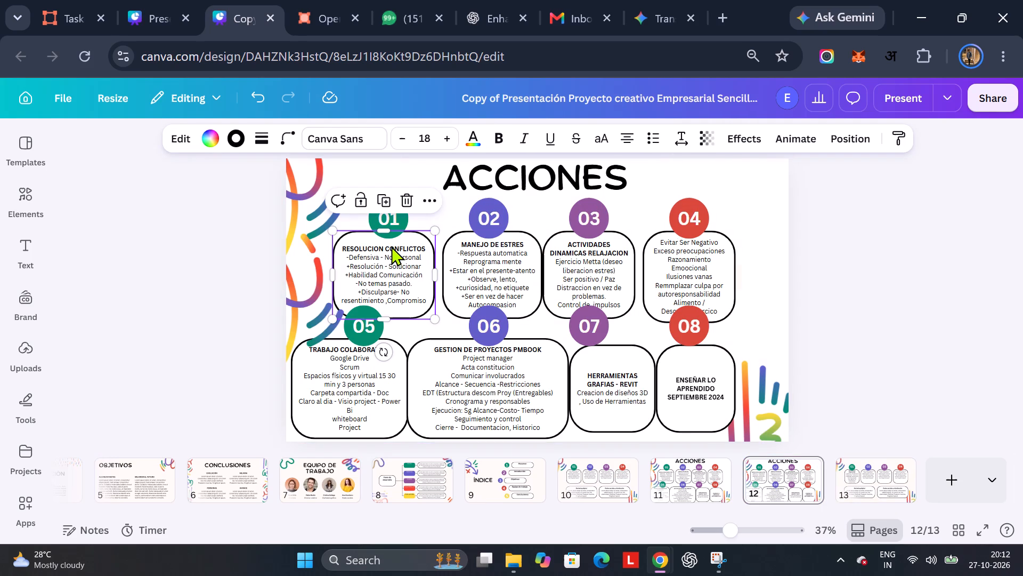
Widen card 01's text box on slide 13 so RESOLUCION CONFLICTOS fits on one line, and recentre the text box in the card.
{"action": "left_click", "coordinate": [391, 246]}
{"action": "double_click", "coordinate": [391, 246]}
{"action": "left_click", "coordinate": [410, 249]}
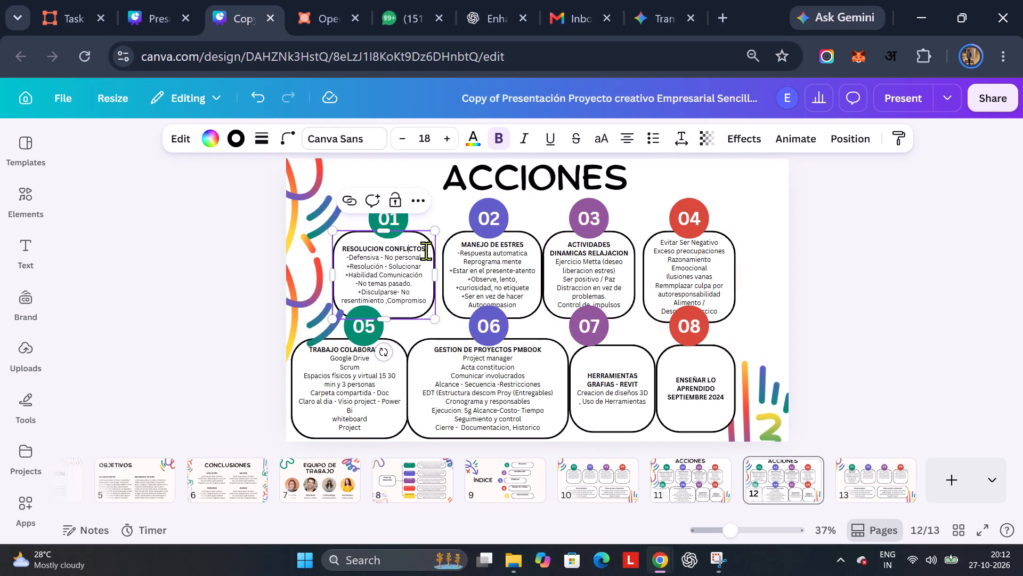
{"action": "left_click", "coordinate": [877, 485]}
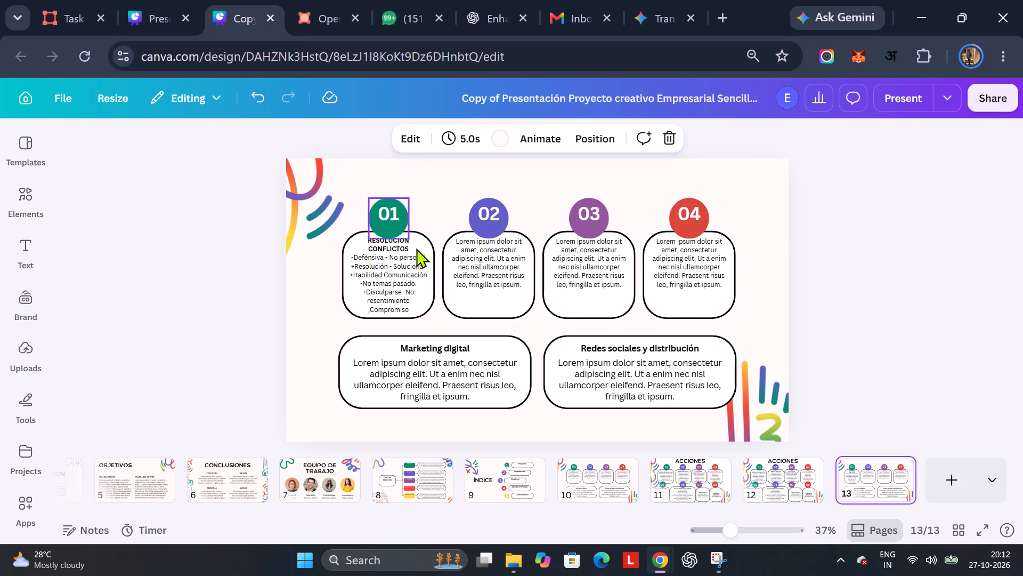
{"action": "double_click", "coordinate": [416, 248]}
{"action": "left_click", "coordinate": [415, 242]}
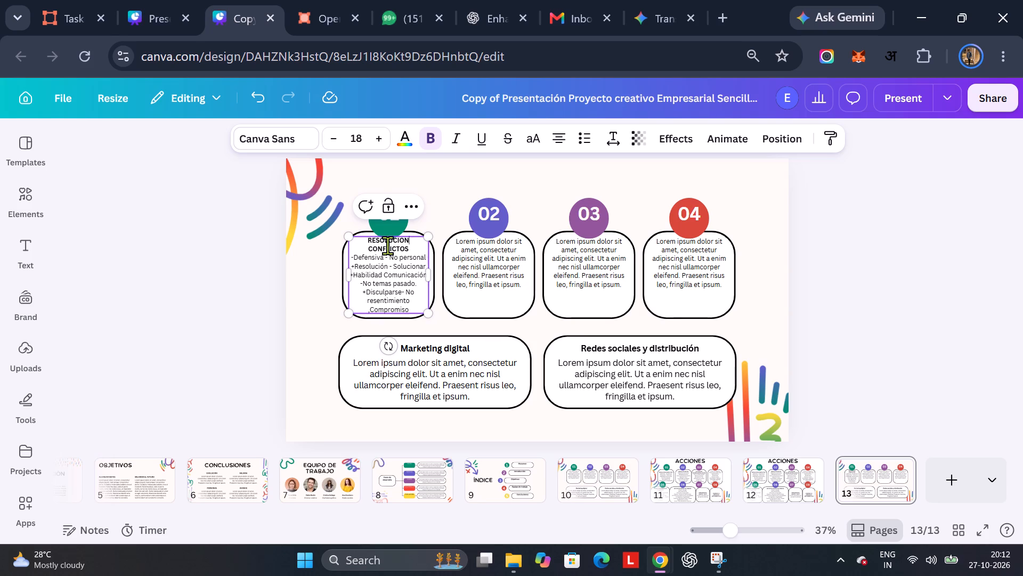
{"action": "left_click", "coordinate": [370, 246]}
{"action": "key", "text": "BackSpace"}
{"action": "key", "text": "space"}
{"action": "left_click", "coordinate": [431, 274]}
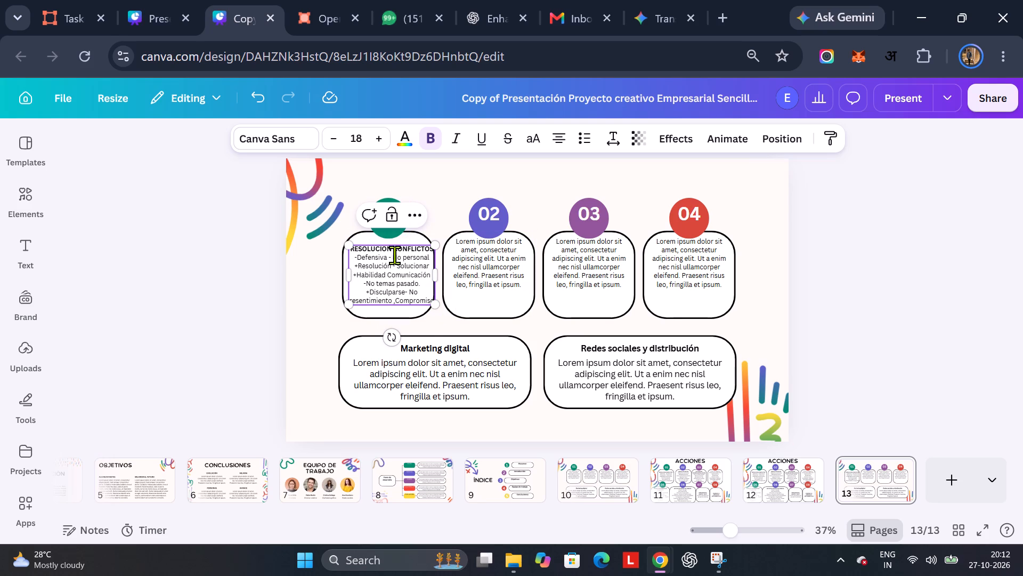
{"action": "key", "text": "Left"}
{"action": "key", "text": "Left"}
{"action": "left_click", "coordinate": [445, 212]}
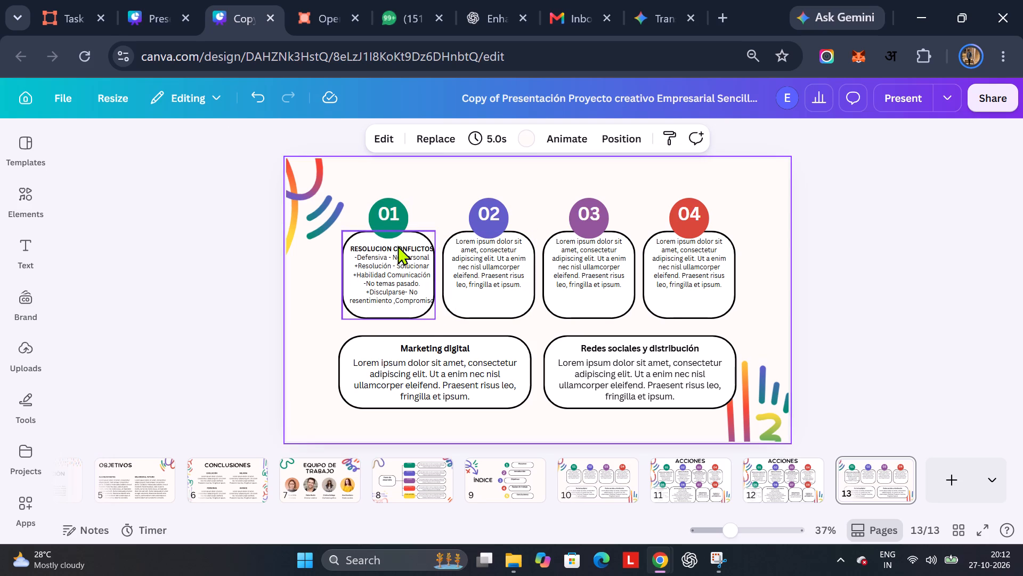
{"action": "left_click", "coordinate": [397, 247]}
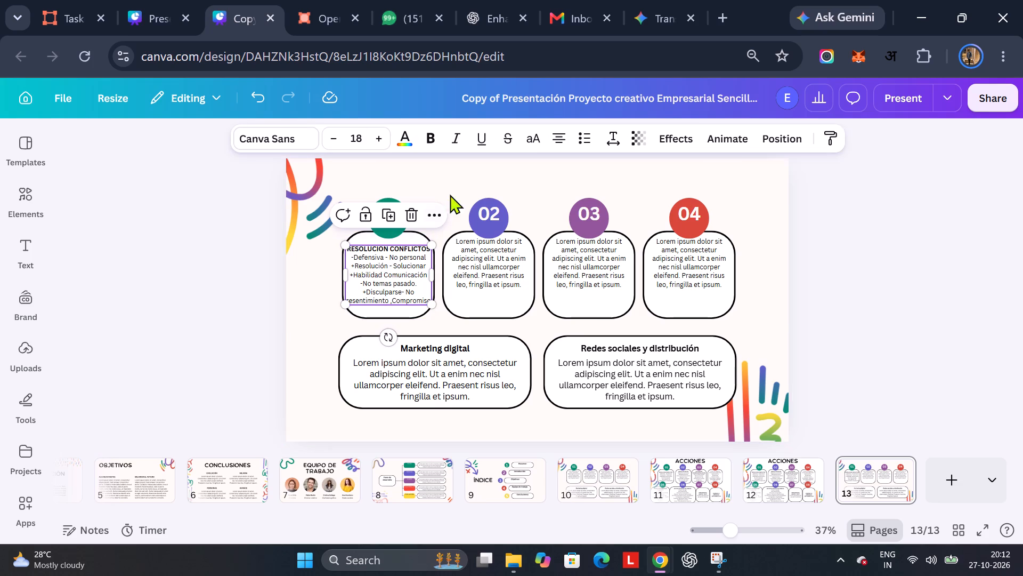
{"action": "left_click", "coordinate": [453, 189]}
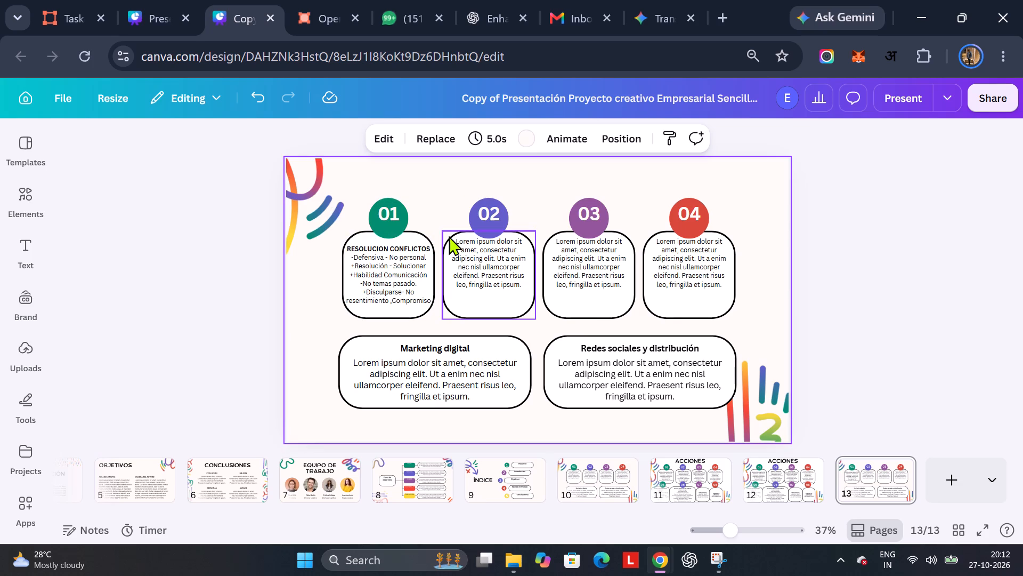
Delete the Marketing digital and Redes sociales y distribución cards, including their text, from the lower half of slide 13.
{"action": "left_click", "coordinate": [587, 475]}
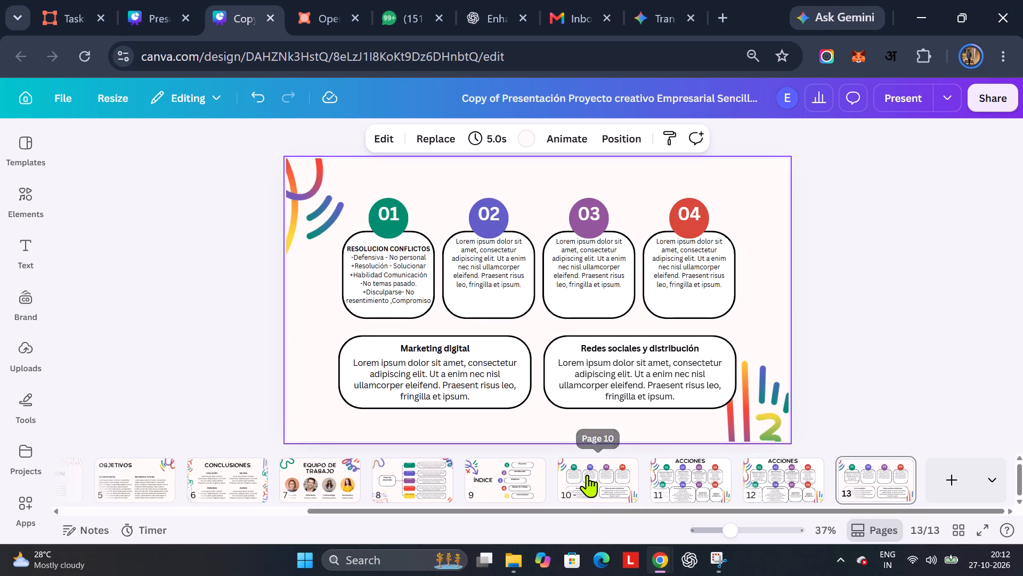
{"action": "left_click", "coordinate": [662, 464]}
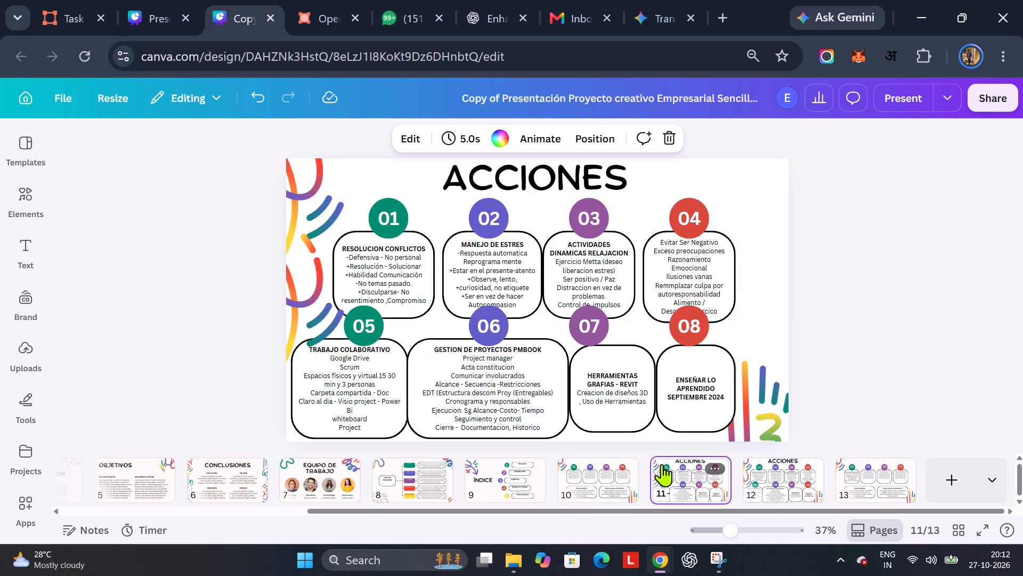
{"action": "left_click", "coordinate": [866, 476]}
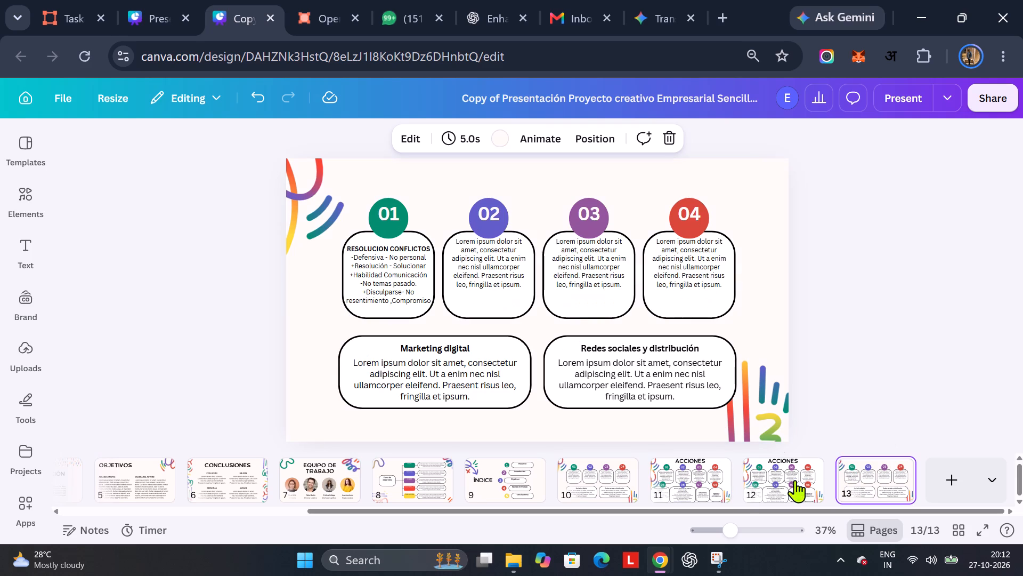
{"action": "left_click", "coordinate": [776, 485]}
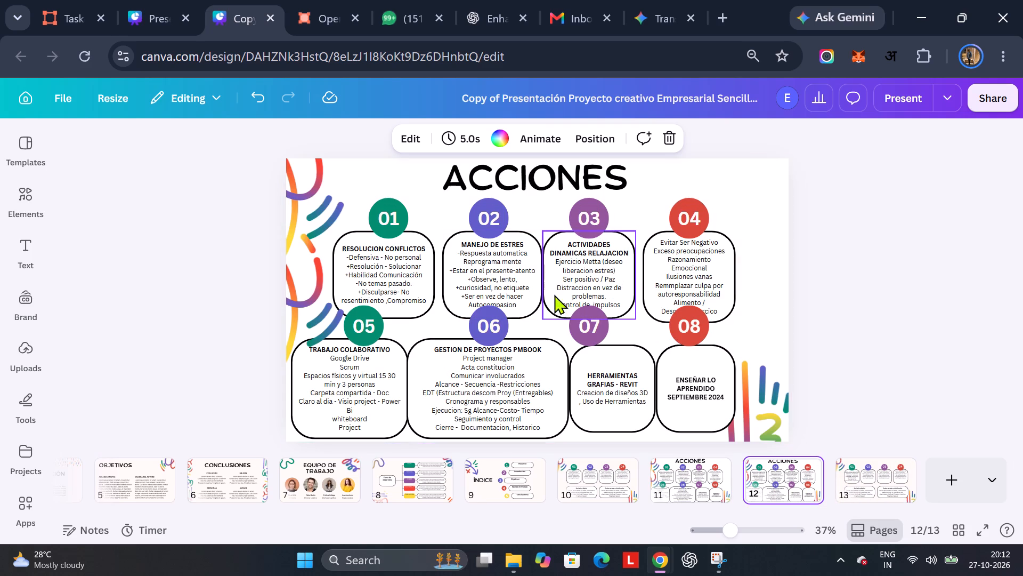
{"action": "left_click", "coordinate": [844, 469]}
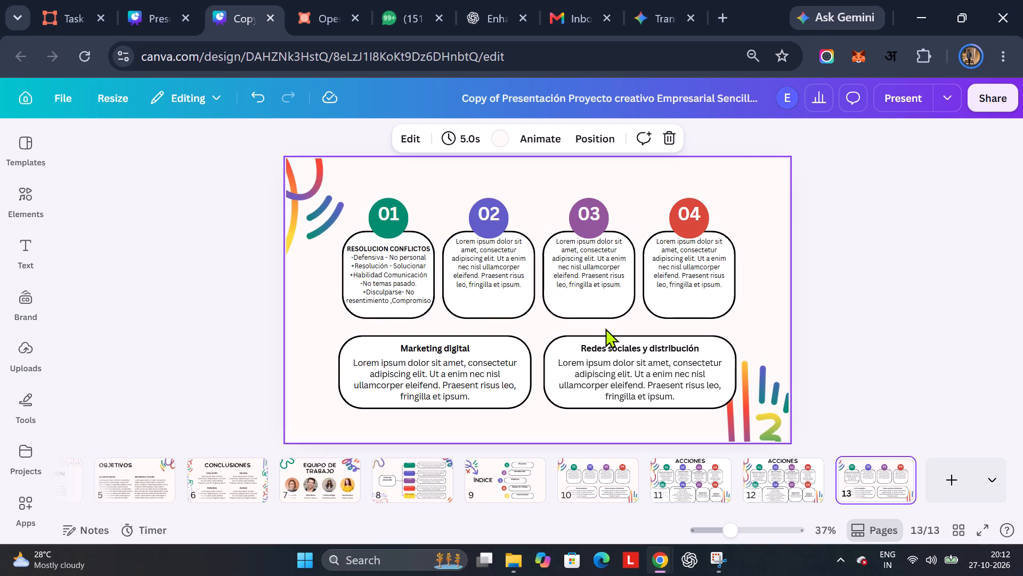
{"action": "left_click", "coordinate": [325, 332]}
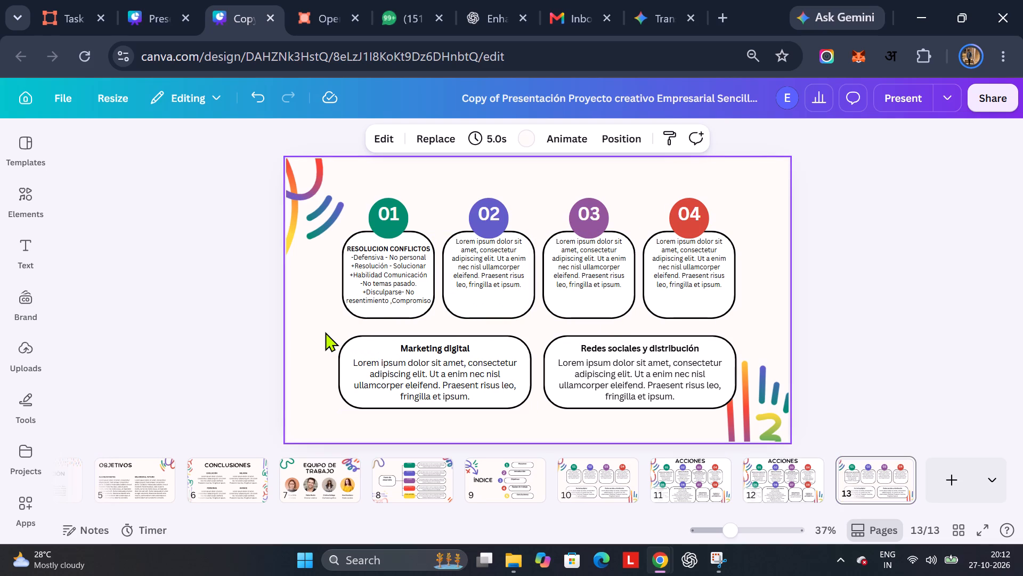
{"action": "left_click_drag", "start_coordinate": [335, 327], "coordinate": [591, 398]}
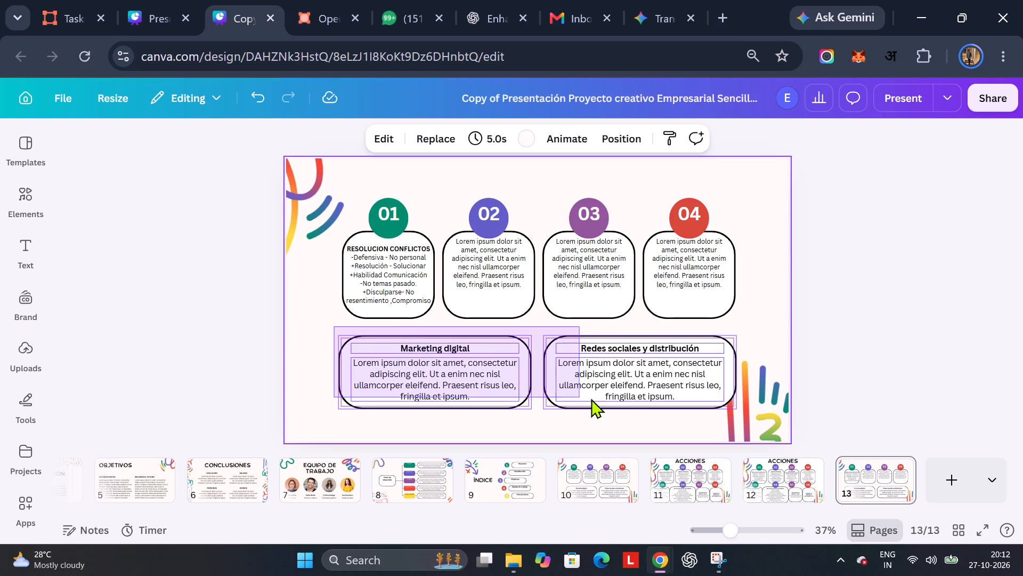
{"action": "left_click_drag", "start_coordinate": [591, 398], "coordinate": [629, 407]}
{"action": "key", "text": "BackSpace"}
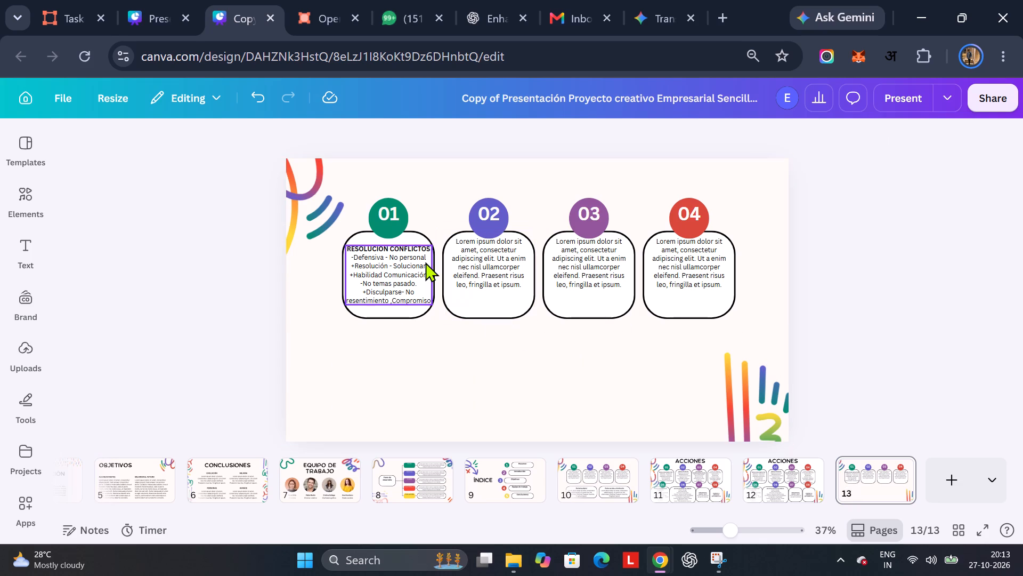
Duplicate the four card boxes with their text, without the number circles, into an aligned second row below with a spacing of 43.
{"action": "left_click_drag", "start_coordinate": [356, 182], "coordinate": [507, 287]}
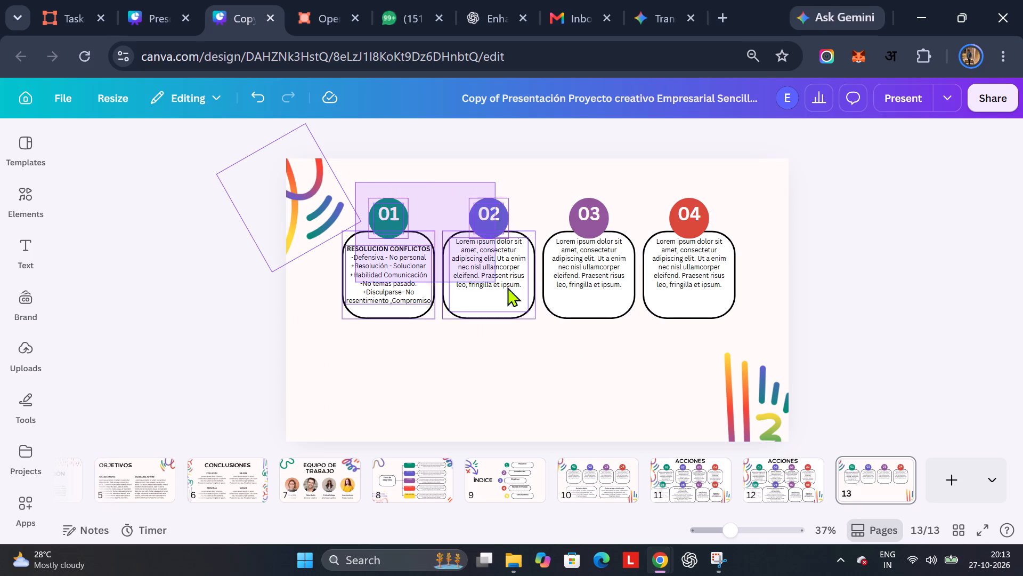
{"action": "left_click_drag", "start_coordinate": [507, 287], "coordinate": [536, 327]}
{"action": "left_click", "coordinate": [536, 327]}
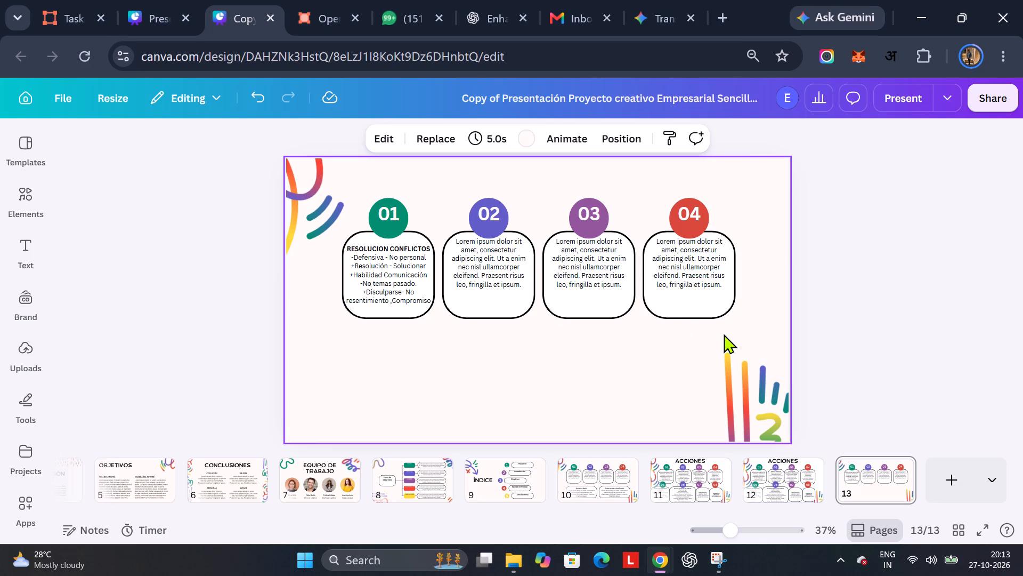
{"action": "left_click_drag", "start_coordinate": [724, 335], "coordinate": [374, 205]}
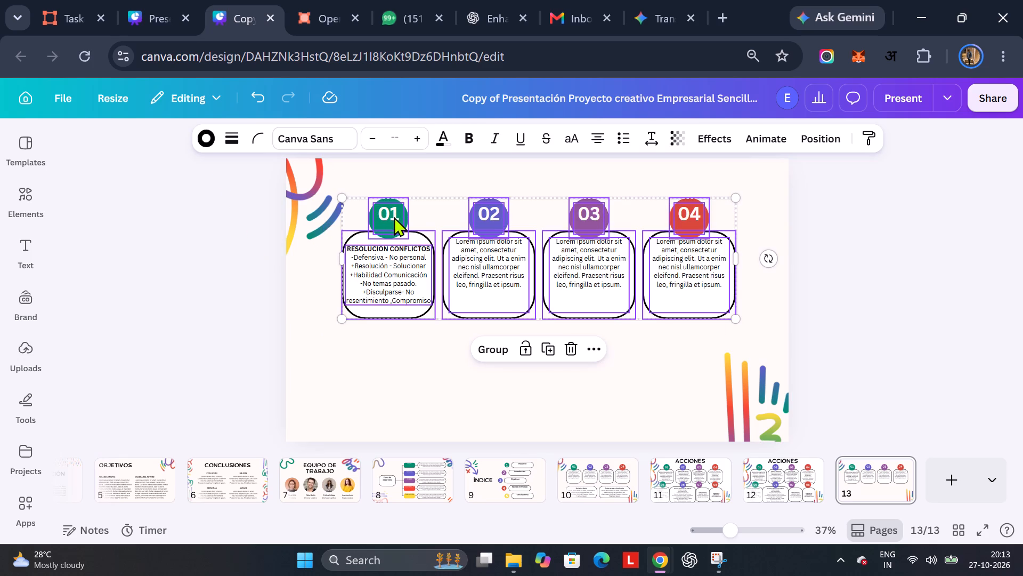
{"action": "left_click", "coordinate": [421, 346]}
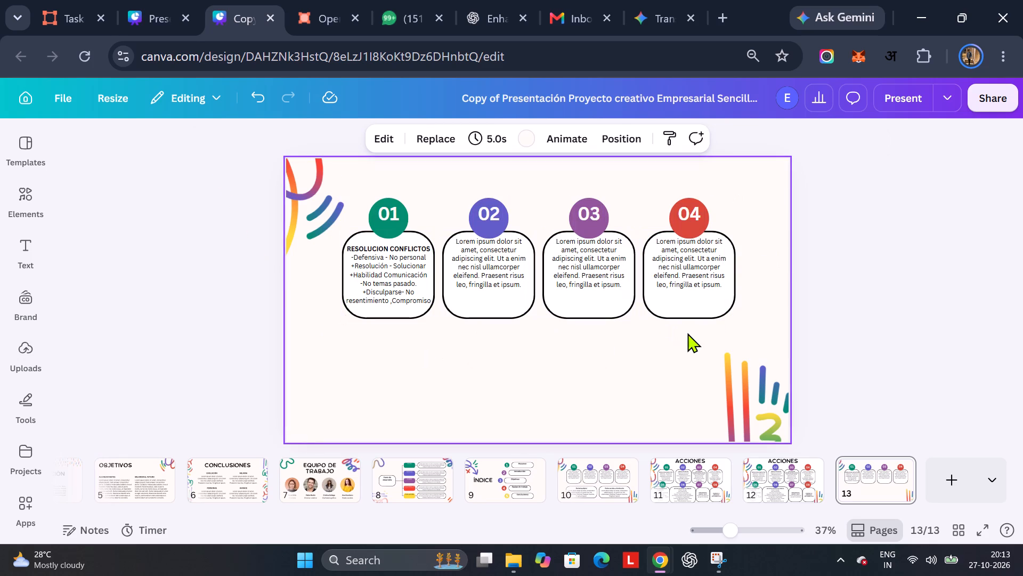
{"action": "left_click_drag", "start_coordinate": [693, 335], "coordinate": [373, 263]}
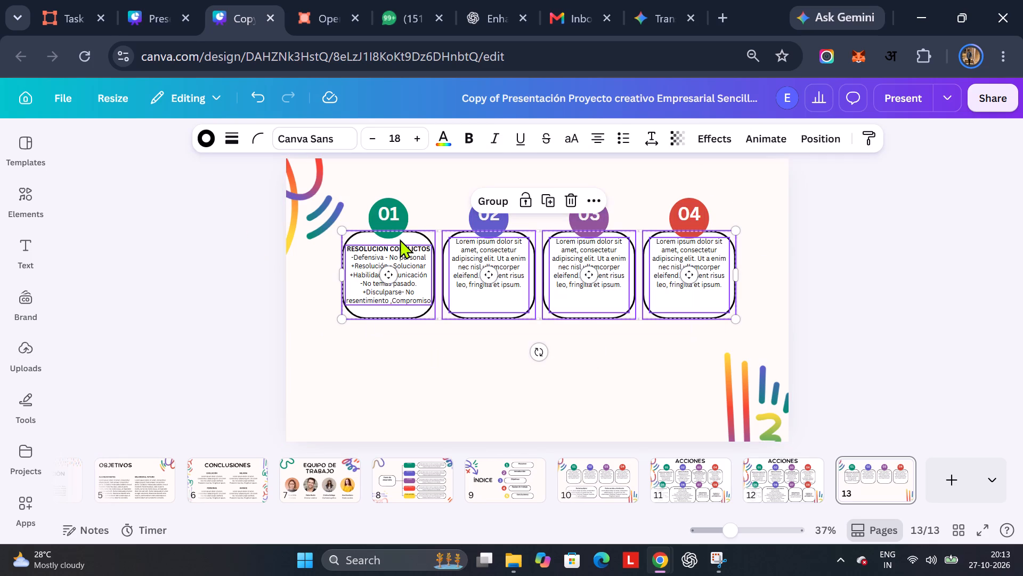
{"action": "left_click_drag", "start_coordinate": [403, 241], "coordinate": [402, 327], "text": "alt"}
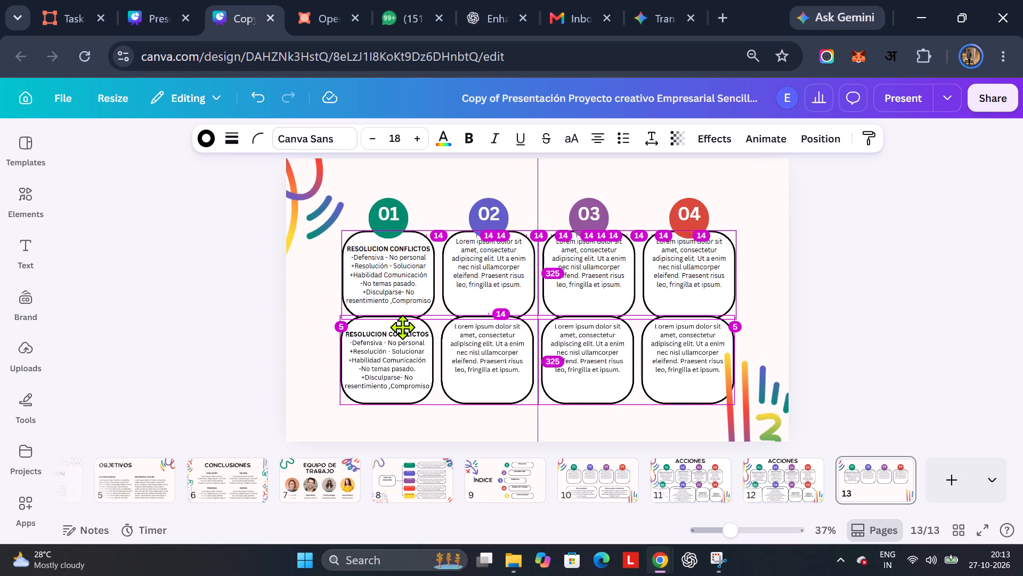
{"action": "left_click_drag", "start_coordinate": [402, 327], "coordinate": [402, 341], "text": "alt"}
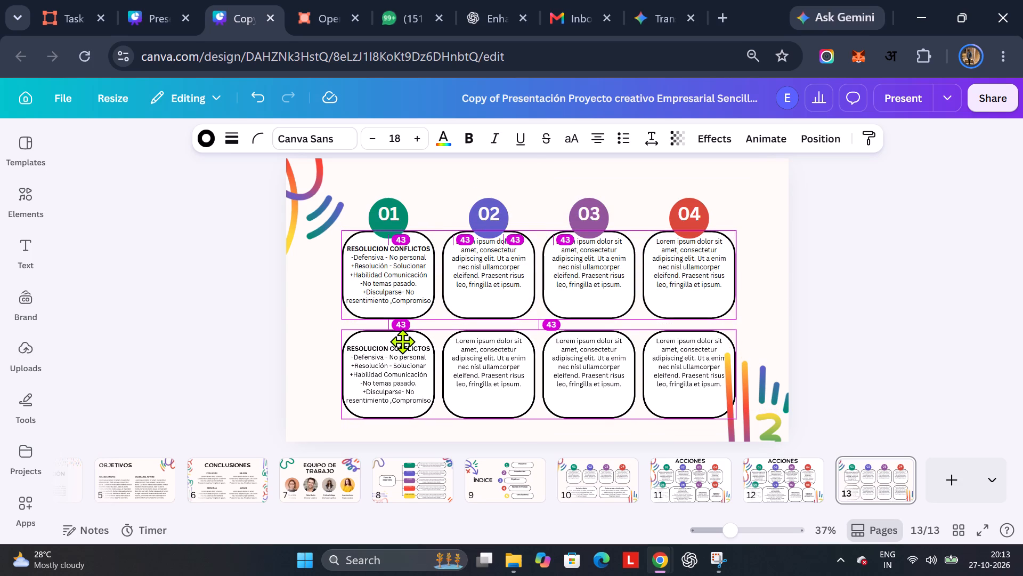
{"action": "left_click_drag", "start_coordinate": [402, 341], "coordinate": [402, 344], "text": "alt"}
{"action": "left_click", "coordinate": [270, 305]}
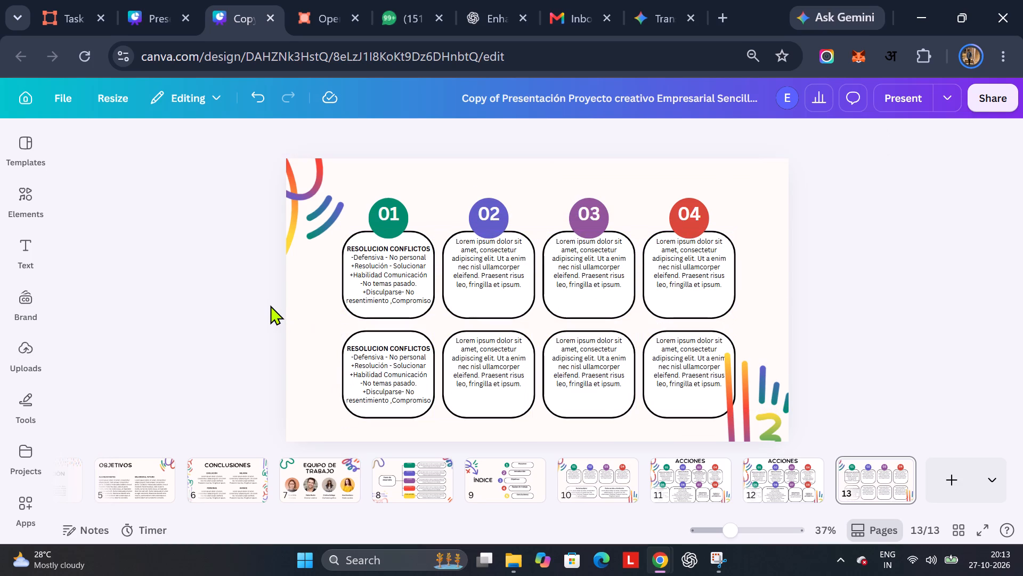
Replace card 02's placeholder text on slide 13 with the full MANEJO DE ESTRES text copied from card 02 on slide 12.
{"action": "left_click", "coordinate": [525, 276]}
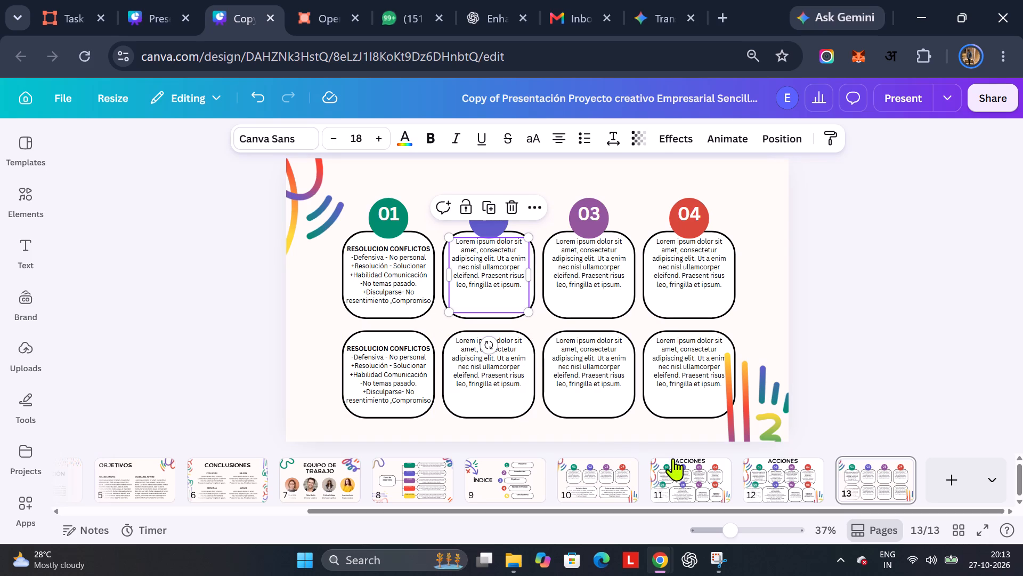
{"action": "left_click", "coordinate": [754, 477]}
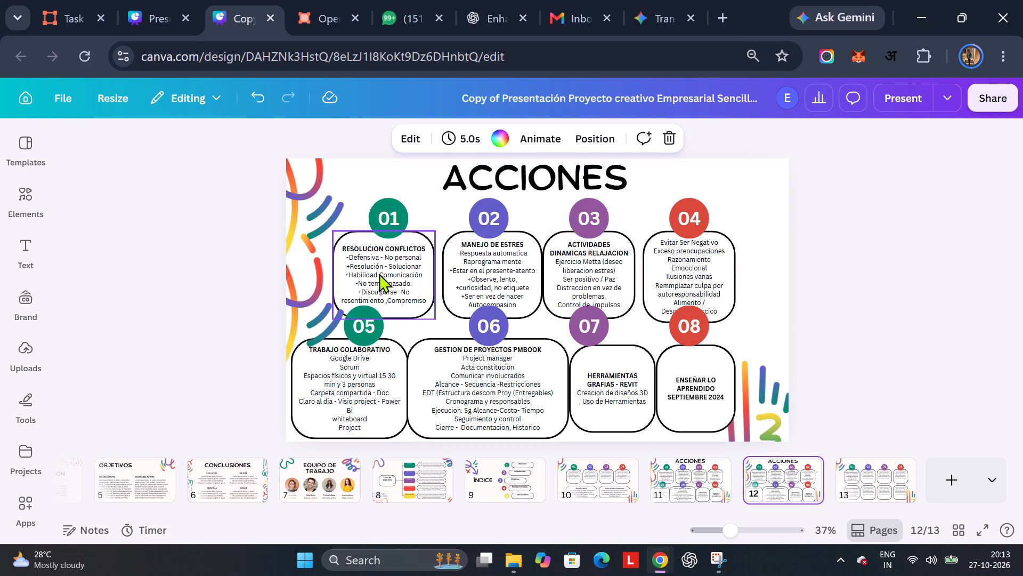
{"action": "triple_click", "coordinate": [476, 270]}
{"action": "triple_click", "coordinate": [476, 270]}
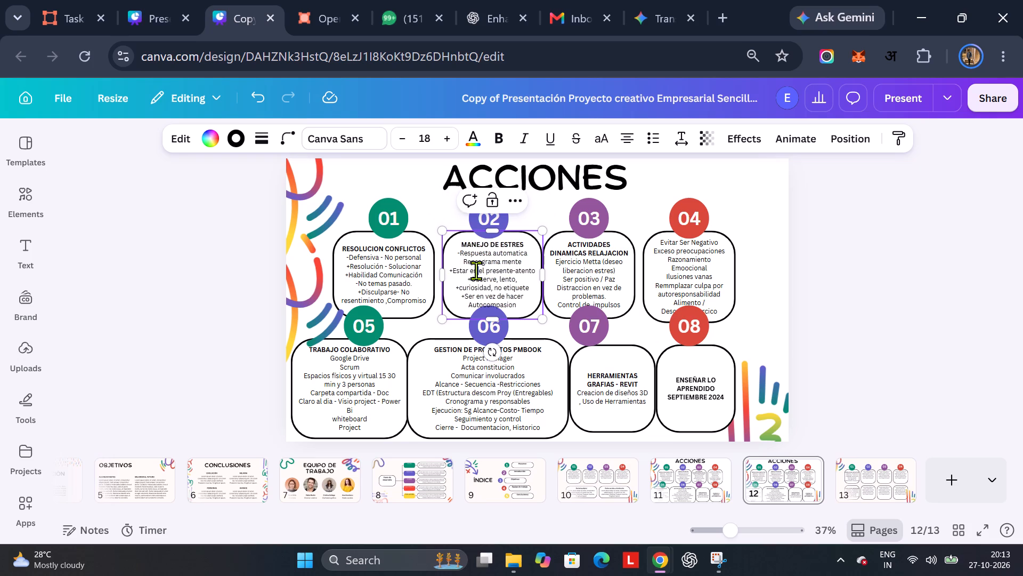
{"action": "triple_click", "coordinate": [484, 262]}
{"action": "triple_click", "coordinate": [484, 262]}
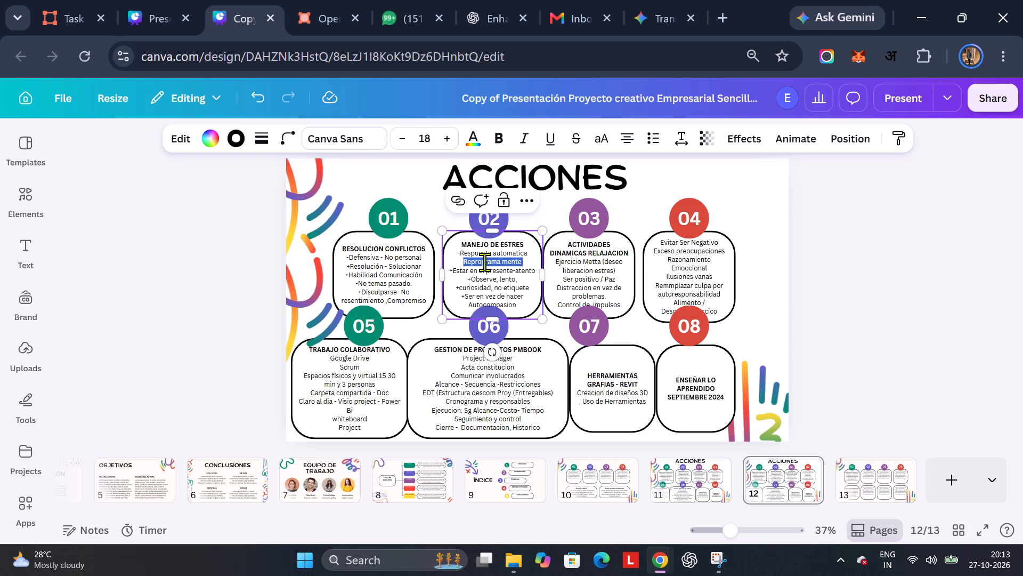
{"action": "triple_click", "coordinate": [484, 262]}
{"action": "double_click", "coordinate": [484, 262]}
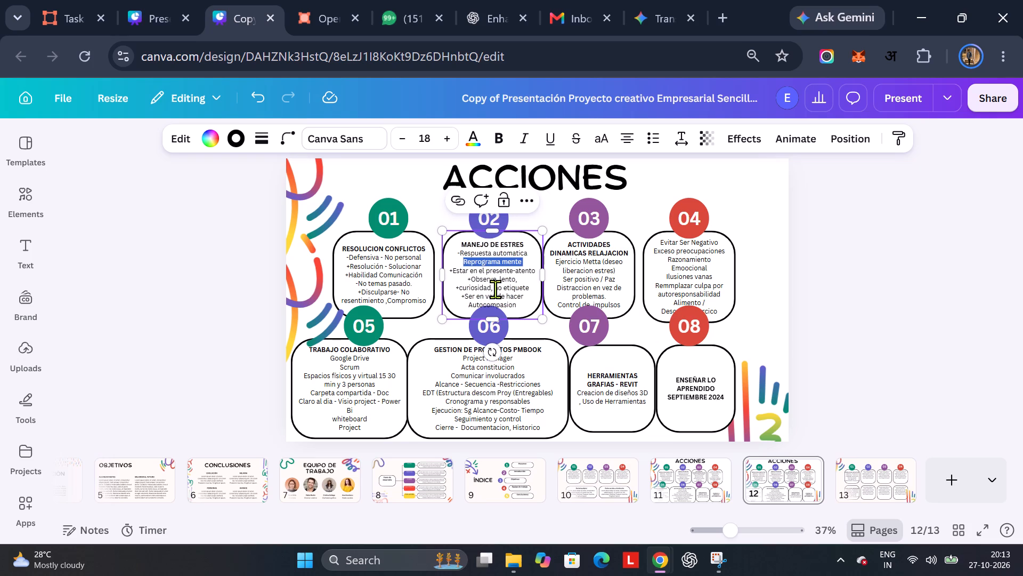
{"action": "triple_click", "coordinate": [495, 289]}
{"action": "key", "text": "ctrl+a"}
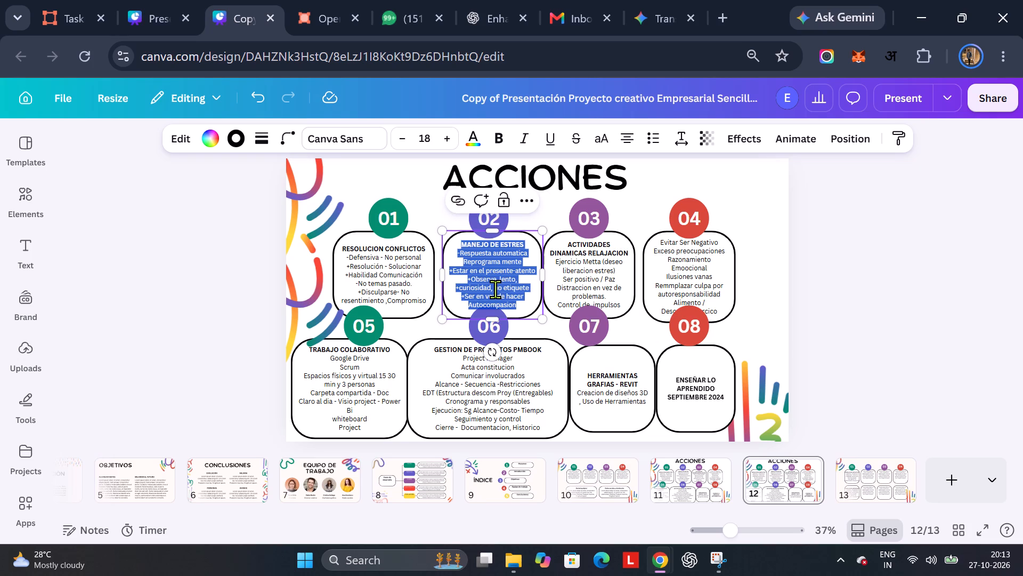
{"action": "key", "text": "ctrl+c"}
{"action": "left_click", "coordinate": [849, 475]}
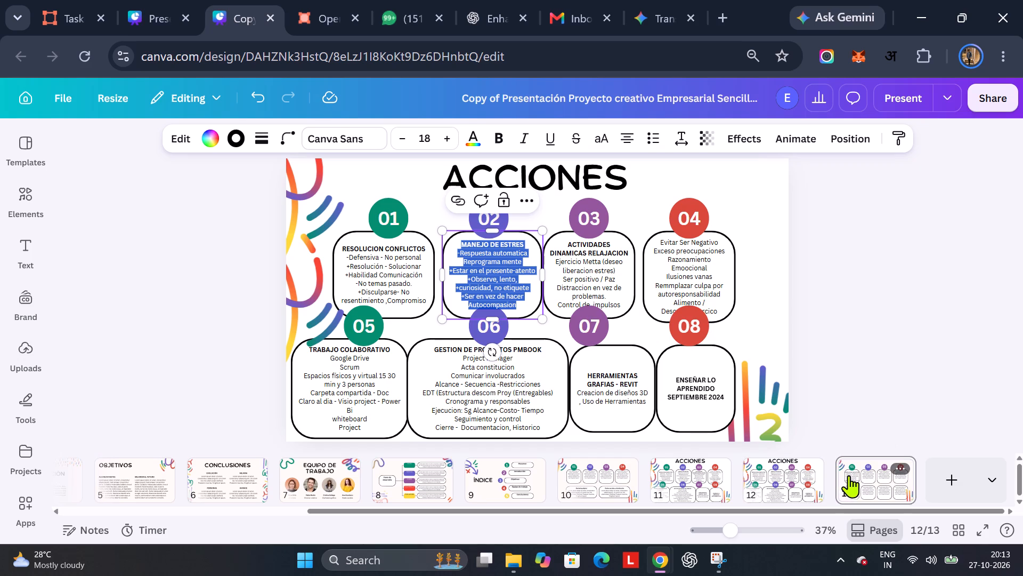
{"action": "double_click", "coordinate": [479, 267]}
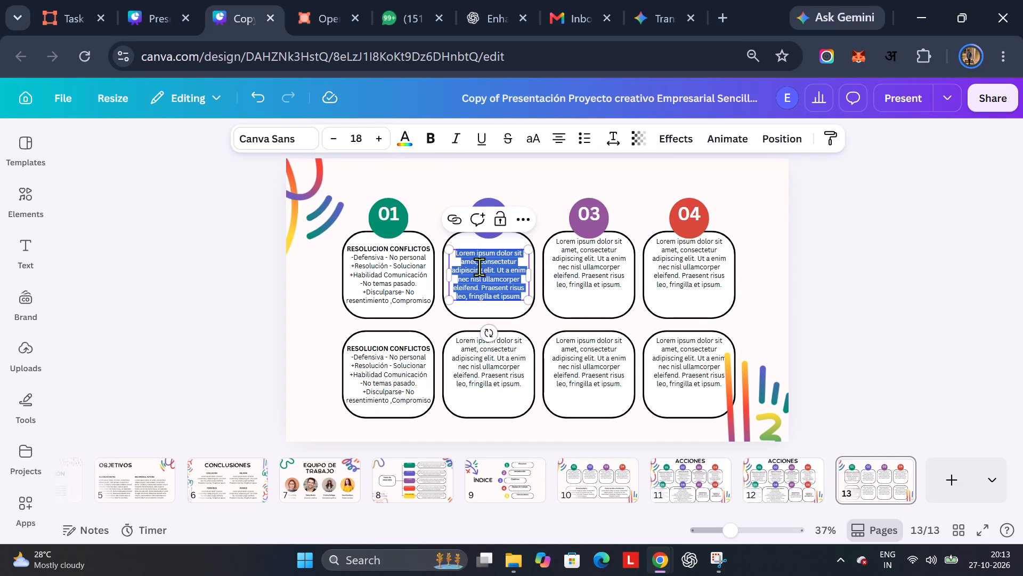
{"action": "key", "text": "ctrl+v"}
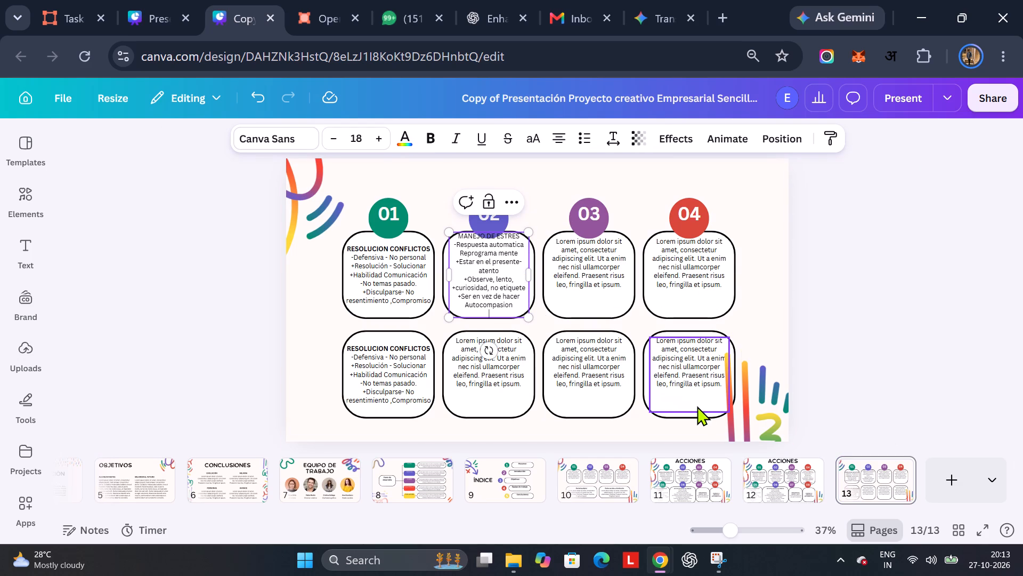
Replace card 03's placeholder text on slide 13 with the full ACTIVIDADES DINAMICAS RELAJACION text copied from card 03 on slide 12.
{"action": "left_click", "coordinate": [768, 478]}
{"action": "triple_click", "coordinate": [579, 279]}
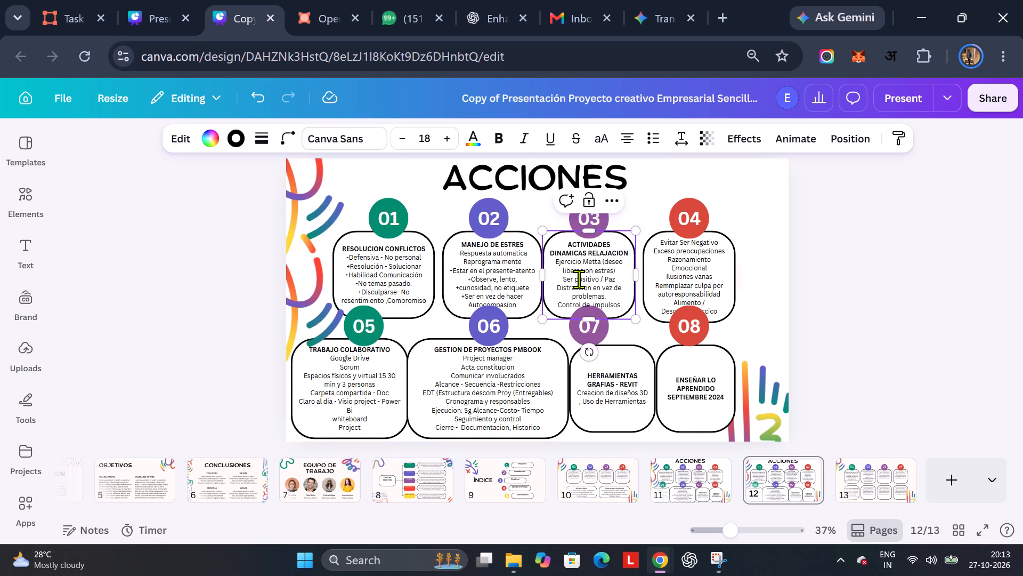
{"action": "key", "text": "ctrl+a"}
{"action": "key", "text": "ctrl+c"}
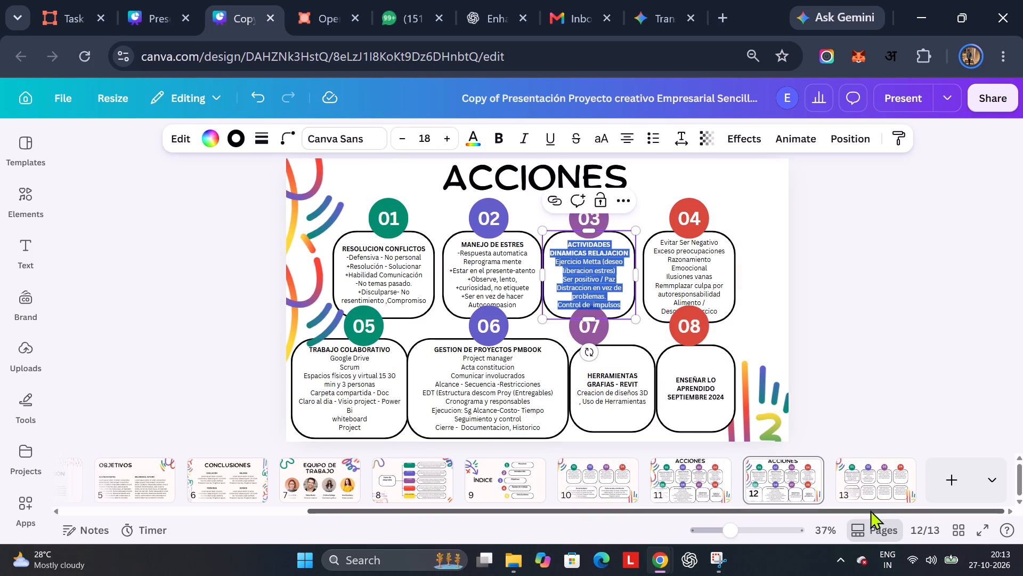
{"action": "left_click", "coordinate": [876, 484]}
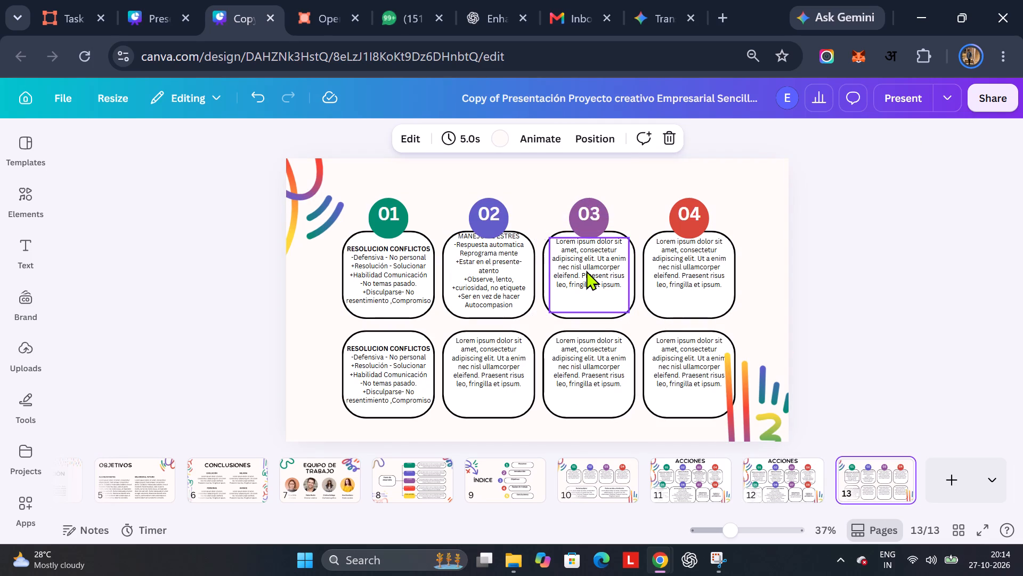
{"action": "triple_click", "coordinate": [586, 270]}
{"action": "key", "text": "ctrl+v"}
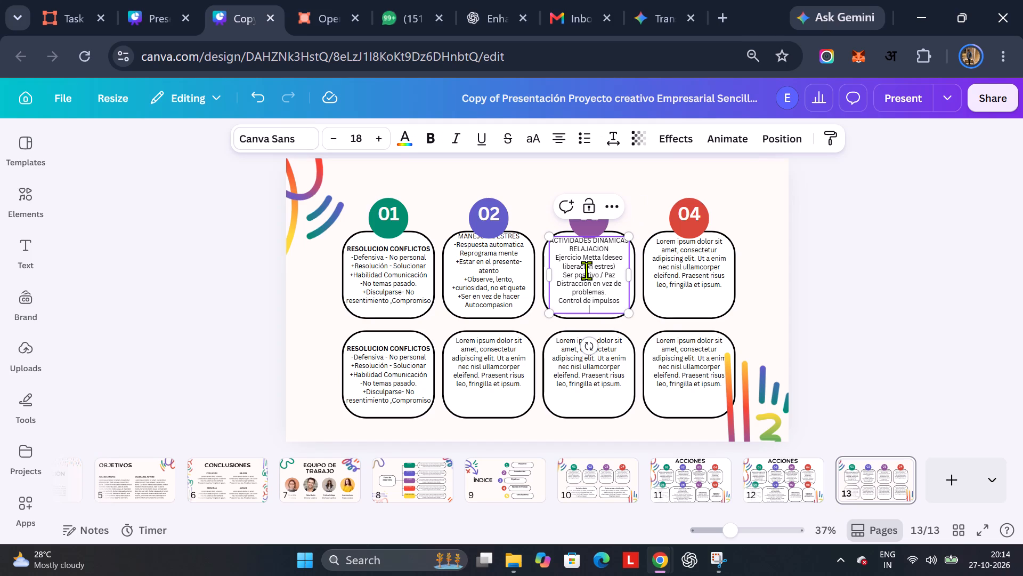
Replace card 04's placeholder text on slide 13 with the full Evitar Ser Negativo text copied from card 04 on slide 12.
{"action": "left_click", "coordinate": [756, 479]}
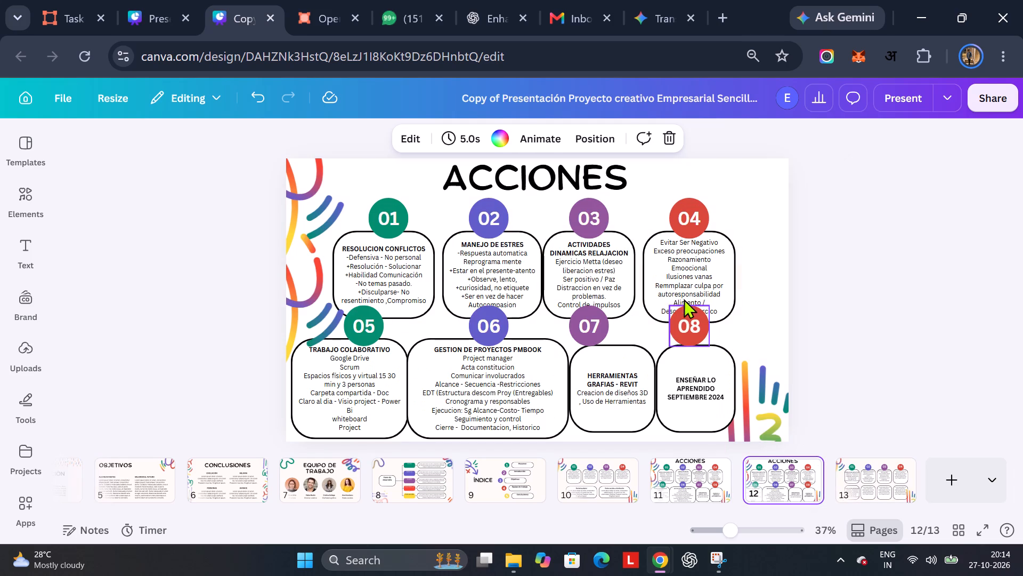
{"action": "triple_click", "coordinate": [681, 264]}
{"action": "key", "text": "ctrl+a"}
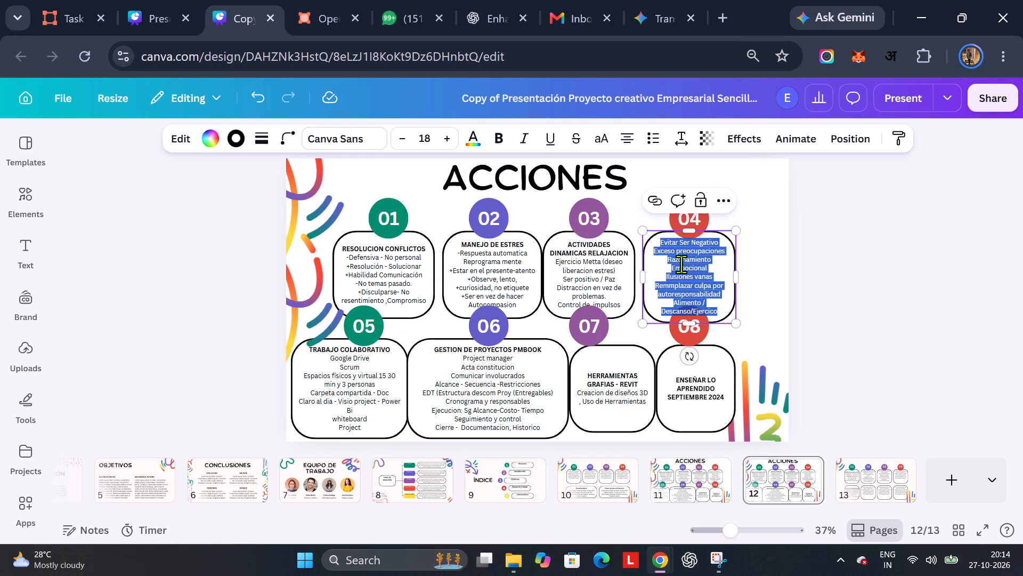
{"action": "key", "text": "ctrl+c"}
{"action": "left_click", "coordinate": [860, 478]}
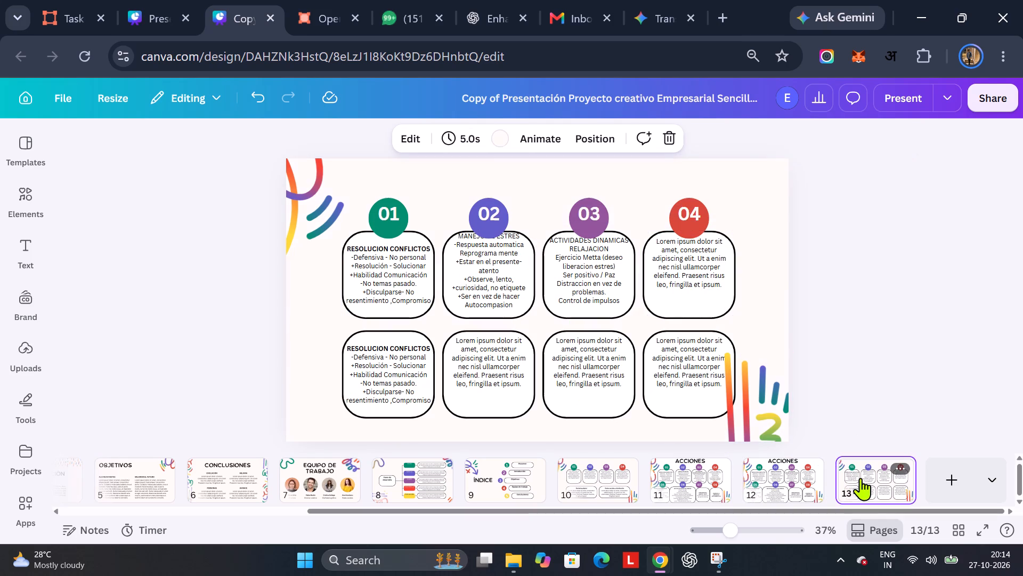
{"action": "triple_click", "coordinate": [679, 265]}
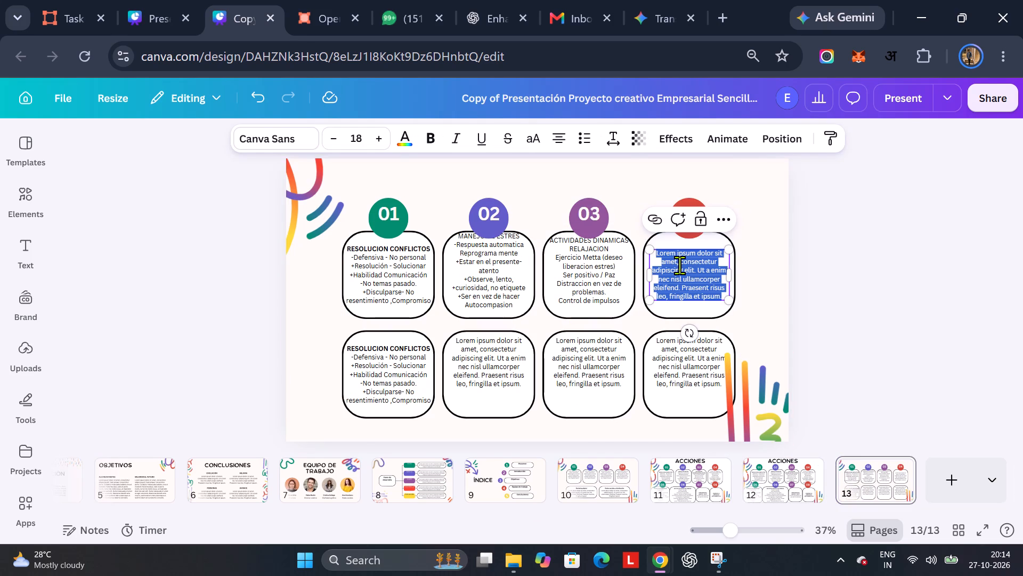
{"action": "key", "text": "ctrl+v"}
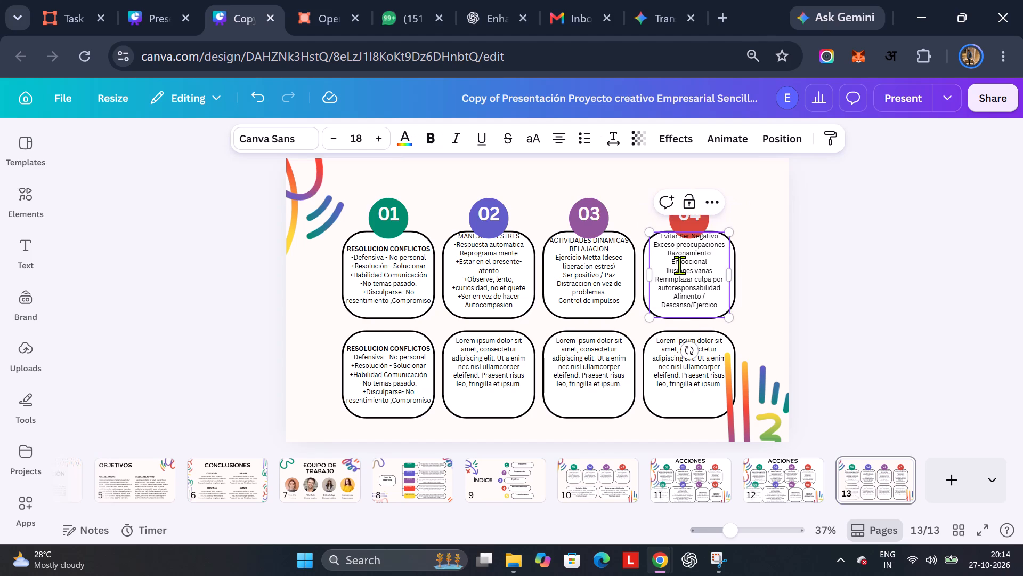
Replace the duplicated RESOLUCION CONFLICTOS text in slide 13's second row with the full TRABAJO COLABORATIVO text from card 05 on slide 12.
{"action": "left_click", "coordinate": [765, 480]}
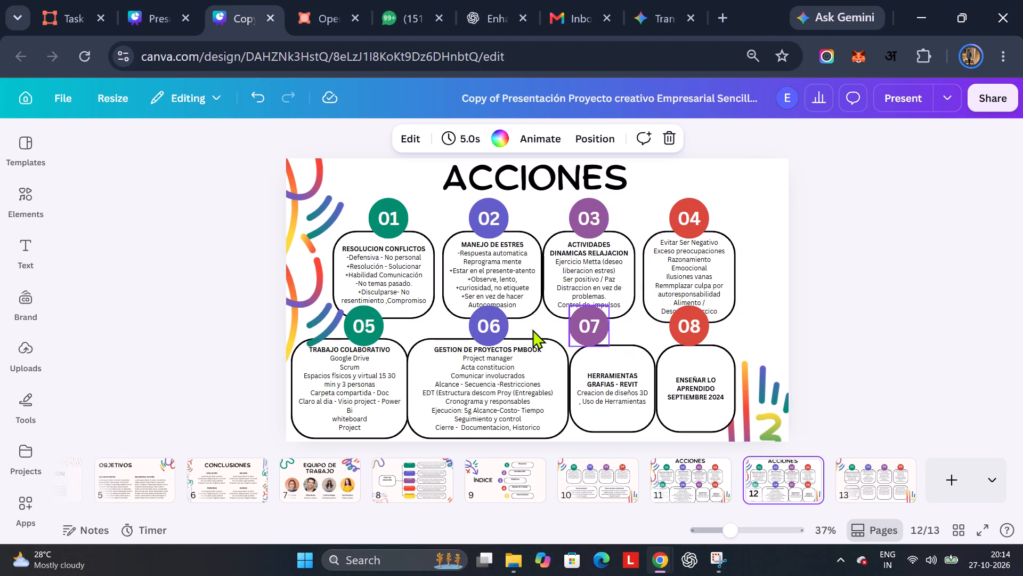
{"action": "triple_click", "coordinate": [338, 379]}
{"action": "triple_click", "coordinate": [338, 379]}
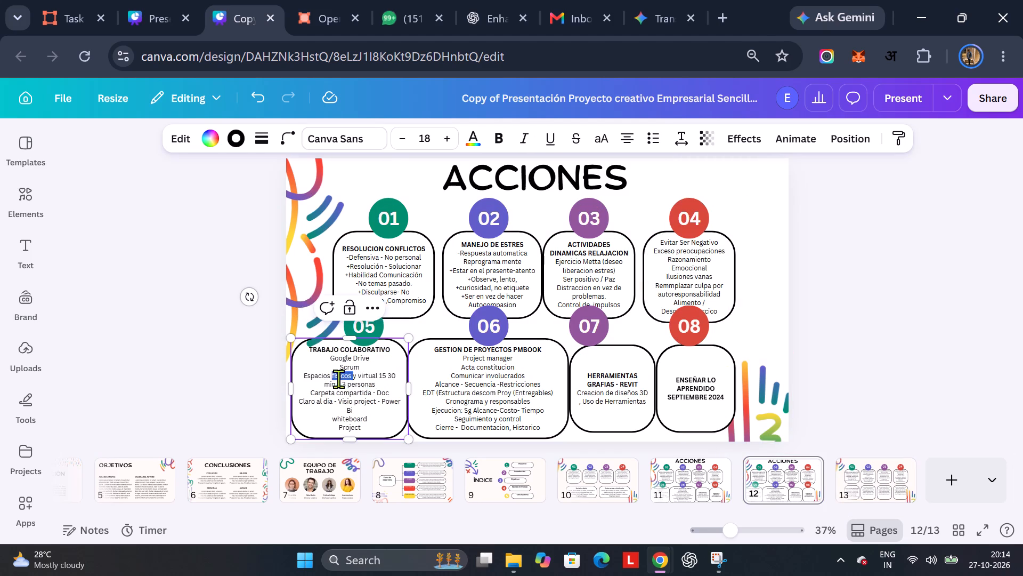
{"action": "key", "text": "ctrl+a"}
{"action": "key", "text": "ctrl+c"}
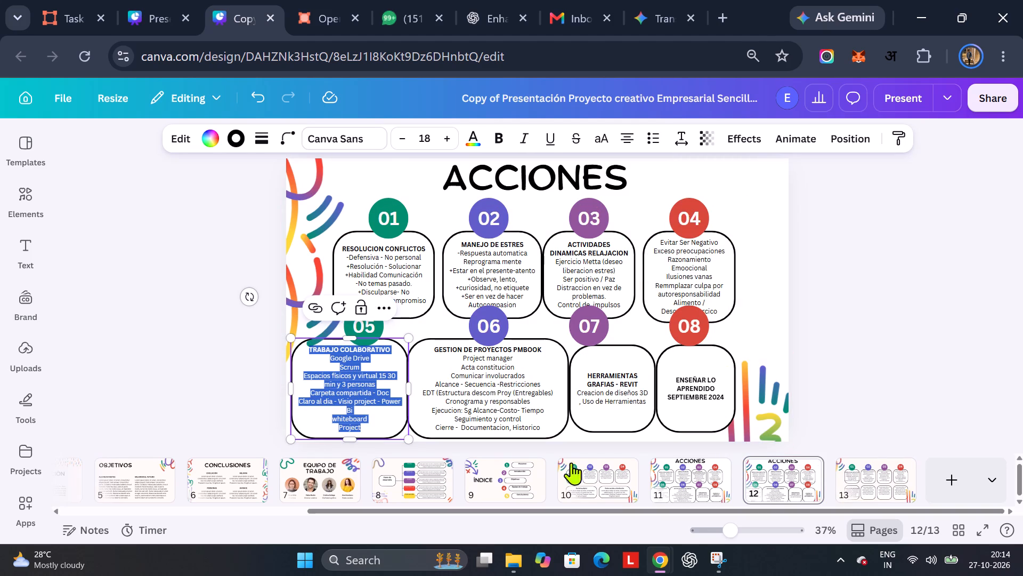
{"action": "left_click", "coordinate": [865, 482]}
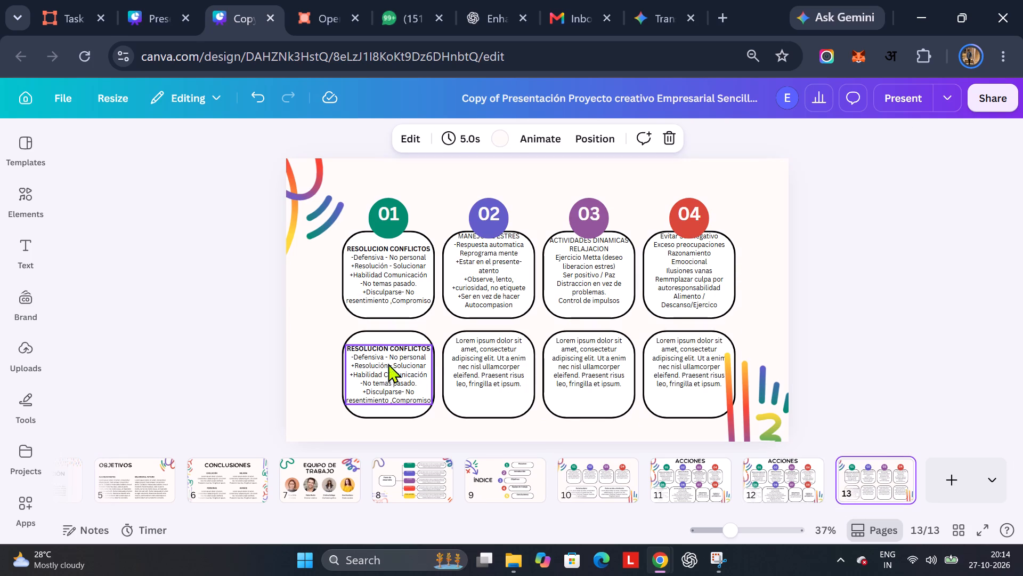
{"action": "double_click", "coordinate": [381, 371]}
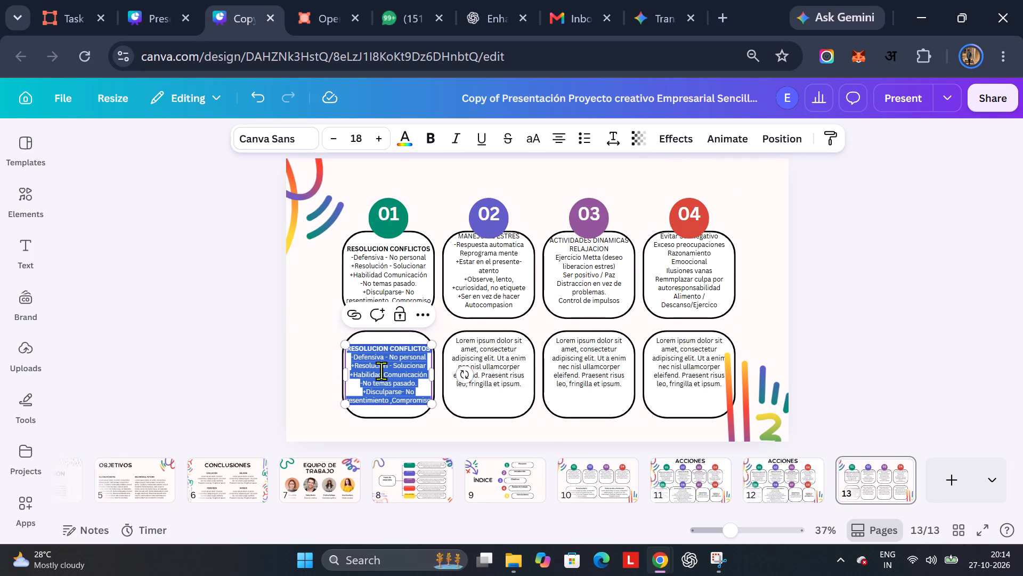
{"action": "key", "text": "ctrl+v"}
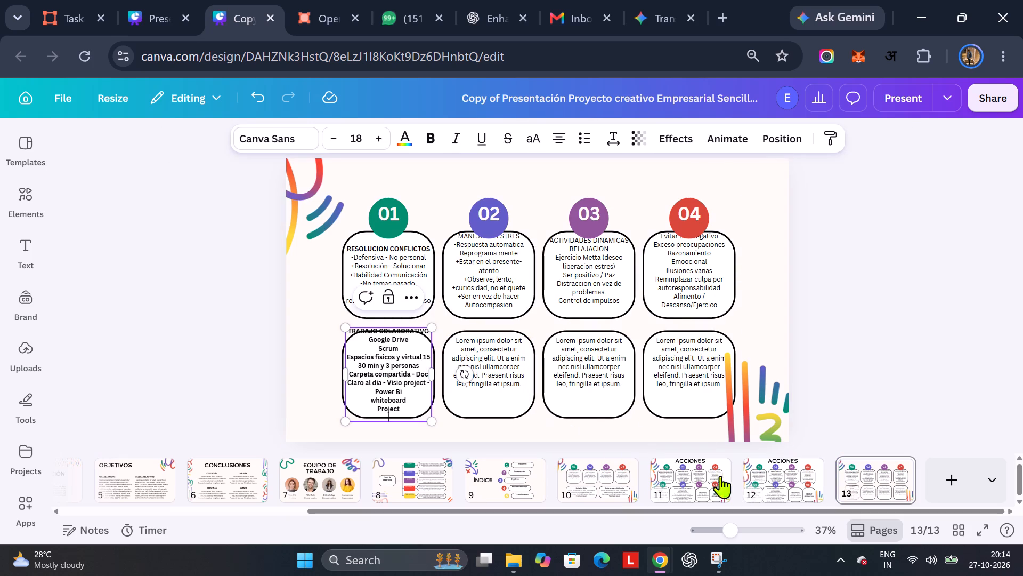
Replace the second lower-row card's placeholder text on slide 13 with the full GESTION DE PROYECTOS PMBOOK text from card 06 on slide 12.
{"action": "left_click", "coordinate": [755, 475]}
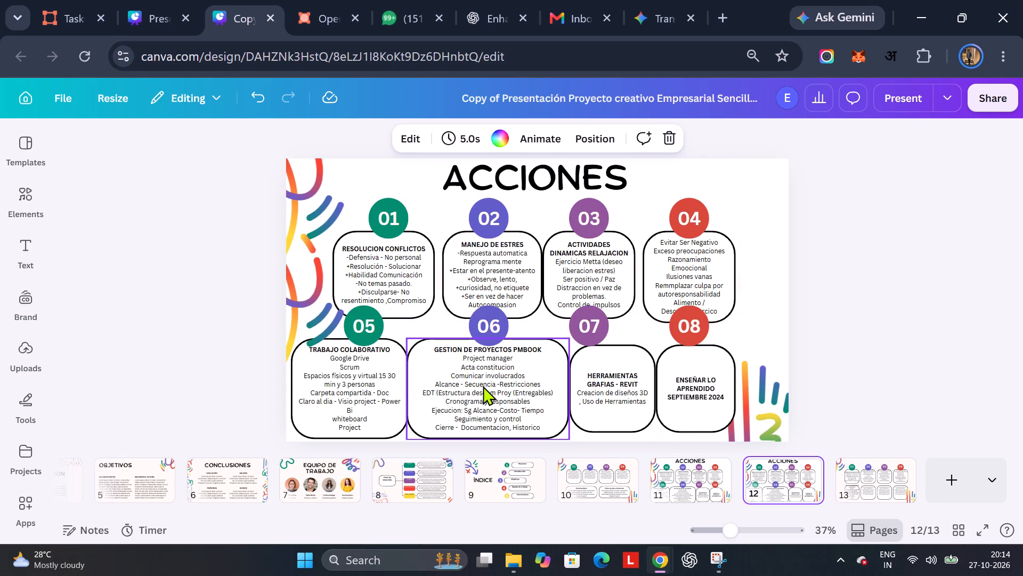
{"action": "triple_click", "coordinate": [483, 386]}
{"action": "left_click", "coordinate": [483, 386]}
{"action": "key", "text": "ctrl+a"}
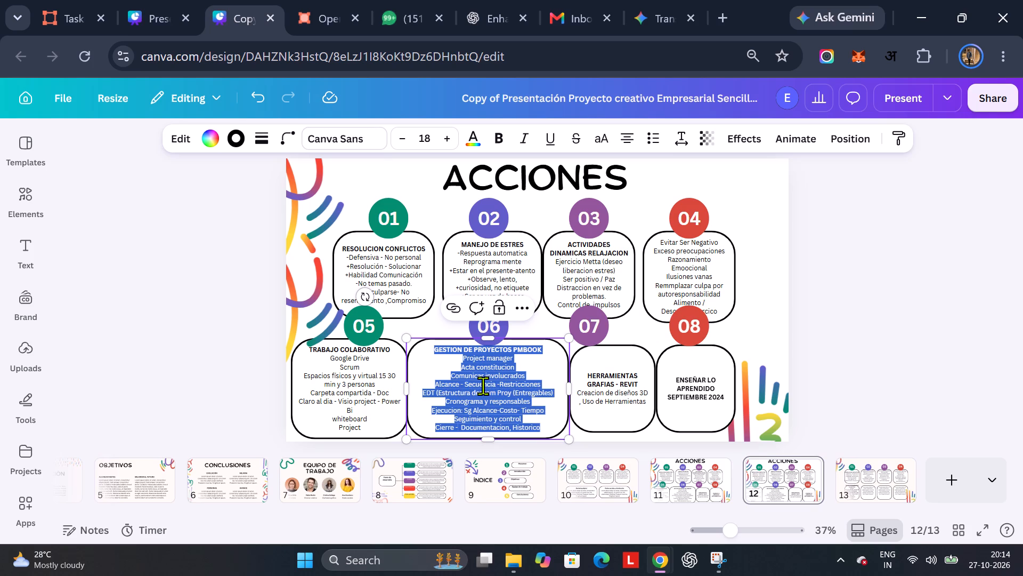
{"action": "key", "text": "ctrl+c"}
{"action": "left_click", "coordinate": [842, 480]}
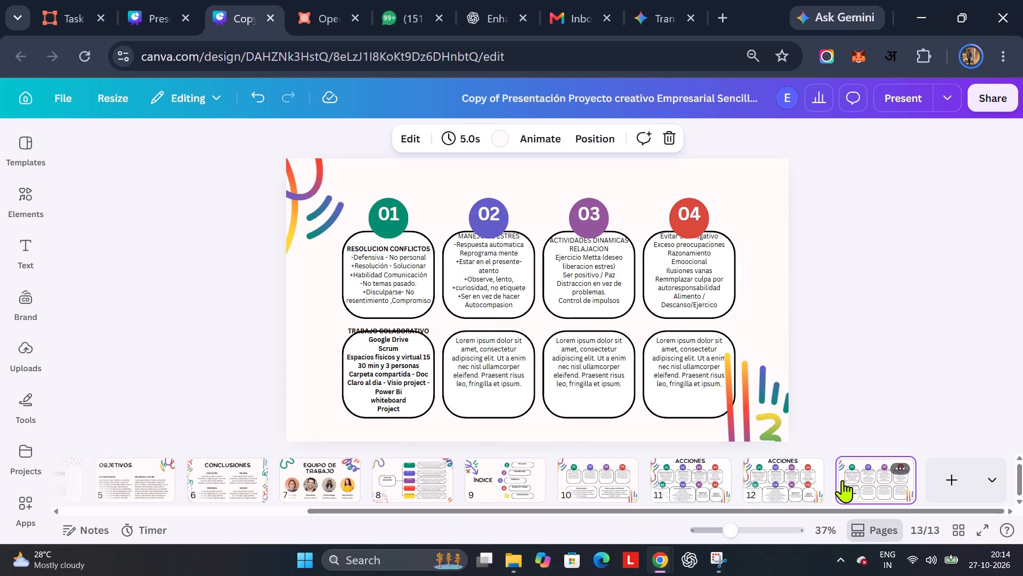
{"action": "double_click", "coordinate": [505, 370]}
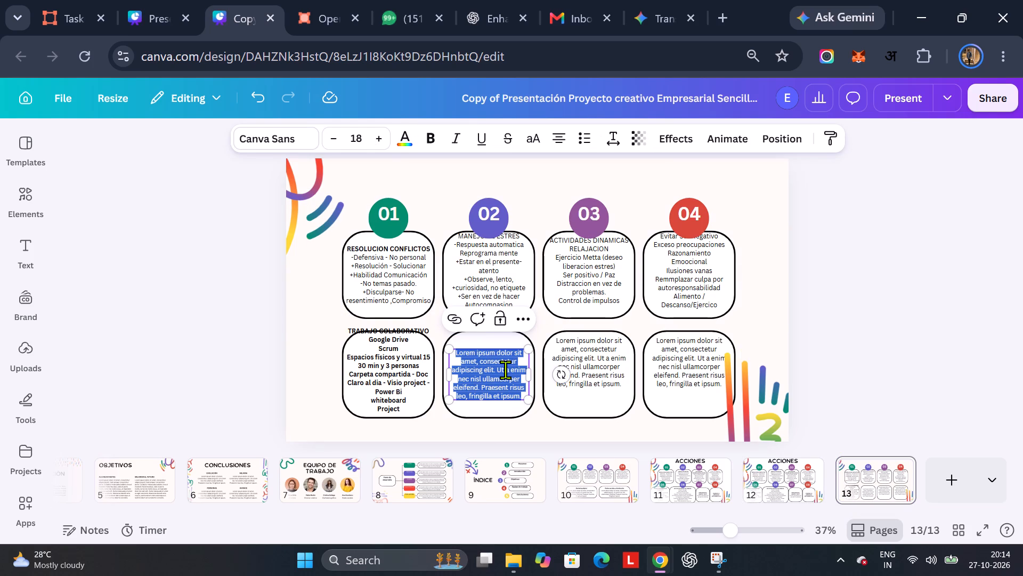
{"action": "key", "text": "ctrl+v"}
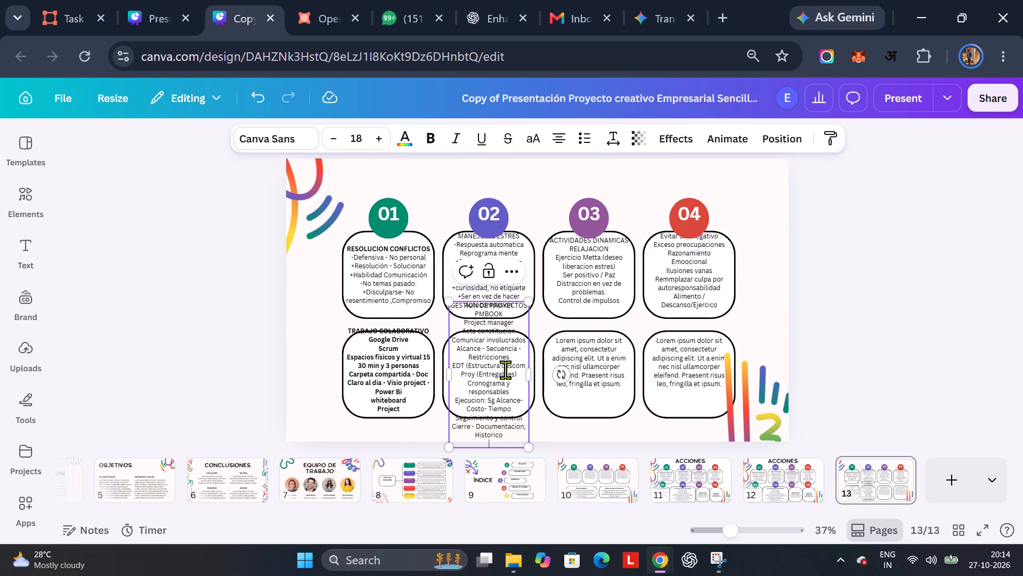
{"action": "left_click", "coordinate": [746, 468]}
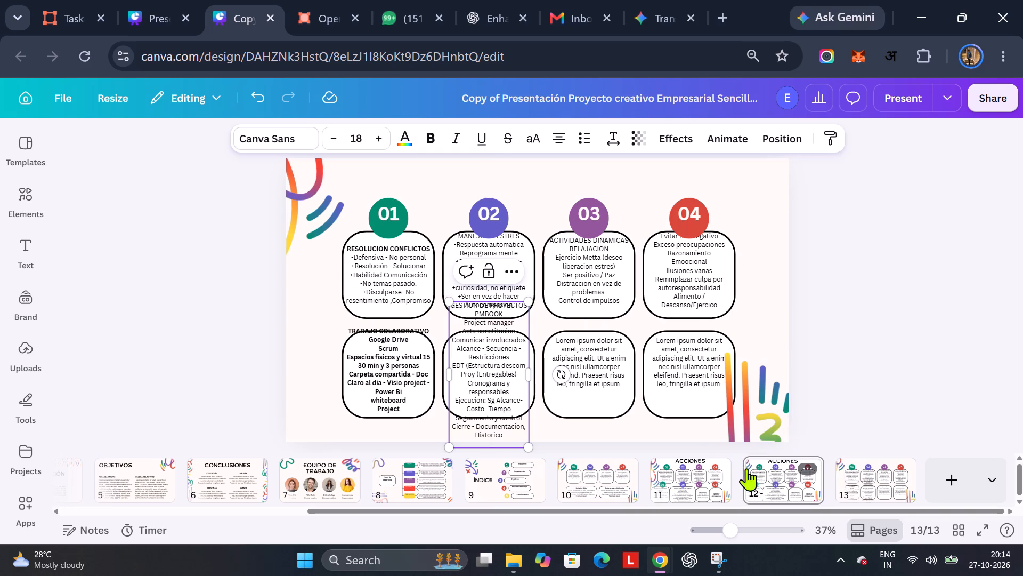
{"action": "triple_click", "coordinate": [612, 379]}
{"action": "left_click", "coordinate": [612, 379]}
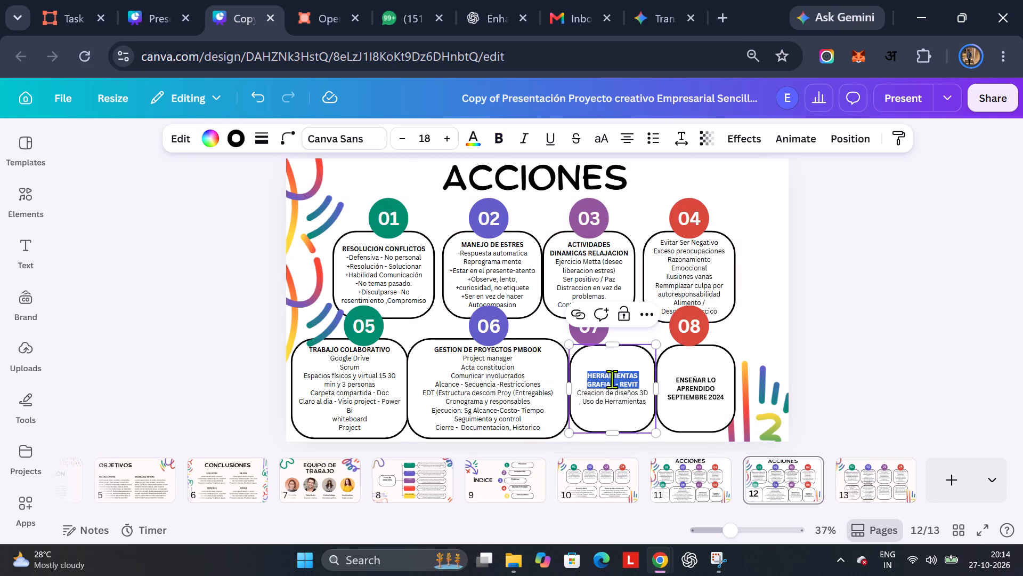
{"action": "key", "text": "ctrl+a"}
{"action": "key", "text": "ctrl+c"}
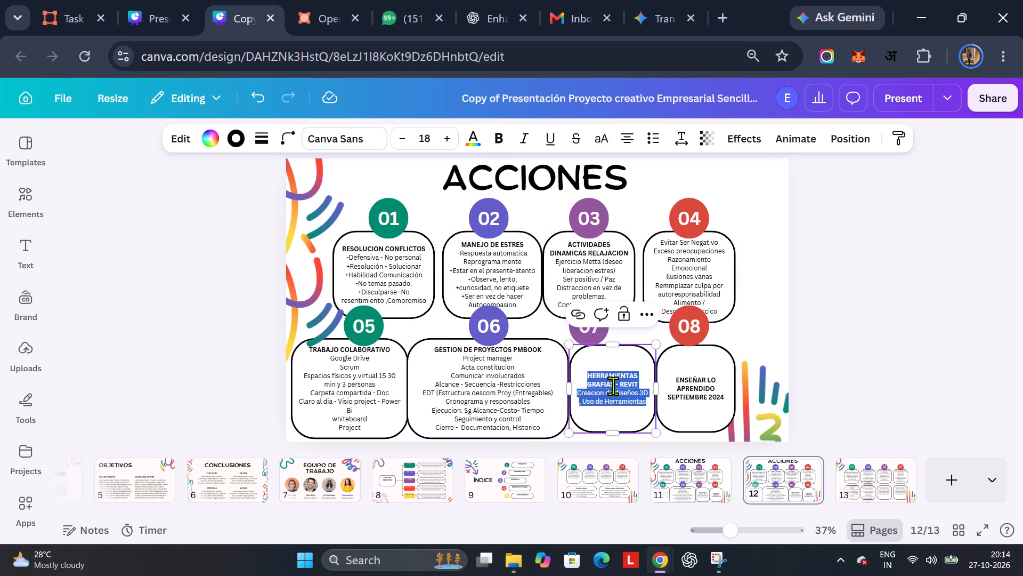
{"action": "left_click", "coordinate": [861, 480]}
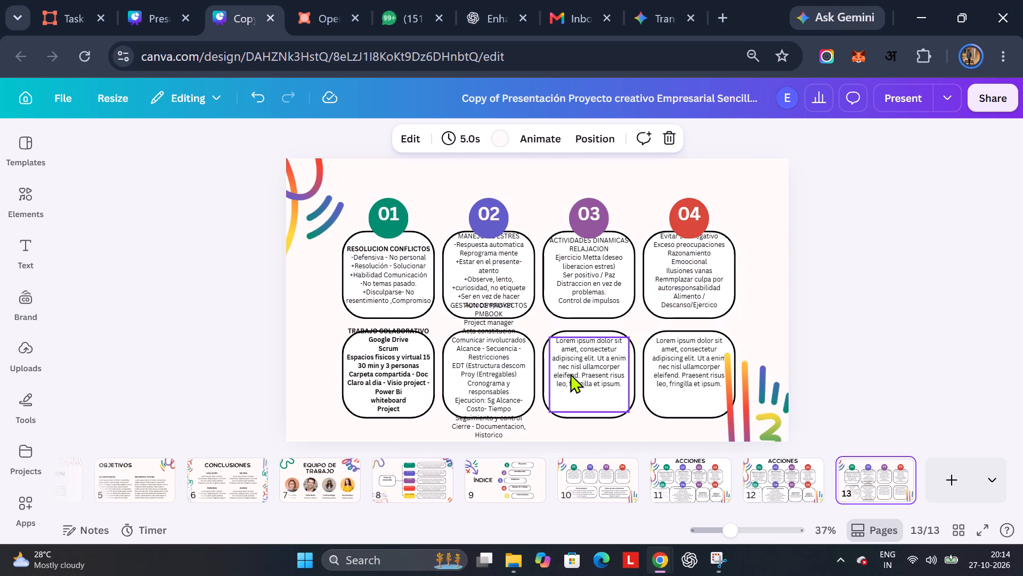
{"action": "left_click", "coordinate": [575, 373]}
{"action": "key", "text": "ctrl+a"}
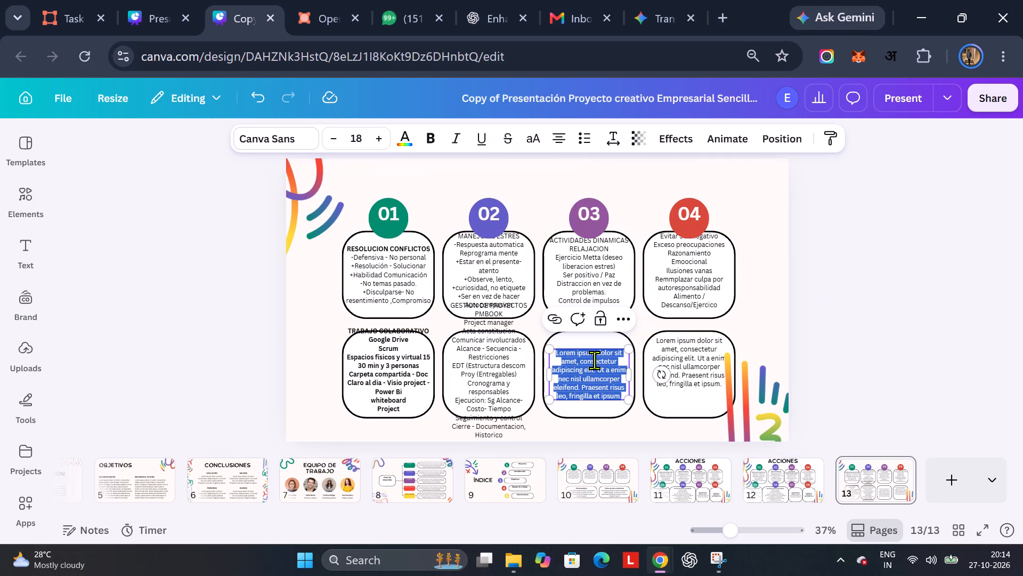
{"action": "key", "text": "ctrl+v"}
Replace the last lower-row card's placeholder text on slide 13 with the ENSEÑAR LO APRENDIDO SEPTIEMBRE 2024 text from card 08 on slide 12.
{"action": "left_click", "coordinate": [751, 471]}
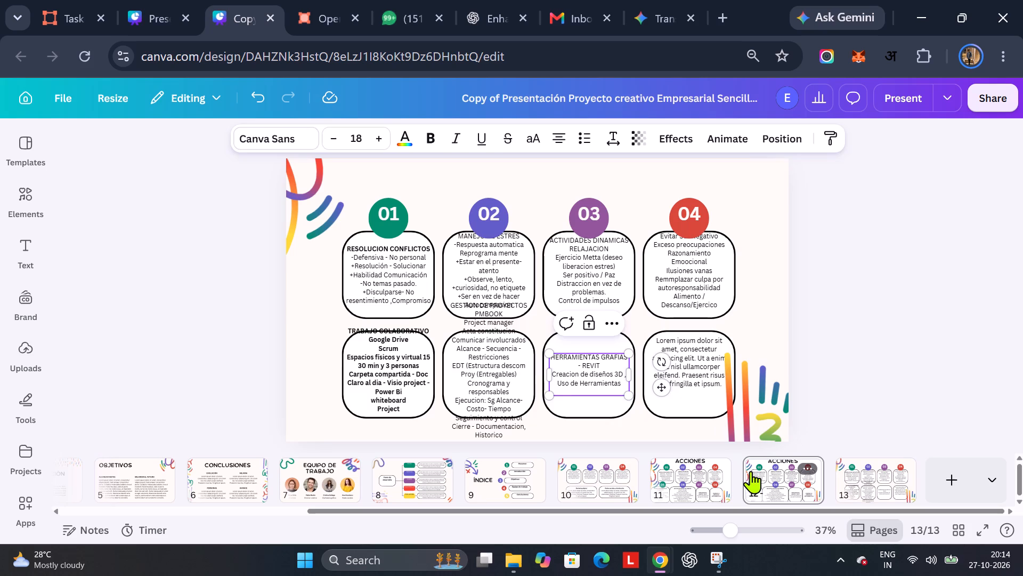
{"action": "triple_click", "coordinate": [693, 389]}
{"action": "left_click", "coordinate": [693, 389]}
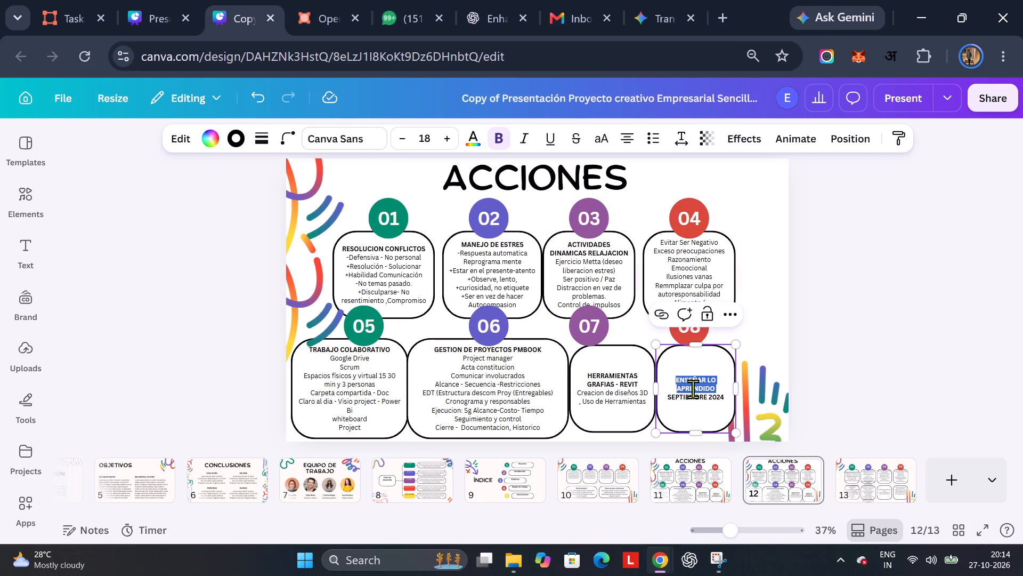
{"action": "key", "text": "ctrl+a"}
{"action": "key", "text": "ctrl+c"}
{"action": "left_click", "coordinate": [847, 477]}
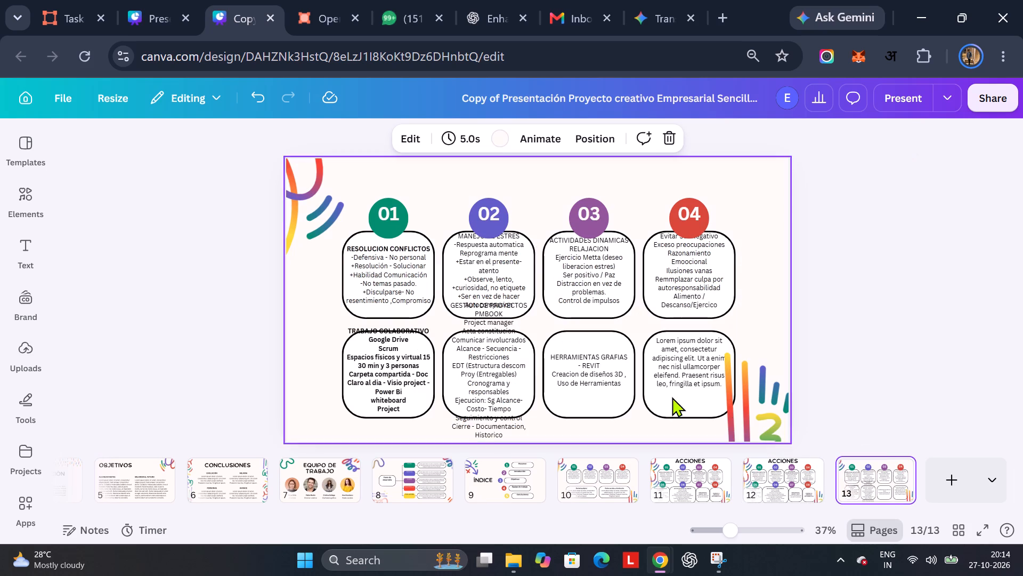
{"action": "triple_click", "coordinate": [671, 373]}
{"action": "key", "text": "ctrl+v"}
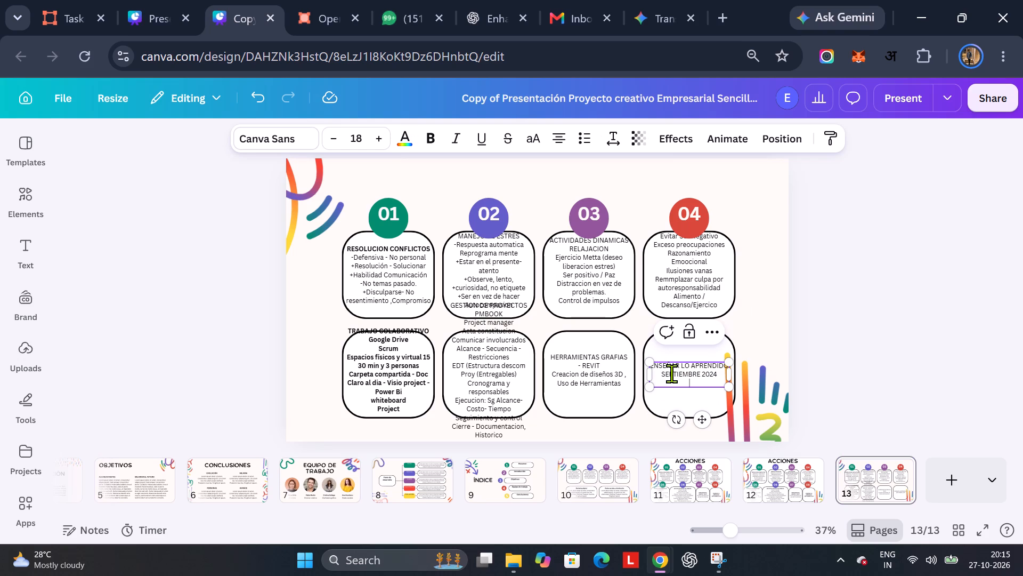
{"action": "left_click", "coordinate": [753, 330]}
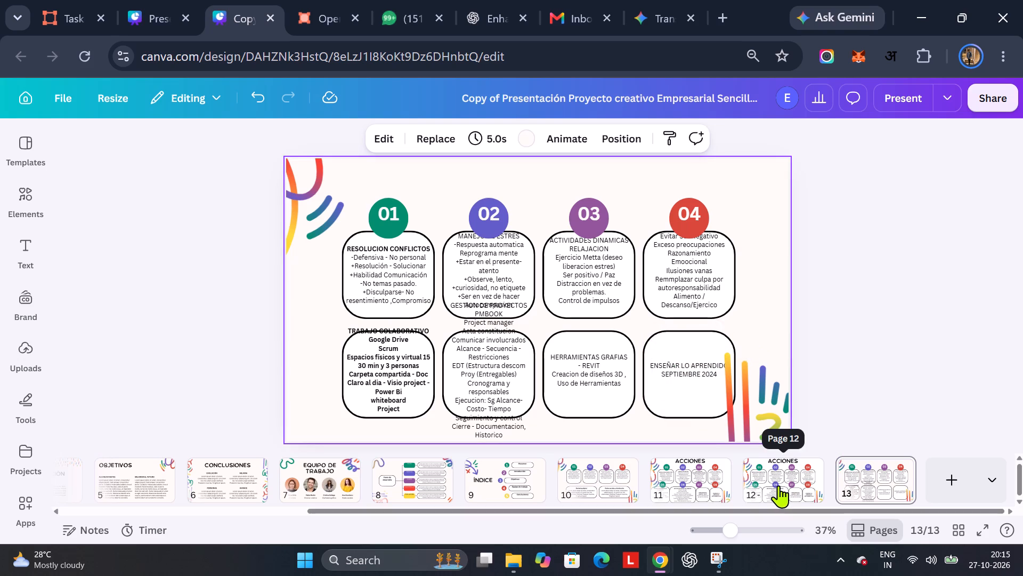
Select the four upper-row cards on slide 13 and undo the ENSEÑAR LO APRENDIDO text replacement in the last lower-row card.
{"action": "left_click", "coordinate": [778, 484]}
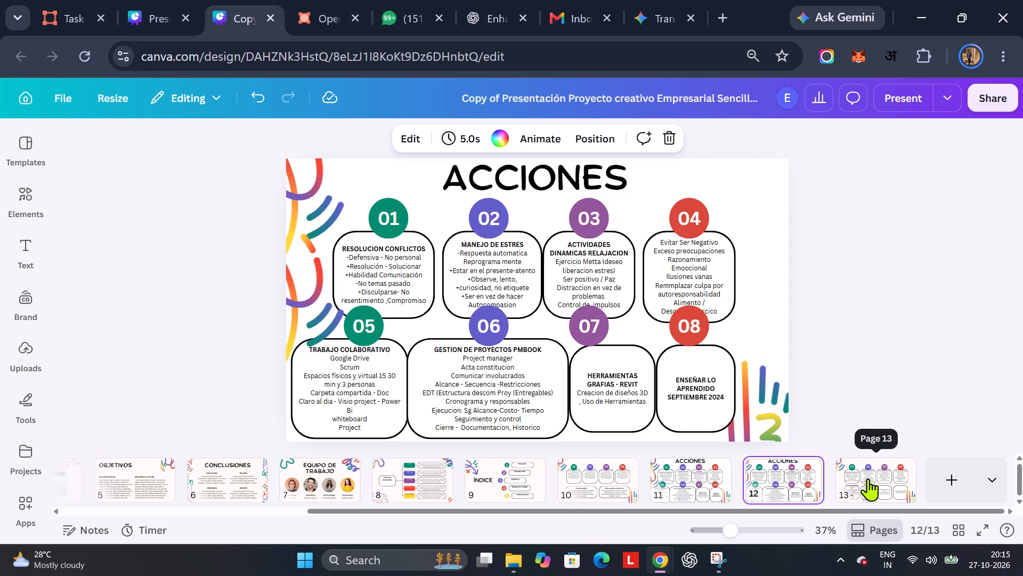
{"action": "left_click", "coordinate": [865, 479]}
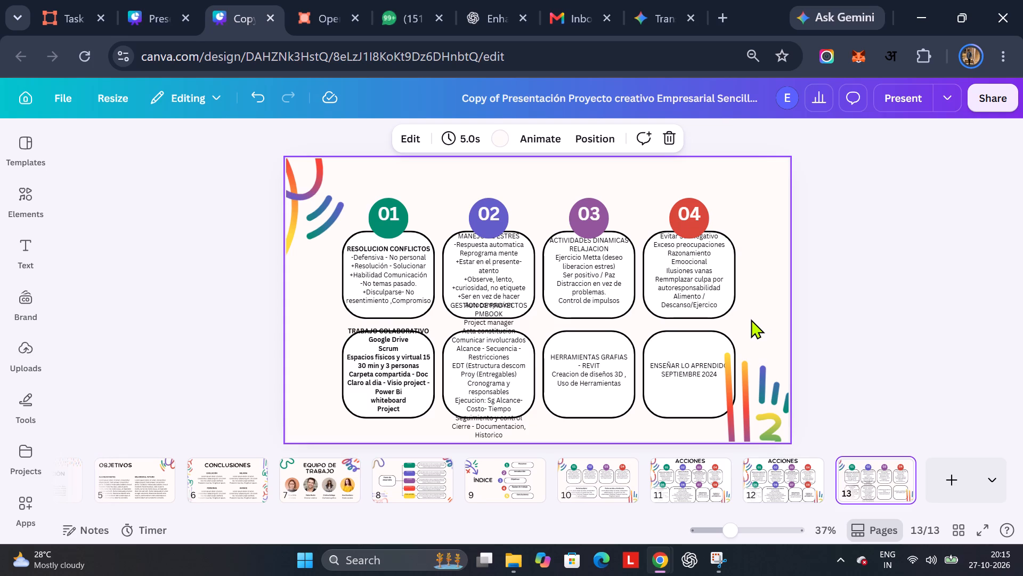
{"action": "left_click_drag", "start_coordinate": [751, 319], "coordinate": [381, 283]}
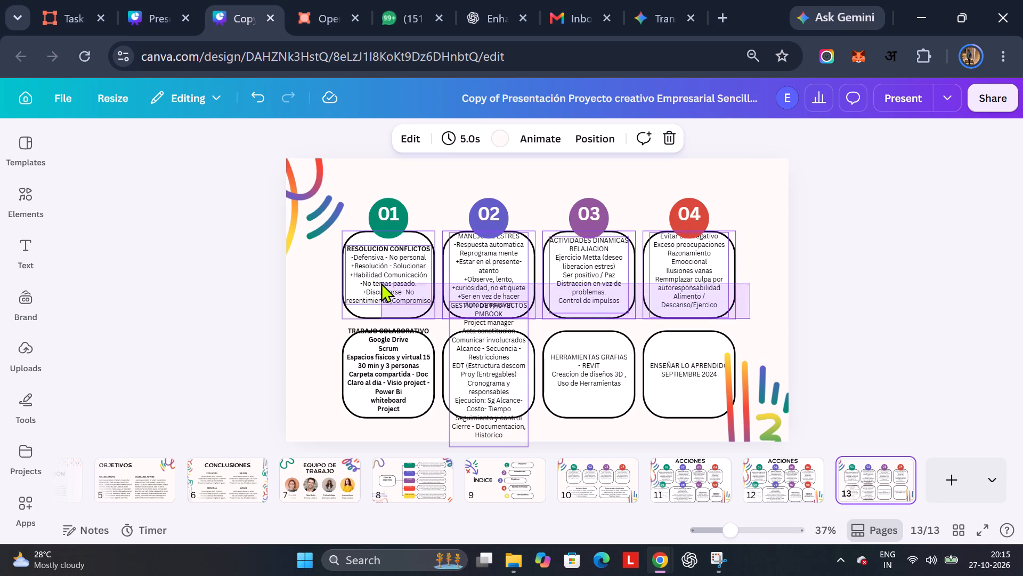
{"action": "left_click_drag", "start_coordinate": [381, 283], "coordinate": [436, 276]}
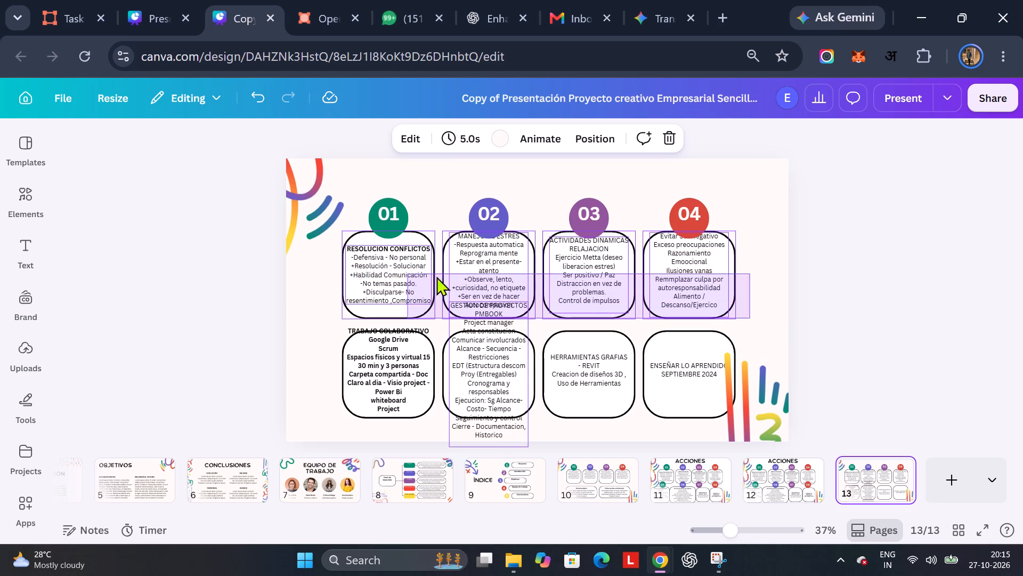
{"action": "left_click_drag", "start_coordinate": [436, 276], "coordinate": [750, 306]}
{"action": "left_click", "coordinate": [750, 306]}
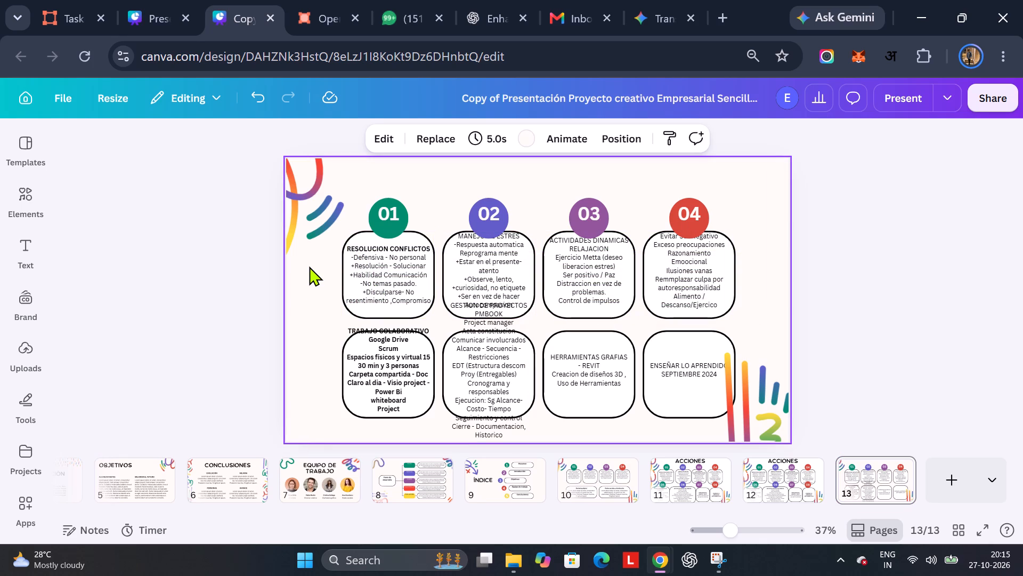
{"action": "left_click_drag", "start_coordinate": [309, 266], "coordinate": [679, 294]}
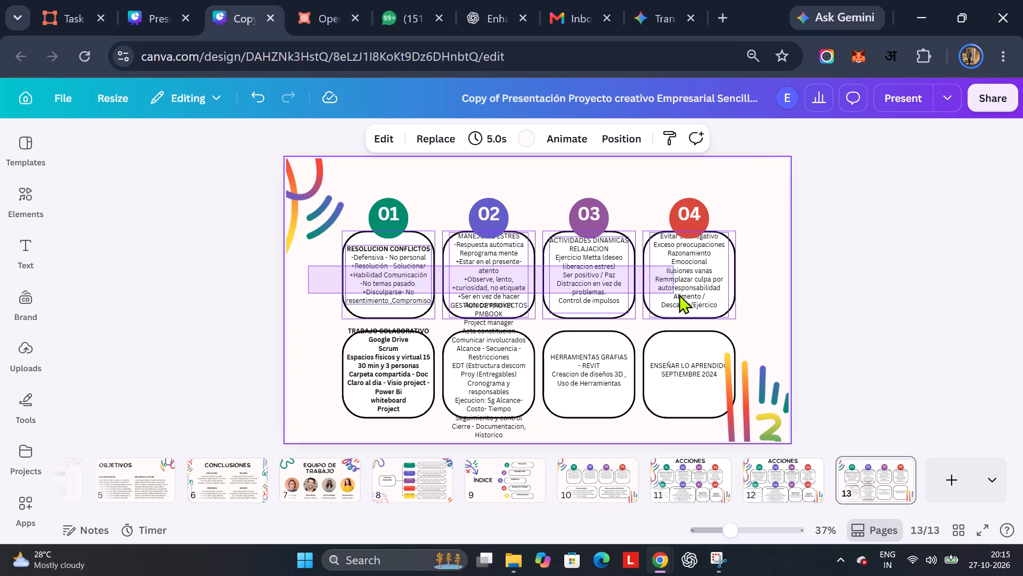
{"action": "left_click_drag", "start_coordinate": [679, 294], "coordinate": [770, 298]}
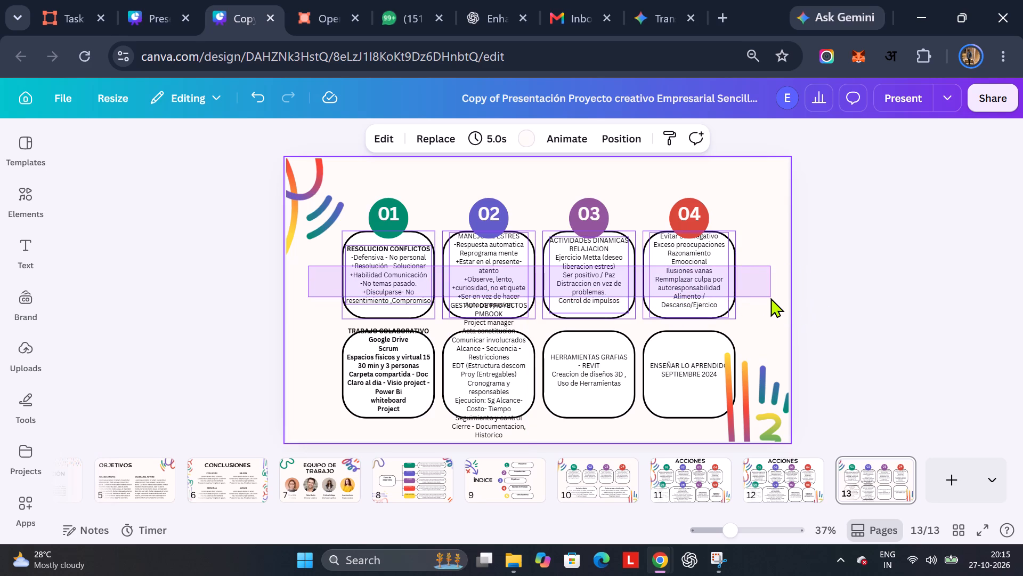
{"action": "left_click_drag", "start_coordinate": [770, 298], "coordinate": [770, 295]}
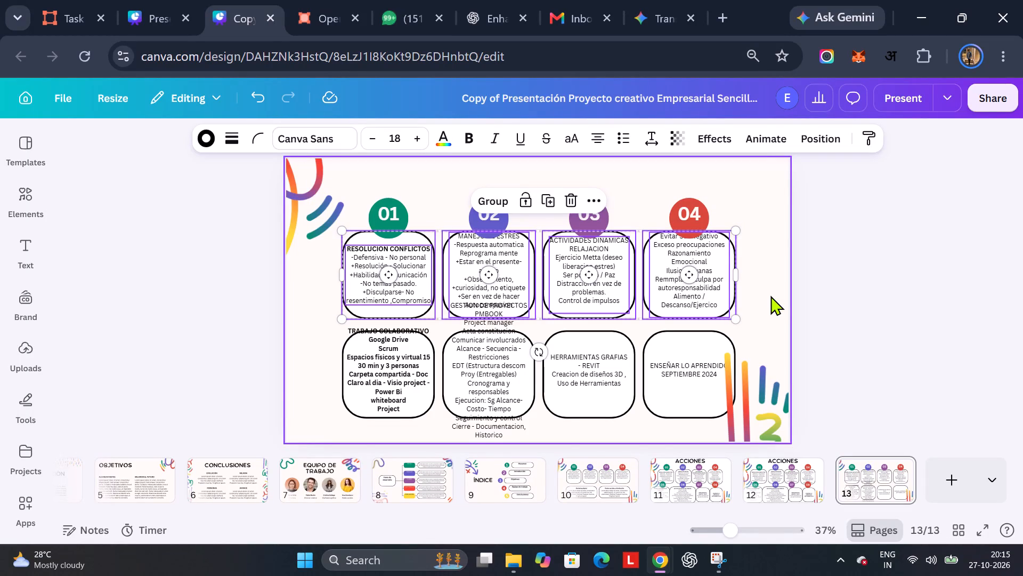
{"action": "key", "text": "ctrl+z"}
{"action": "key", "text": "ctrl+z"}
{"action": "key", "text": "ctrl+z"}
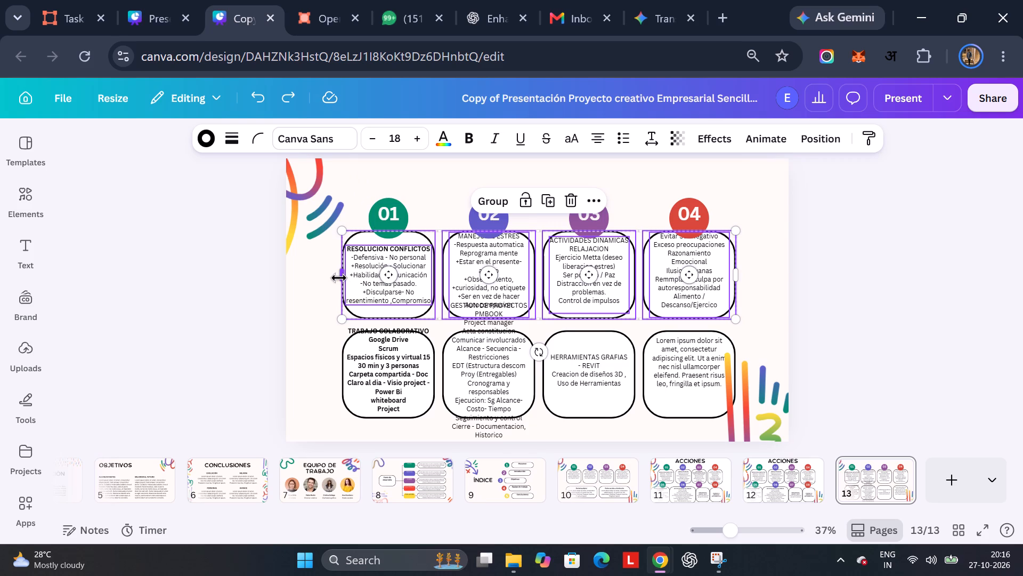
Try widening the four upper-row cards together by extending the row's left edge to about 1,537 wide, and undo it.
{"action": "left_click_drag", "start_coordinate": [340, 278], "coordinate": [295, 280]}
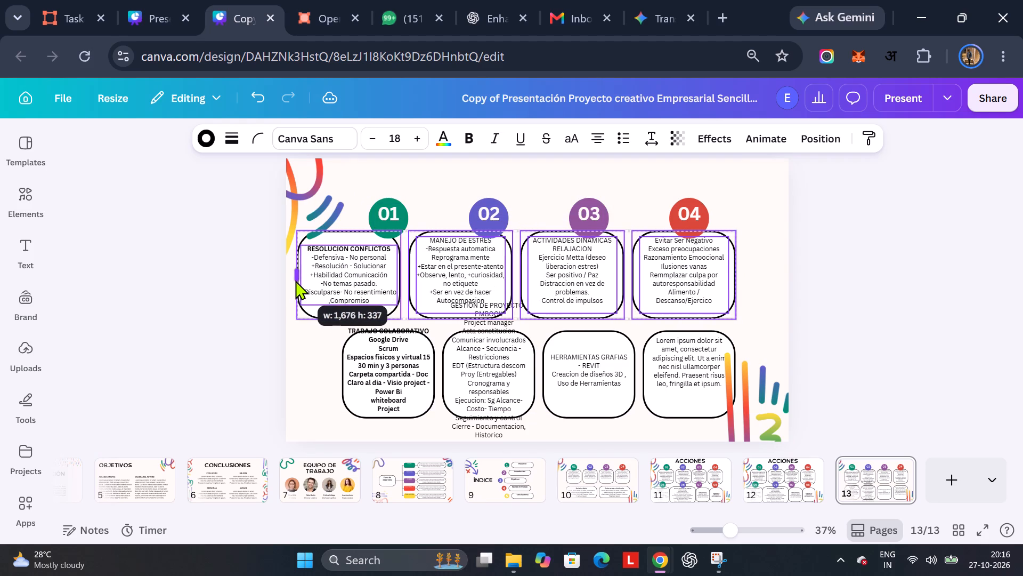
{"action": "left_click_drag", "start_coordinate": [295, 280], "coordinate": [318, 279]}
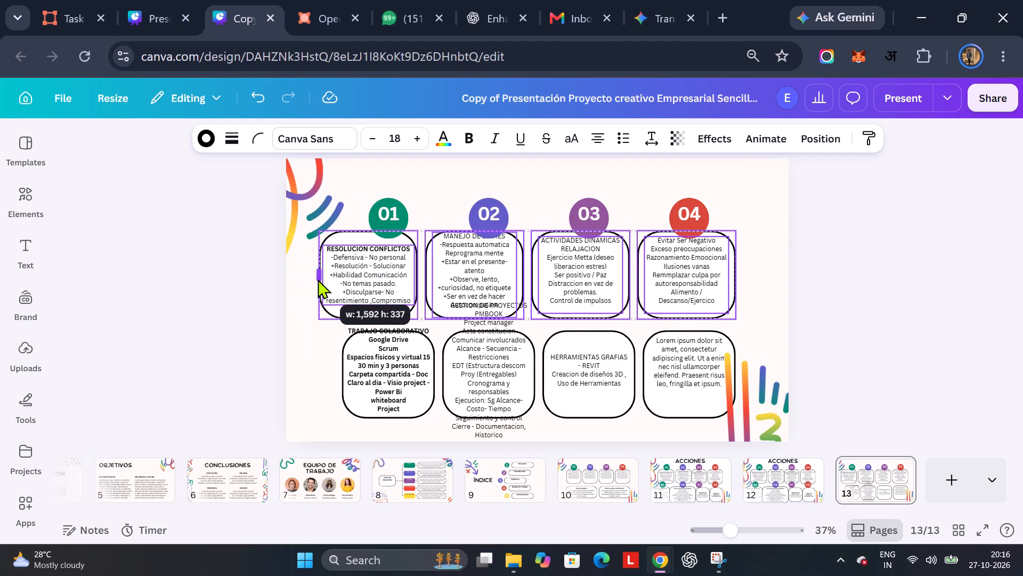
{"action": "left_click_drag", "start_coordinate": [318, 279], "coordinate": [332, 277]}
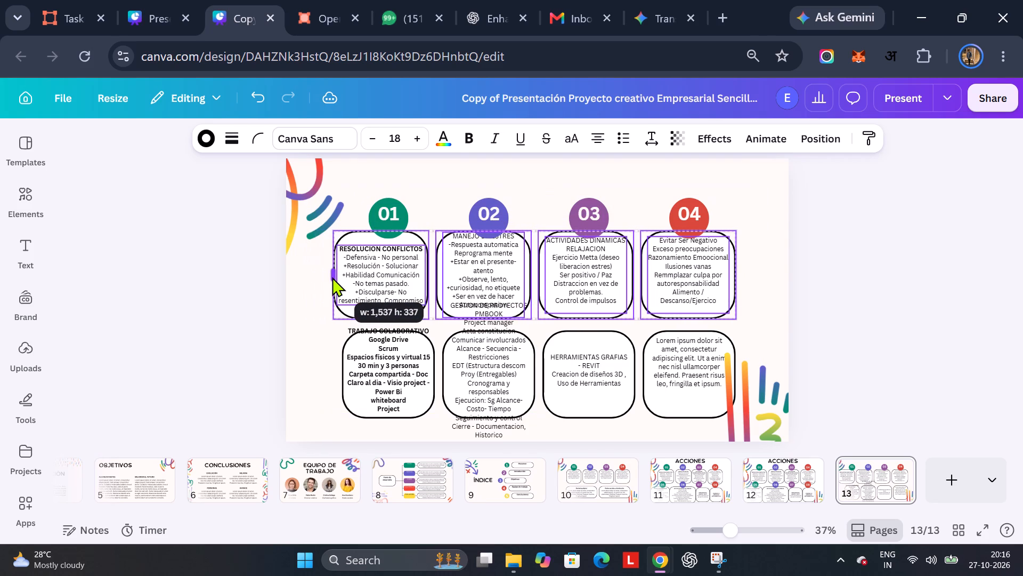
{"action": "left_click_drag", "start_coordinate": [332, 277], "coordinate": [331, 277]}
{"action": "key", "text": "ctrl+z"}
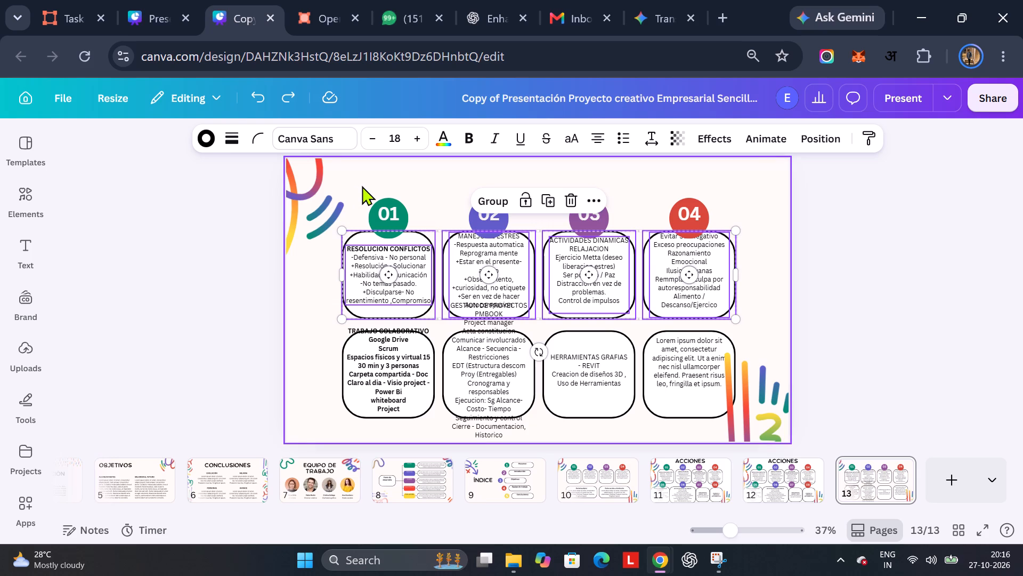
Compare with slide 10, then widen slide 13's four upper-row cards together toward both slide edges, to about 1,763 wide.
{"action": "left_click", "coordinate": [592, 487]}
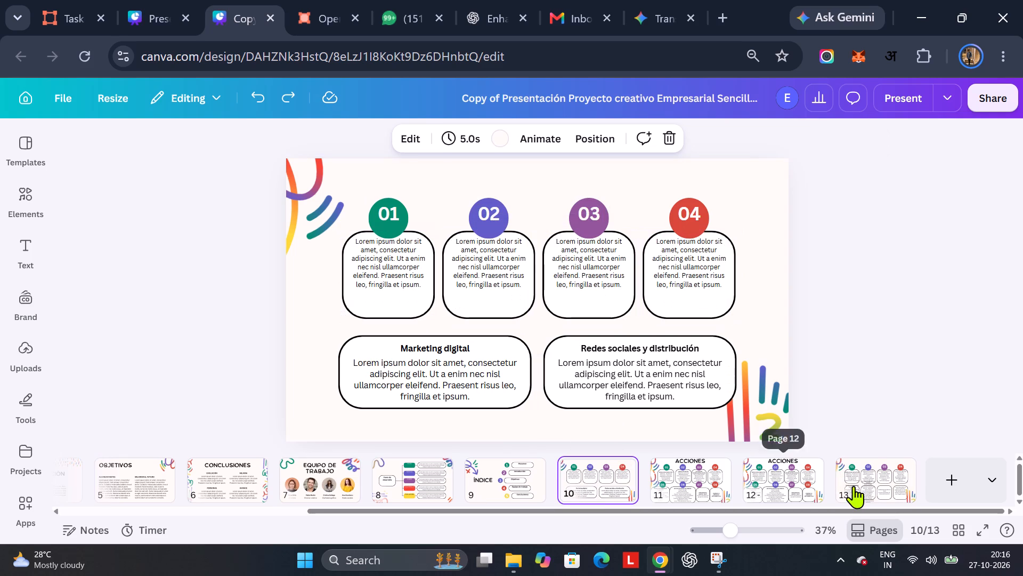
{"action": "left_click", "coordinate": [856, 487]}
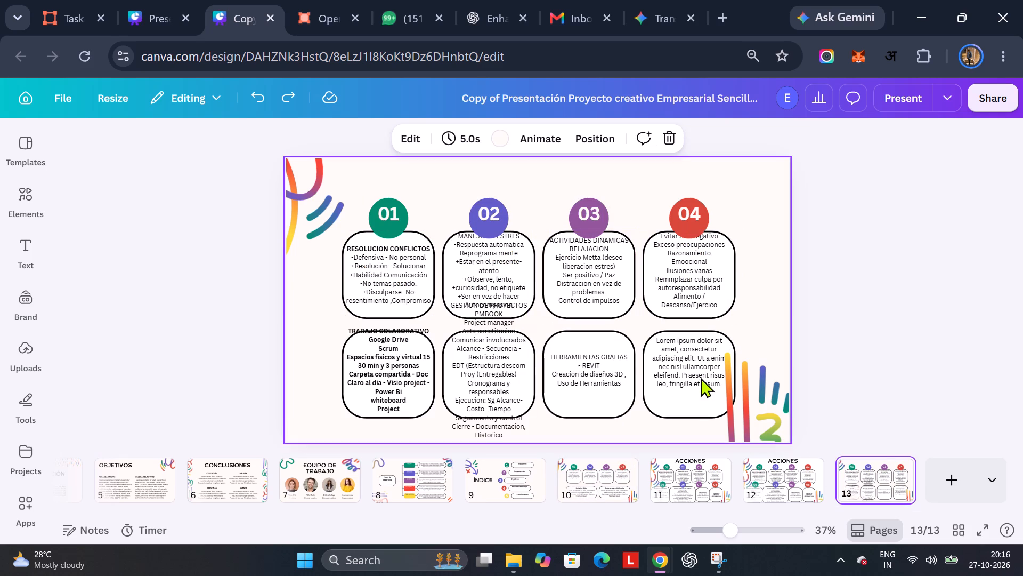
{"action": "left_click_drag", "start_coordinate": [749, 283], "coordinate": [352, 246]}
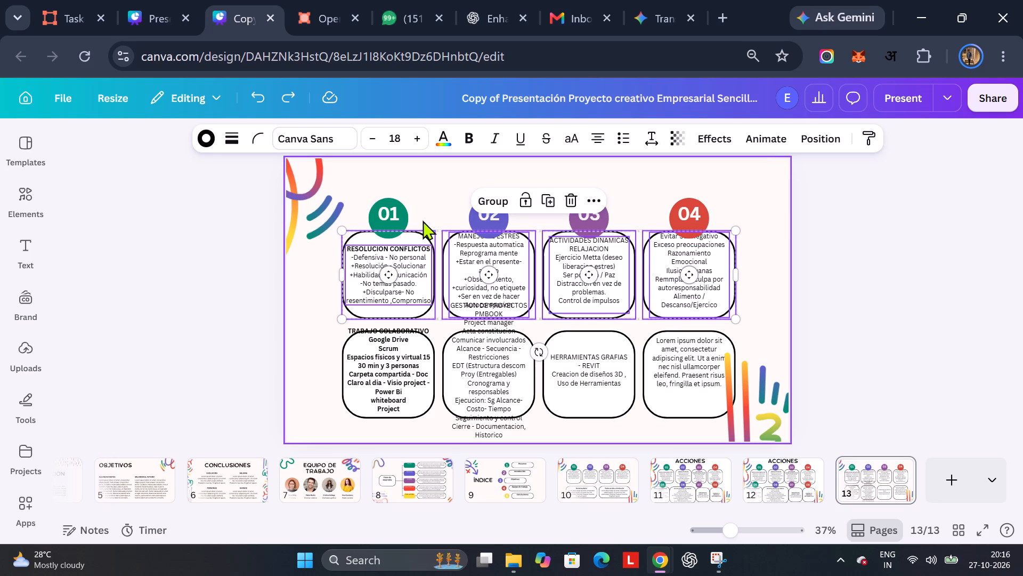
{"action": "left_click_drag", "start_coordinate": [342, 278], "coordinate": [305, 284]}
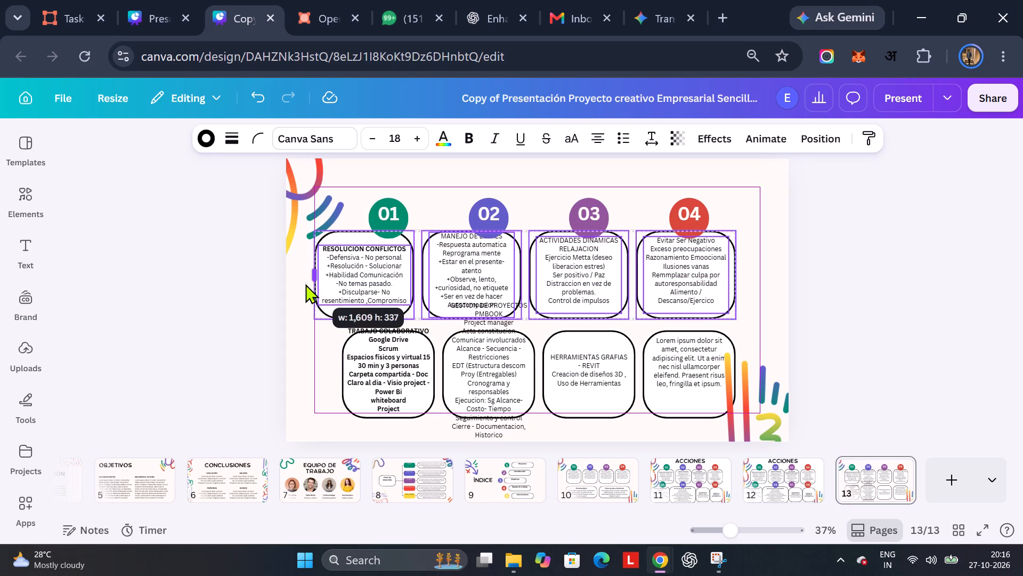
{"action": "left_click_drag", "start_coordinate": [305, 284], "coordinate": [300, 284]}
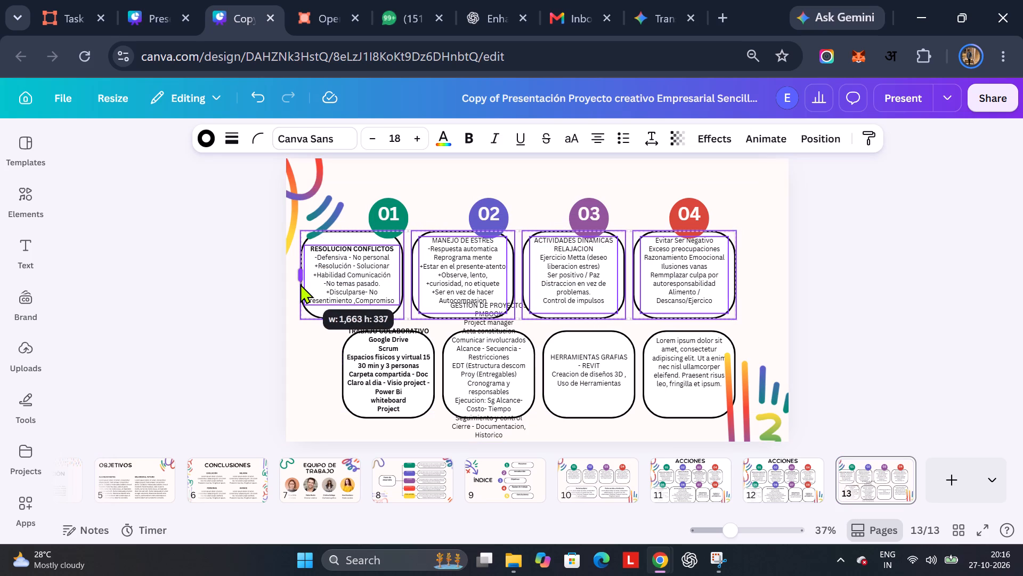
{"action": "left_click_drag", "start_coordinate": [300, 284], "coordinate": [299, 289]}
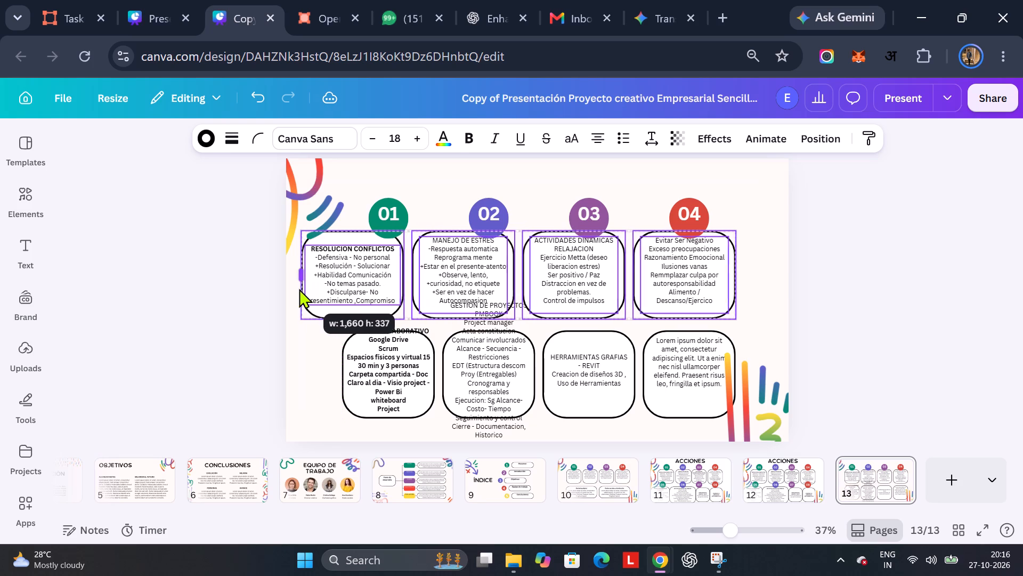
{"action": "left_click_drag", "start_coordinate": [299, 289], "coordinate": [311, 285]}
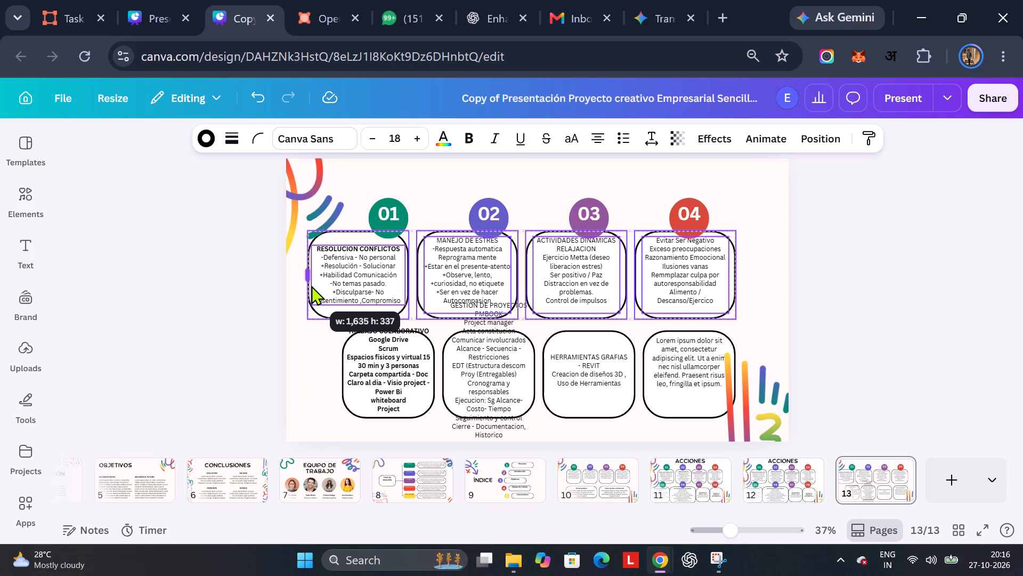
{"action": "left_click_drag", "start_coordinate": [311, 285], "coordinate": [300, 288]}
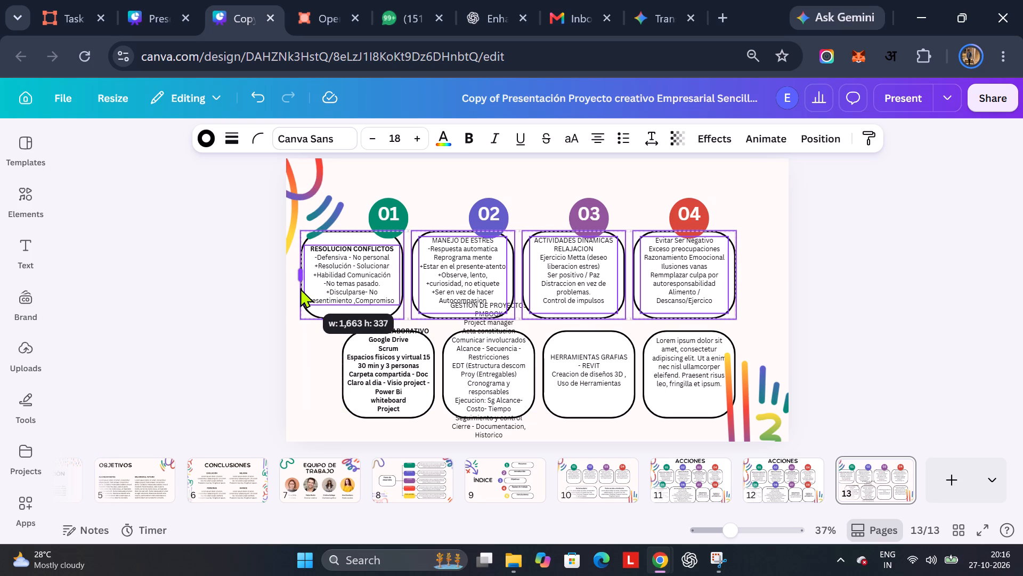
{"action": "left_click_drag", "start_coordinate": [300, 288], "coordinate": [302, 286]}
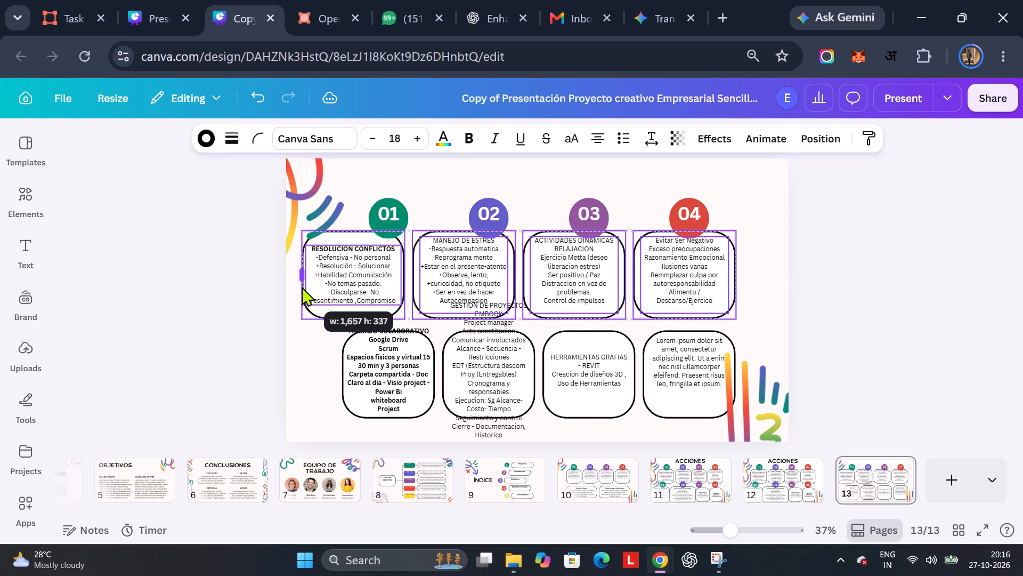
{"action": "left_click_drag", "start_coordinate": [302, 286], "coordinate": [298, 288]}
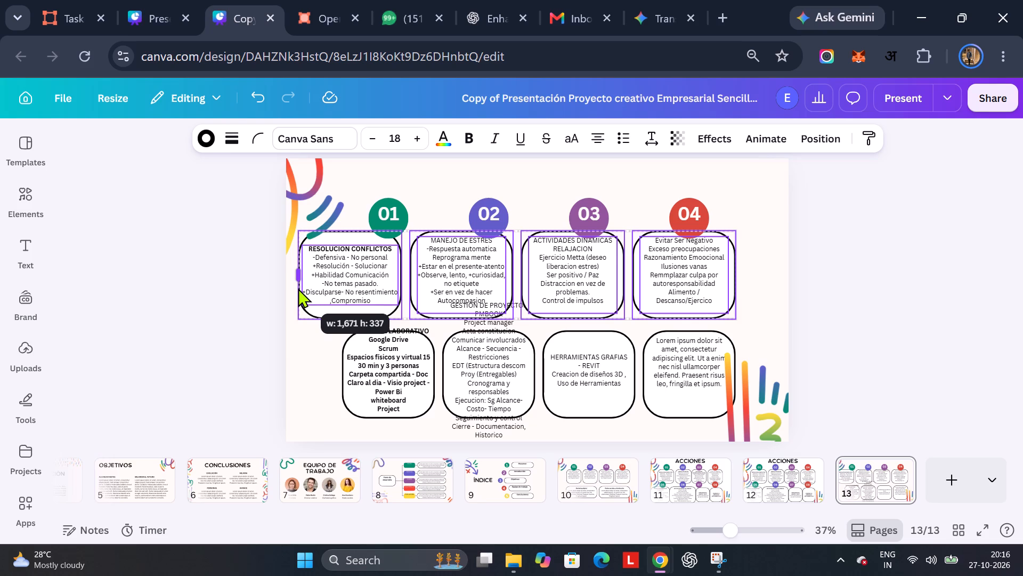
{"action": "left_click_drag", "start_coordinate": [298, 288], "coordinate": [299, 288]}
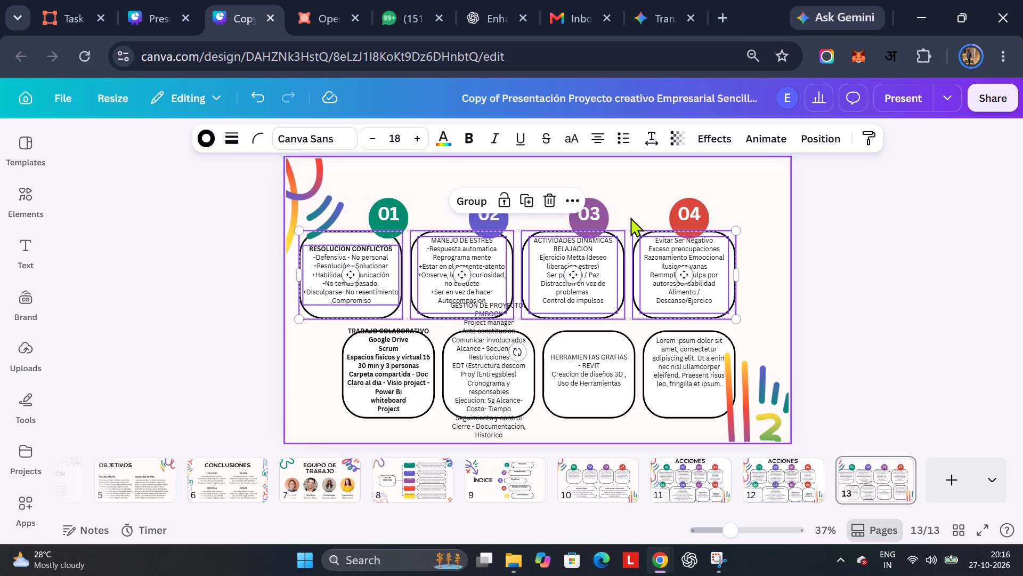
{"action": "left_click_drag", "start_coordinate": [739, 274], "coordinate": [765, 274]}
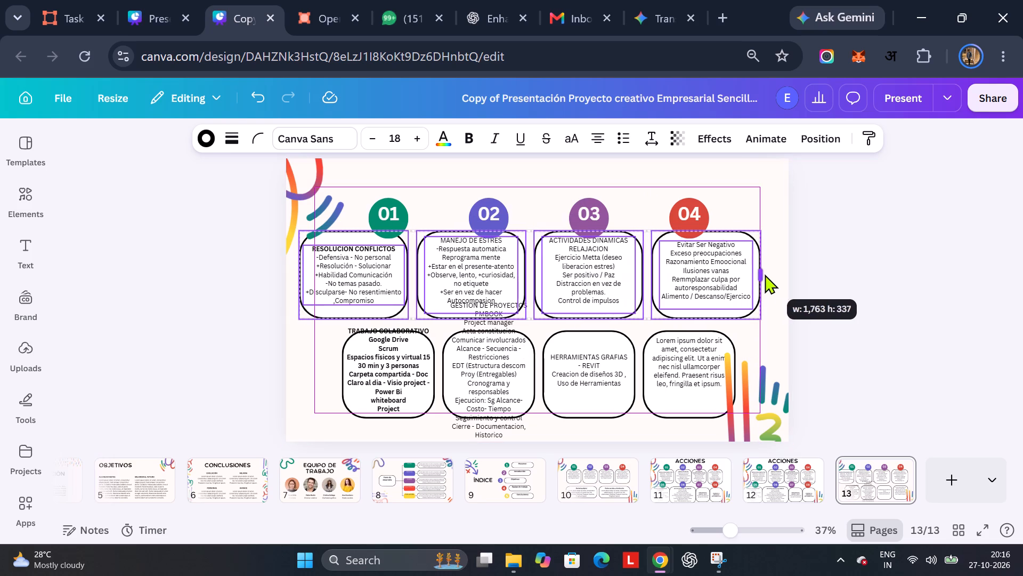
{"action": "left_click_drag", "start_coordinate": [765, 274], "coordinate": [765, 274]}
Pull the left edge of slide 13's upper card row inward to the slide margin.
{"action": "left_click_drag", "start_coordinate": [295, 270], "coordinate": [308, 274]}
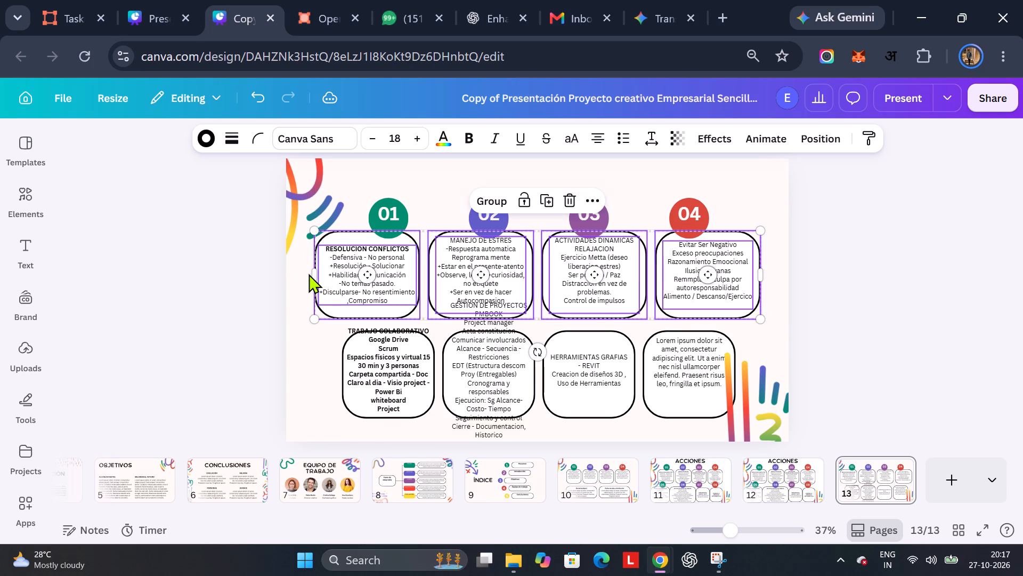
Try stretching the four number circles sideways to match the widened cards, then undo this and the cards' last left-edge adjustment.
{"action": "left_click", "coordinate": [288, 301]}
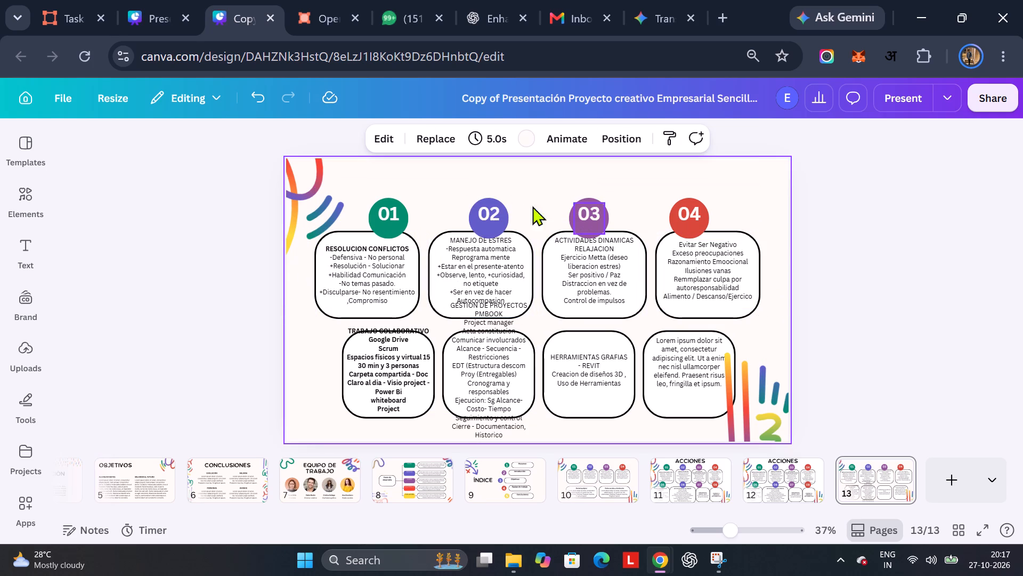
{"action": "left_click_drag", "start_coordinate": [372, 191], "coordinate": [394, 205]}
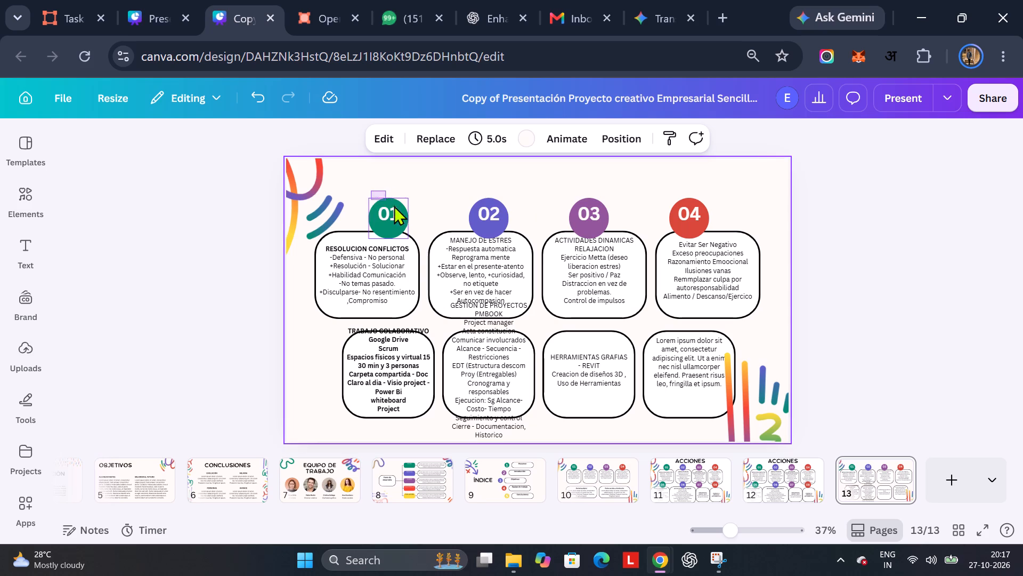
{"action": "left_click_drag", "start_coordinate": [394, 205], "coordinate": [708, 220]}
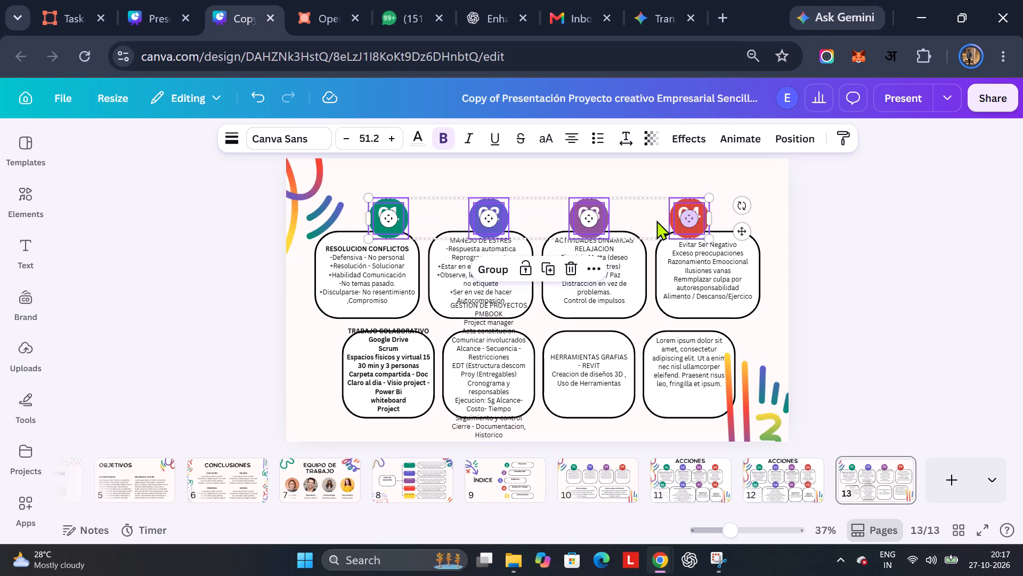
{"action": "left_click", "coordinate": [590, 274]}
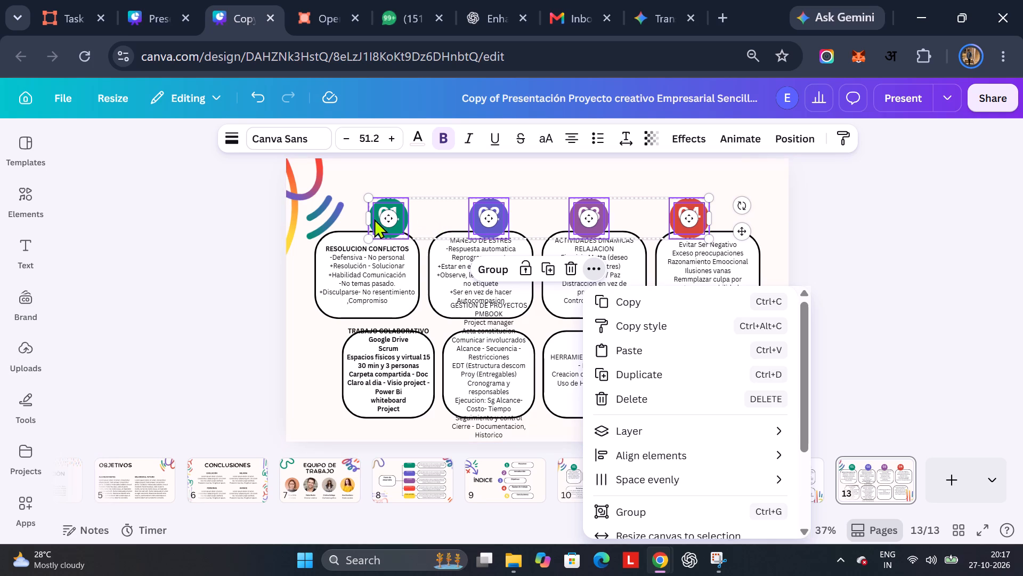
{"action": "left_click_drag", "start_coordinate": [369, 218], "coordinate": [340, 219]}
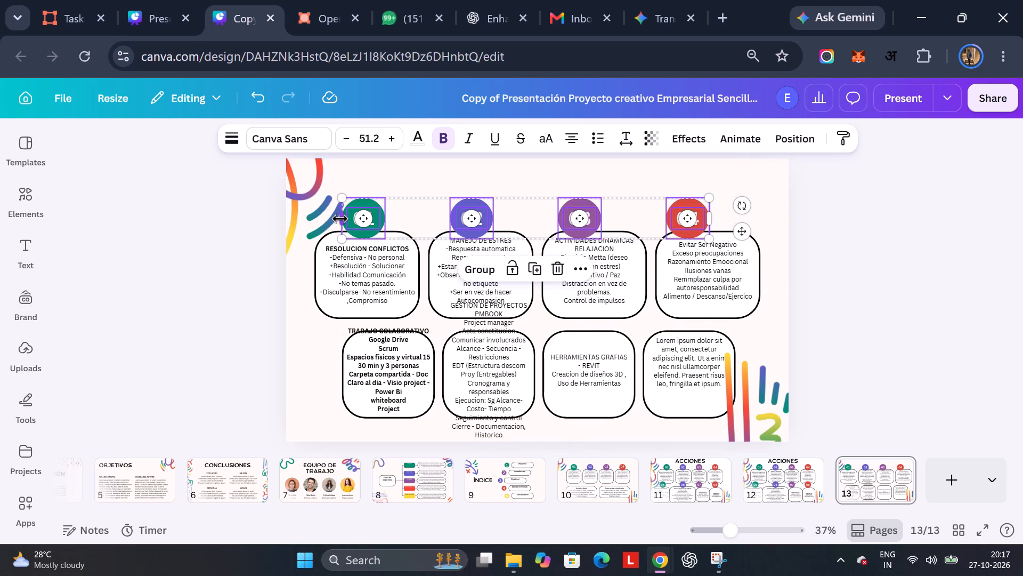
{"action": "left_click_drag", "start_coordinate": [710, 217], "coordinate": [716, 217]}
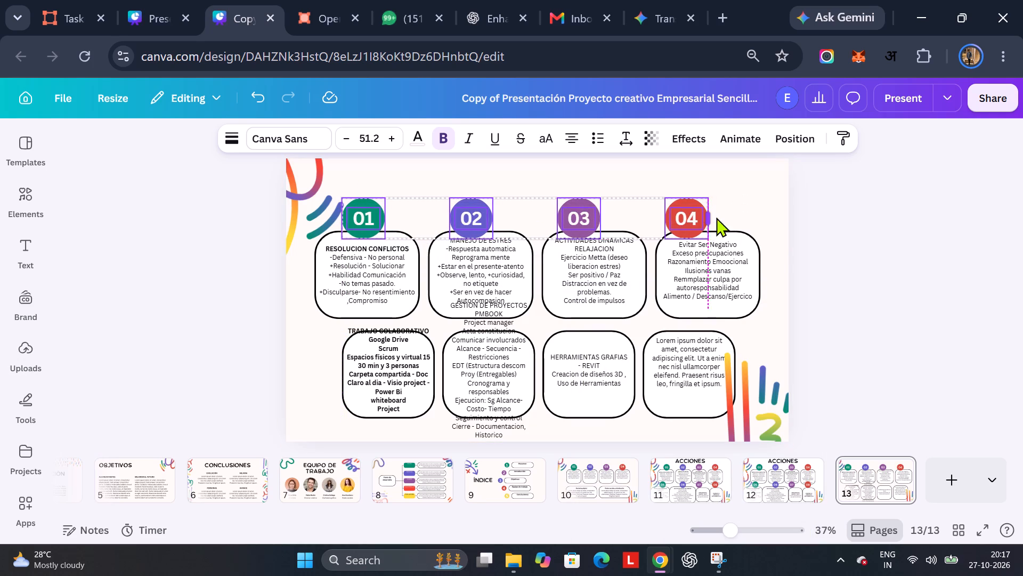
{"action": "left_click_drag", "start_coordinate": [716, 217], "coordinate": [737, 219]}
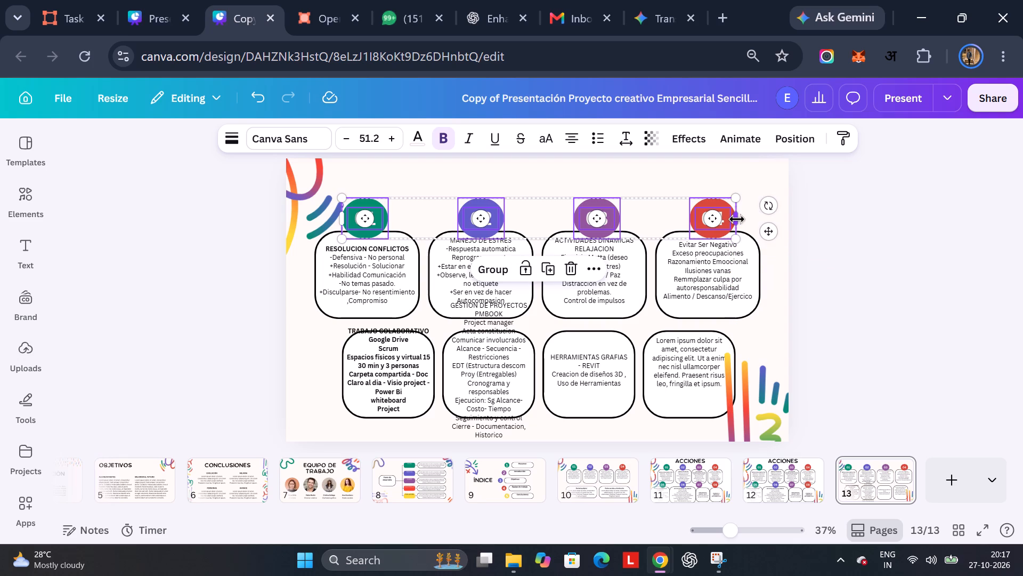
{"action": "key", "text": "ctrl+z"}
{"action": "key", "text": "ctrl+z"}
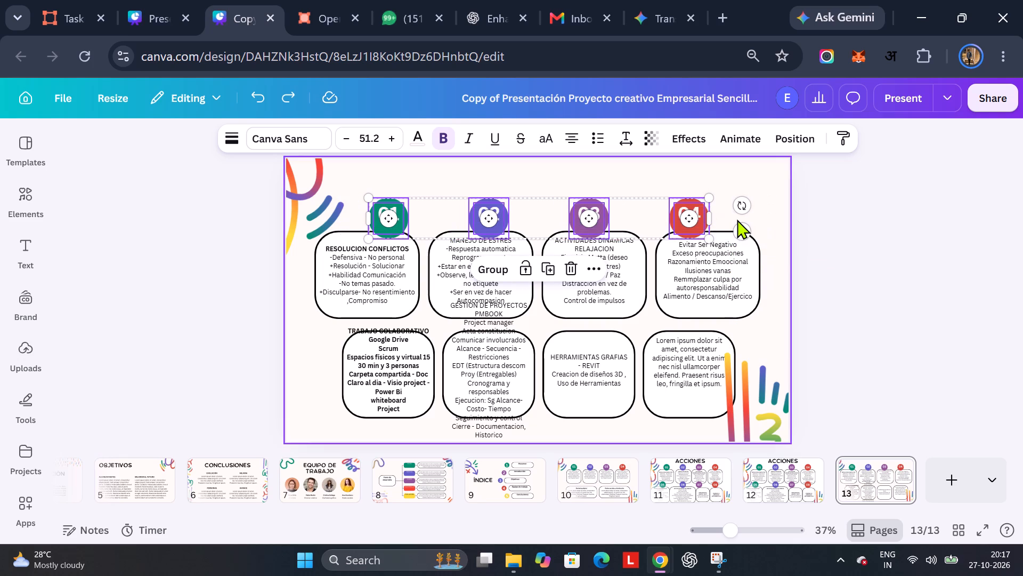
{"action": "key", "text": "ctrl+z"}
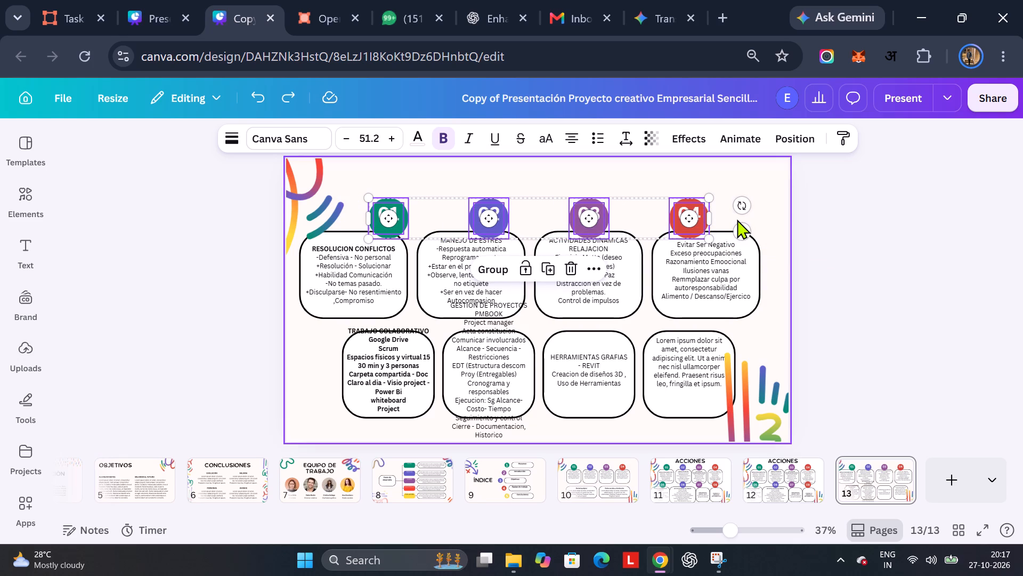
Undo the earlier widening of slide 13's upper card row, restoring its four cards to their original width.
{"action": "key", "text": "ctrl+shift+y"}
{"action": "left_click", "coordinate": [456, 169]}
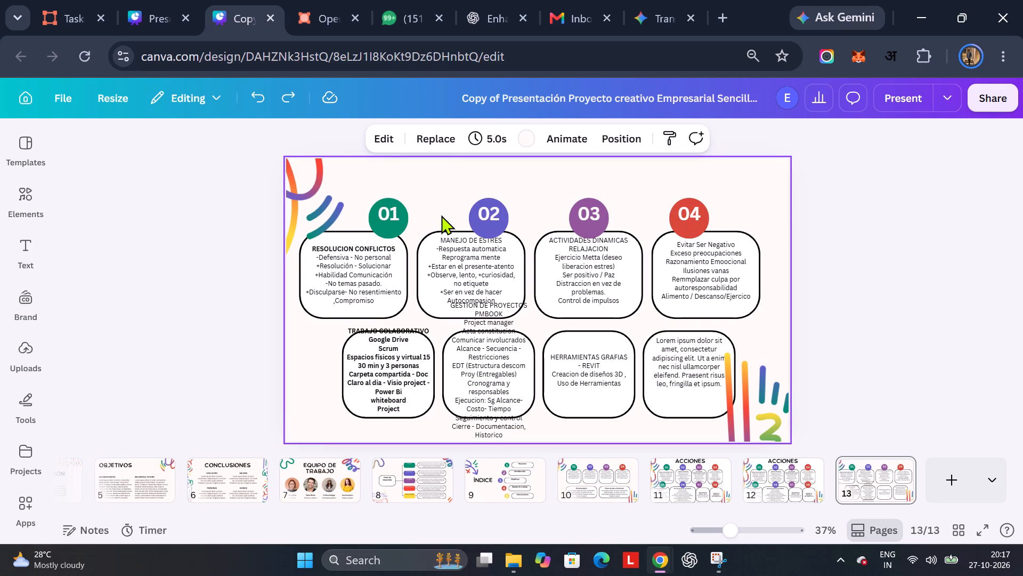
{"action": "key", "text": "ctrl+z"}
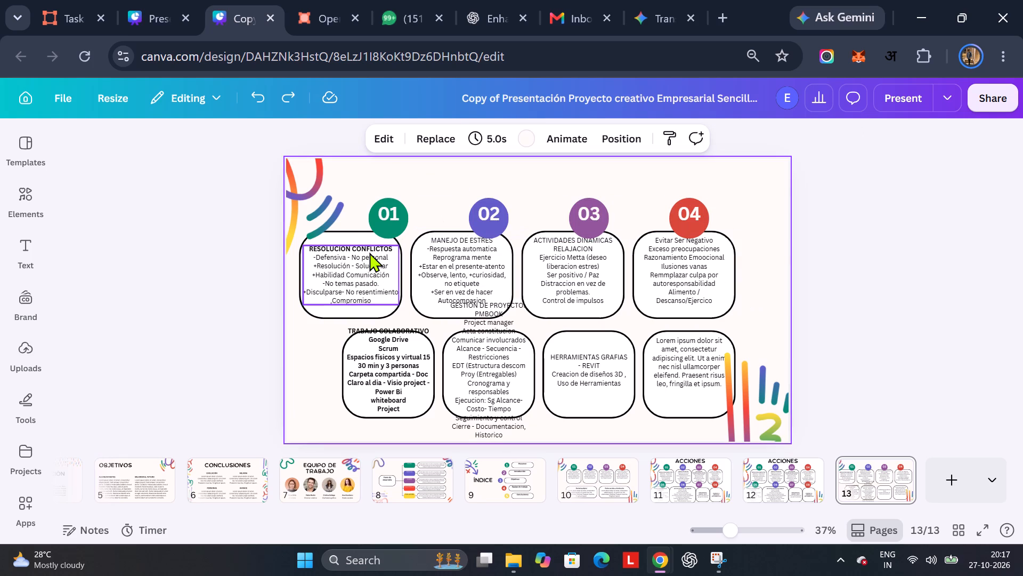
{"action": "key", "text": "ctrl+z"}
{"action": "key", "text": "ctrl+z"}
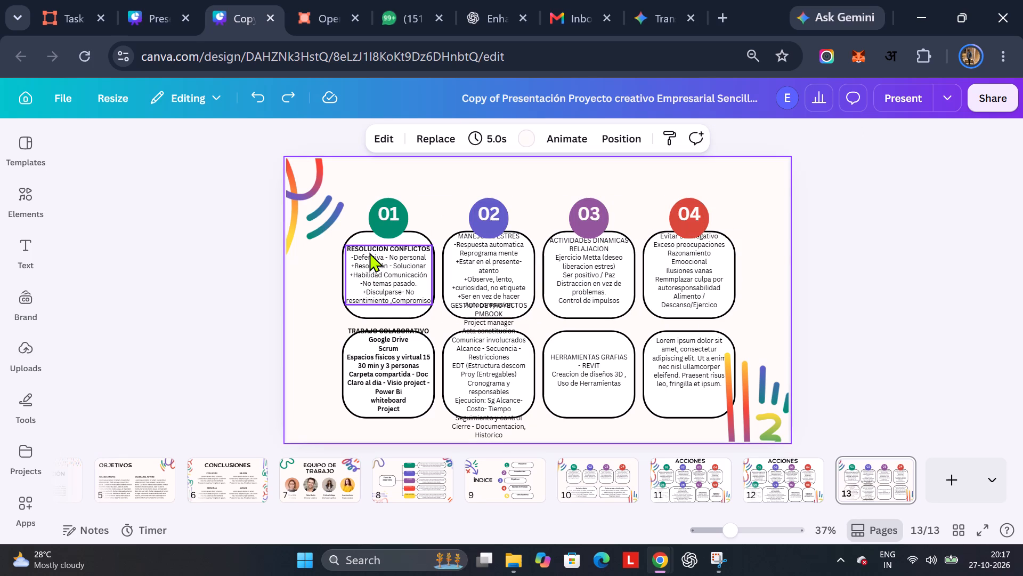
Widen slide 13's four upper-row cards together toward both slide edges, extending the row past the lower row on each side.
{"action": "left_click_drag", "start_coordinate": [755, 300], "coordinate": [363, 270]}
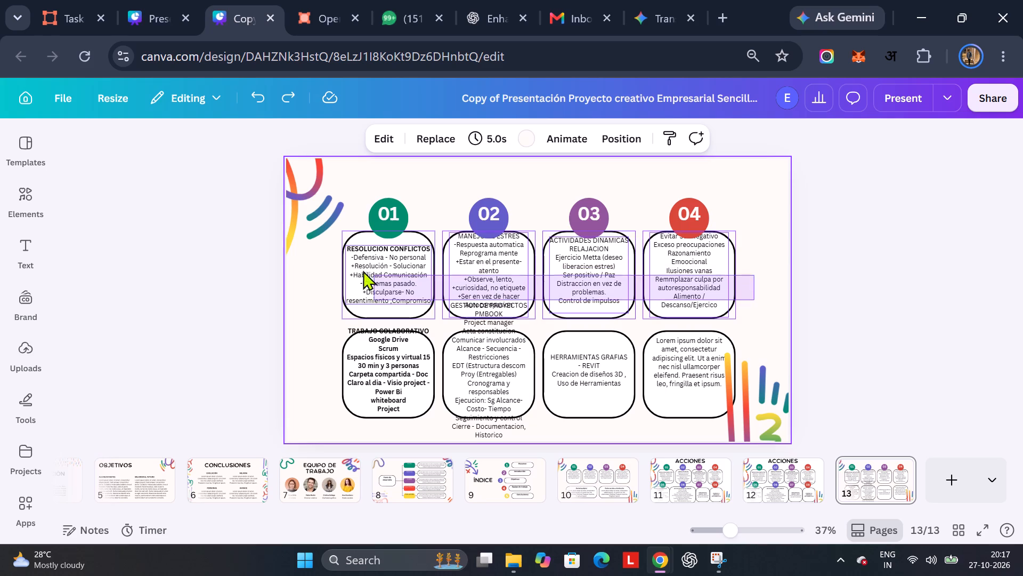
{"action": "left_click_drag", "start_coordinate": [363, 270], "coordinate": [343, 265]}
{"action": "left_click_drag", "start_coordinate": [342, 273], "coordinate": [336, 275]}
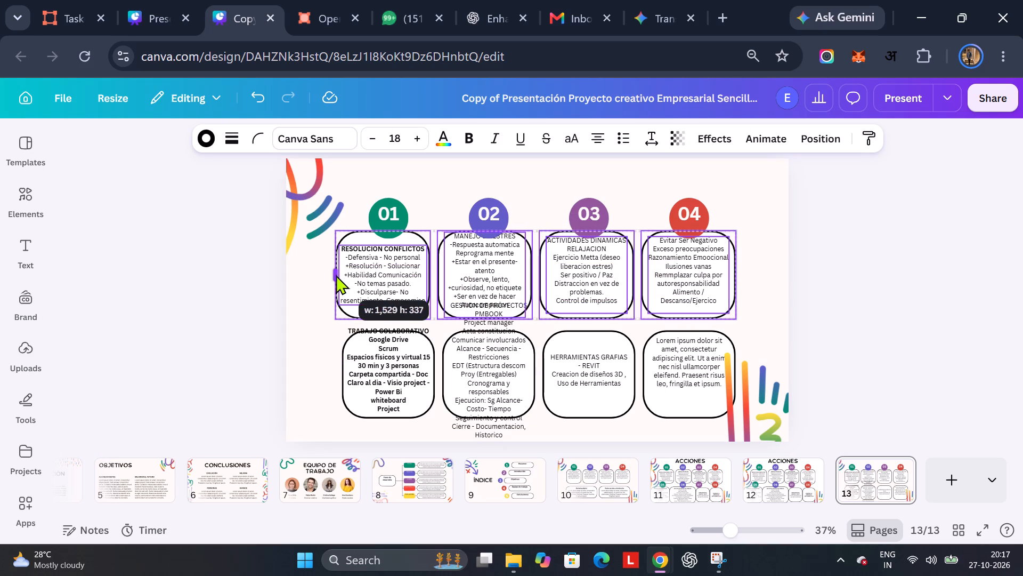
{"action": "left_click_drag", "start_coordinate": [336, 275], "coordinate": [314, 278]}
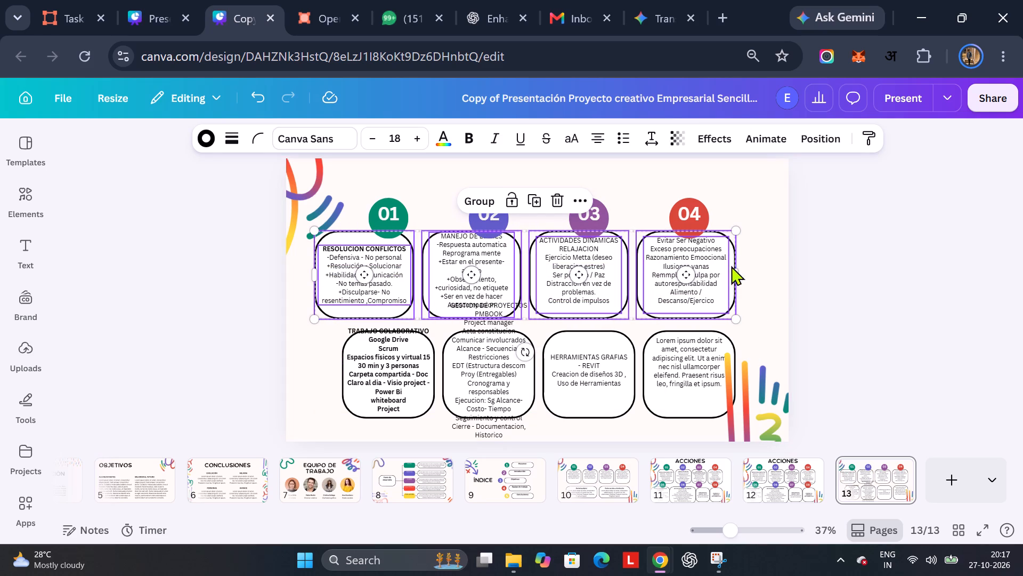
{"action": "left_click_drag", "start_coordinate": [736, 270], "coordinate": [751, 272]}
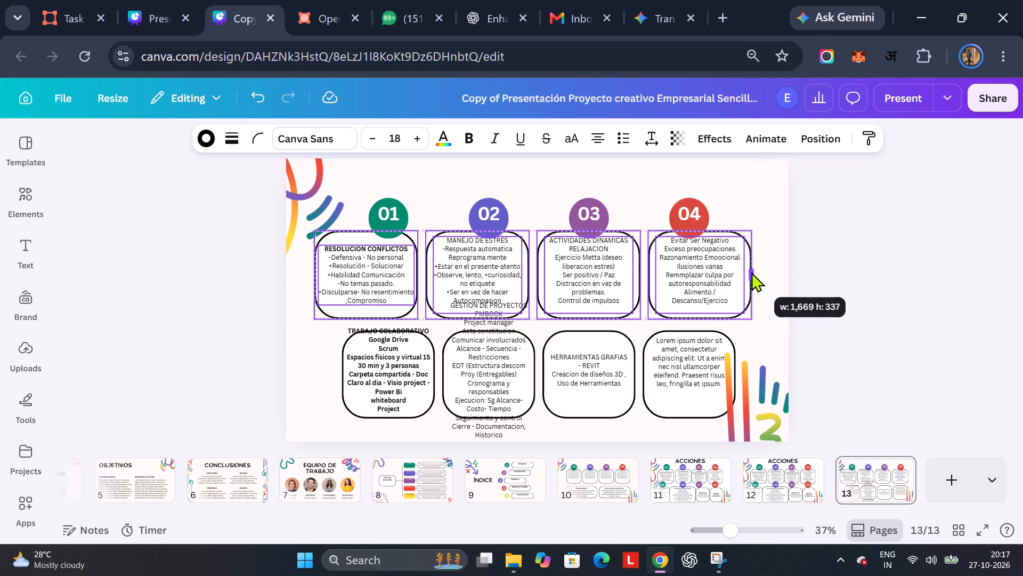
{"action": "left_click_drag", "start_coordinate": [751, 272], "coordinate": [756, 270]}
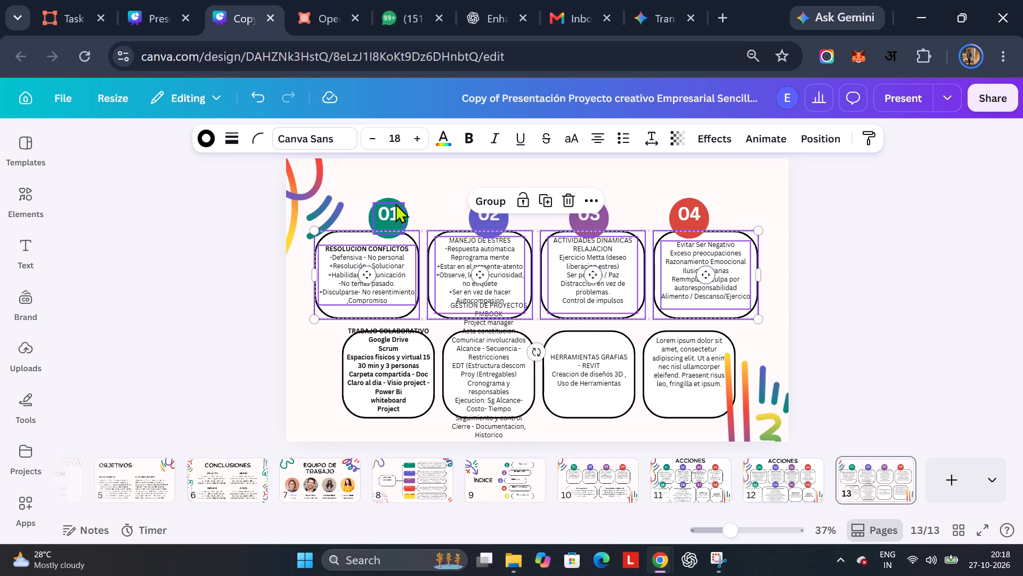
Move number circle 01 with its label so it is centred over the RESOLUCION CONFLICTOS card.
{"action": "left_click", "coordinate": [366, 188]}
{"action": "left_click_drag", "start_coordinate": [366, 188], "coordinate": [407, 224]}
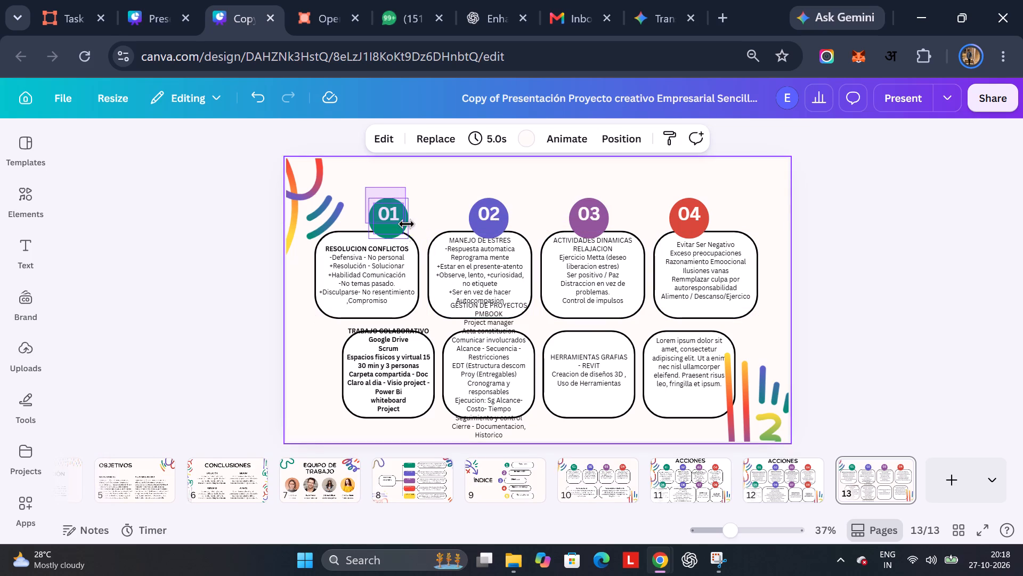
{"action": "left_click_drag", "start_coordinate": [391, 219], "coordinate": [366, 219]}
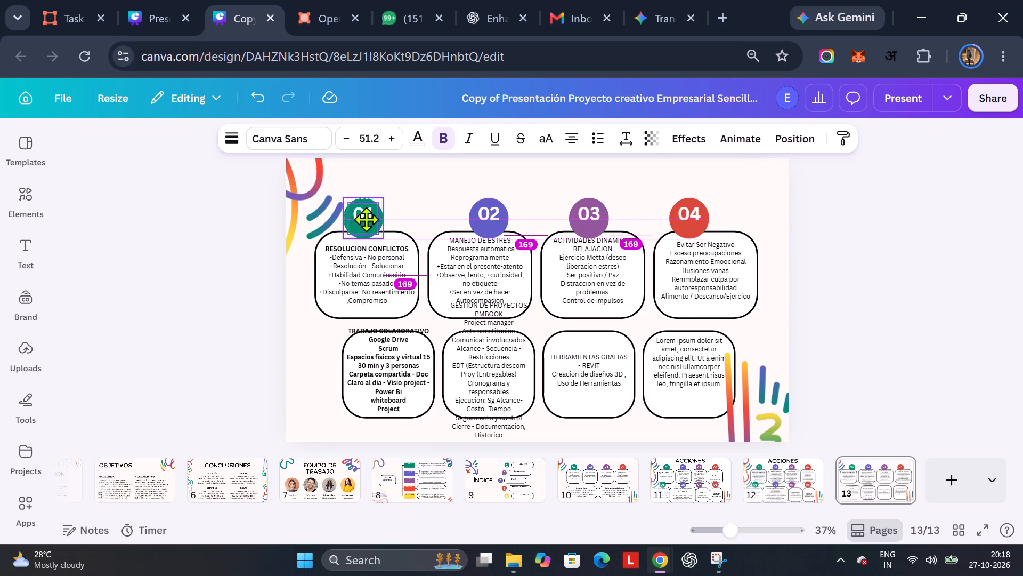
{"action": "left_click_drag", "start_coordinate": [366, 219], "coordinate": [370, 219]}
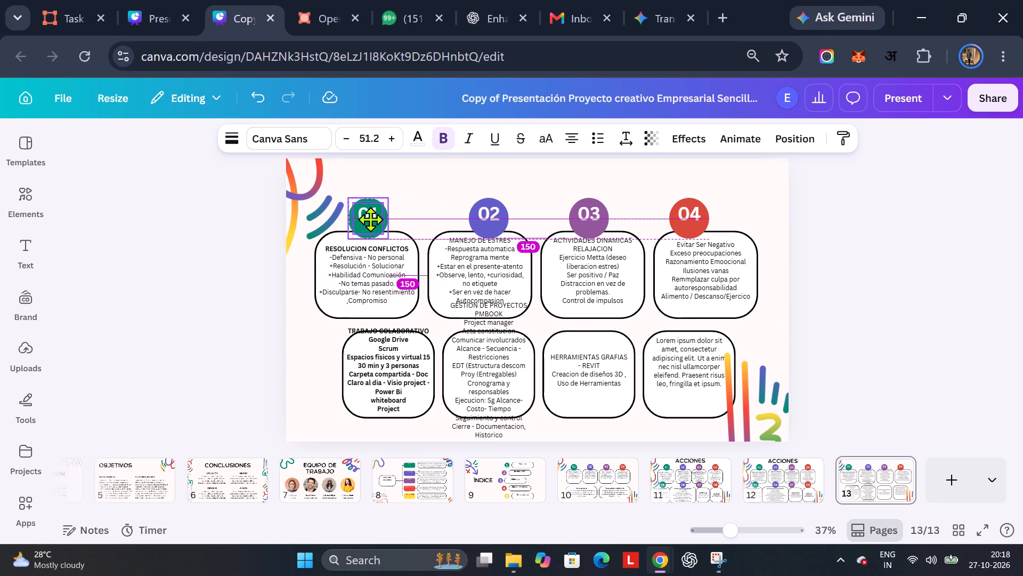
{"action": "left_click_drag", "start_coordinate": [370, 219], "coordinate": [370, 220]}
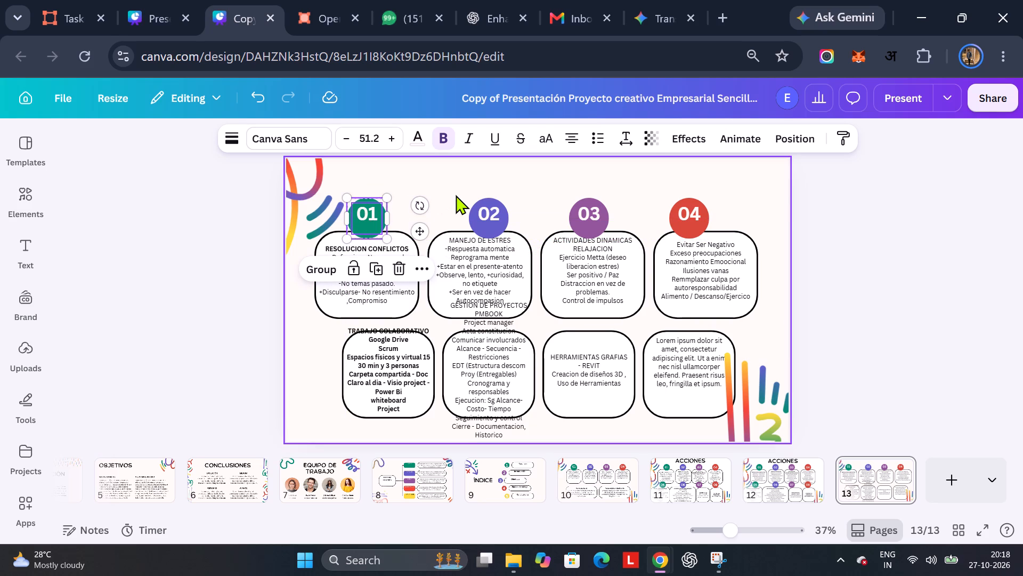
Centre number circle 02 over the MANEJO DE ESTRES card, level with the other circles, undoing the first off-level move.
{"action": "left_click", "coordinate": [456, 195]}
{"action": "left_click_drag", "start_coordinate": [462, 193], "coordinate": [518, 219]}
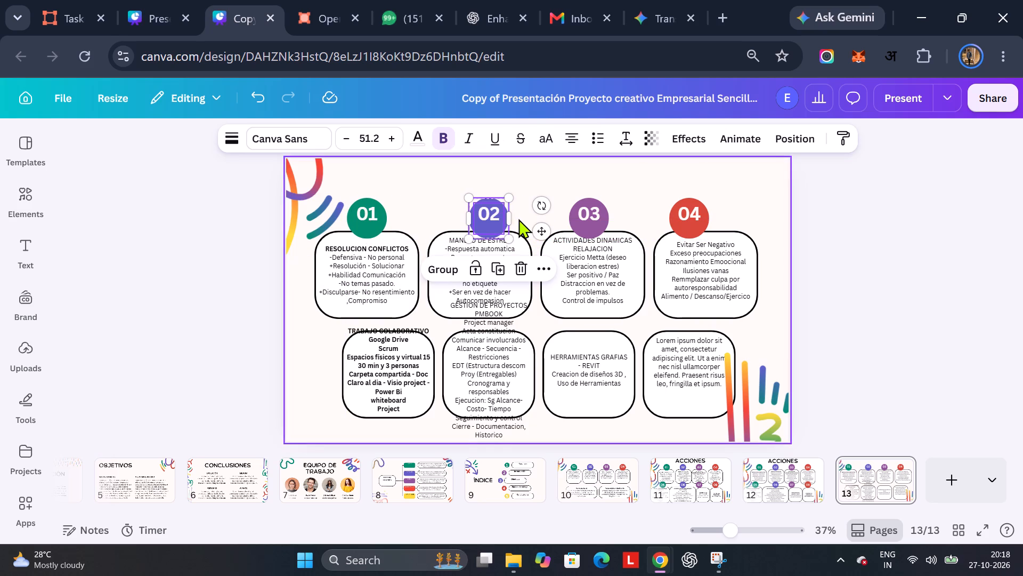
{"action": "left_click_drag", "start_coordinate": [494, 216], "coordinate": [485, 214]}
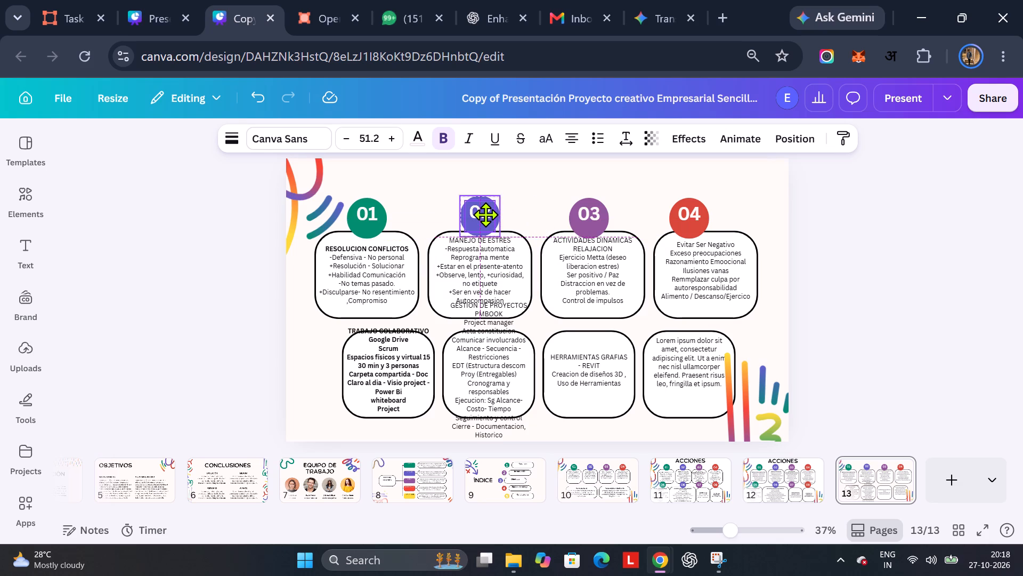
{"action": "left_click_drag", "start_coordinate": [485, 214], "coordinate": [488, 214]}
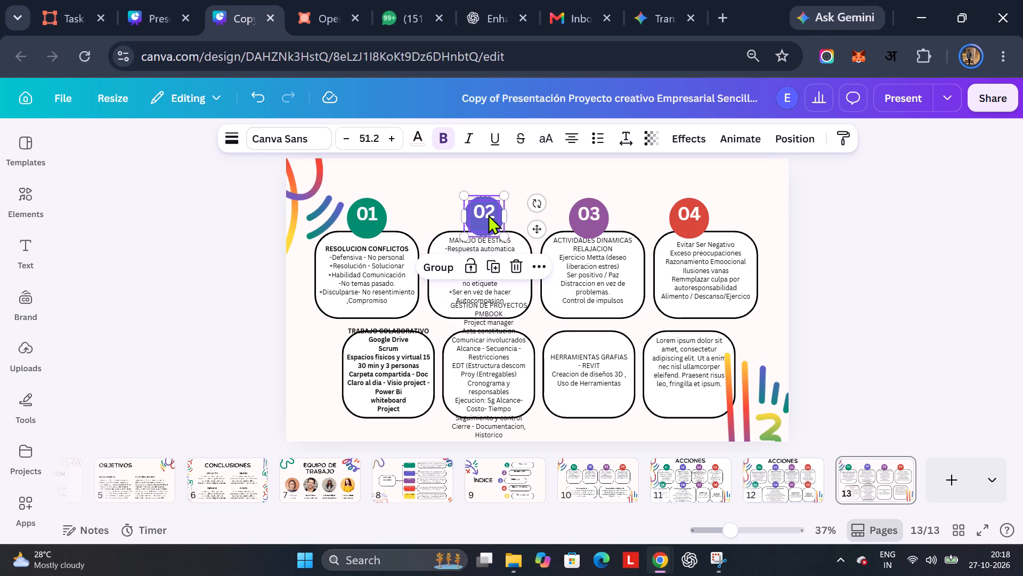
{"action": "key", "text": "ctrl+z"}
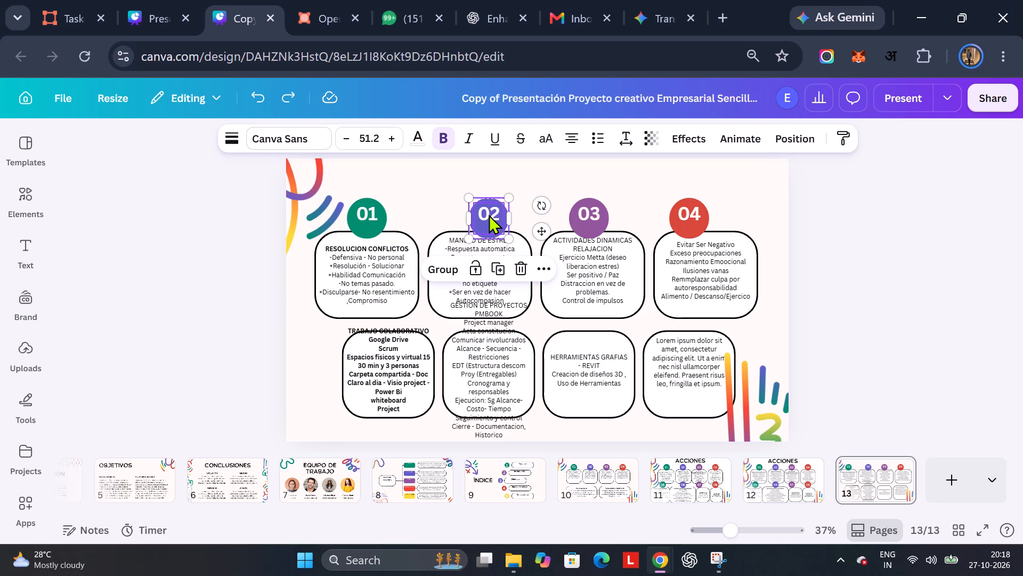
{"action": "left_click_drag", "start_coordinate": [489, 214], "coordinate": [482, 215]}
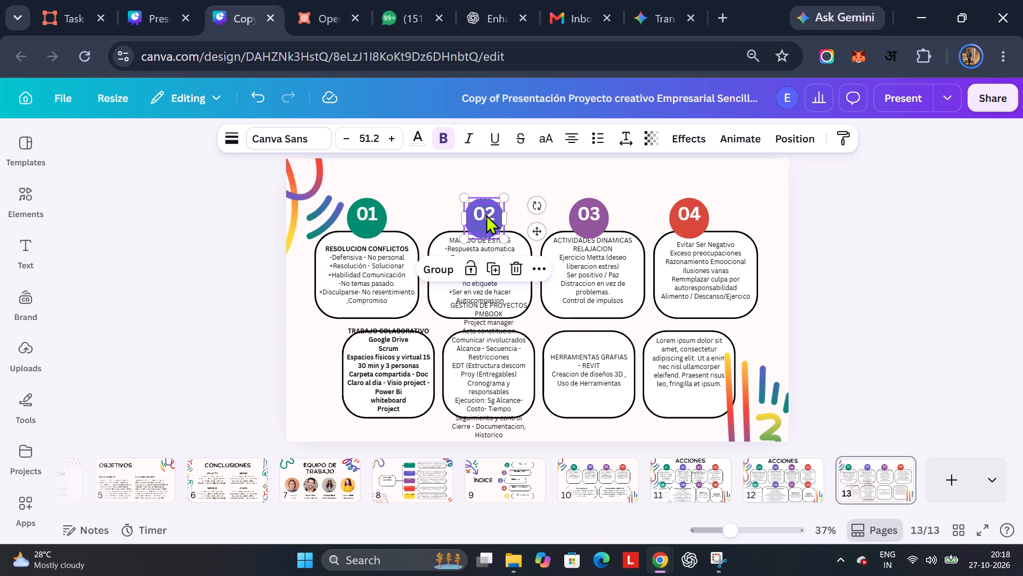
{"action": "left_click", "coordinate": [486, 214]}
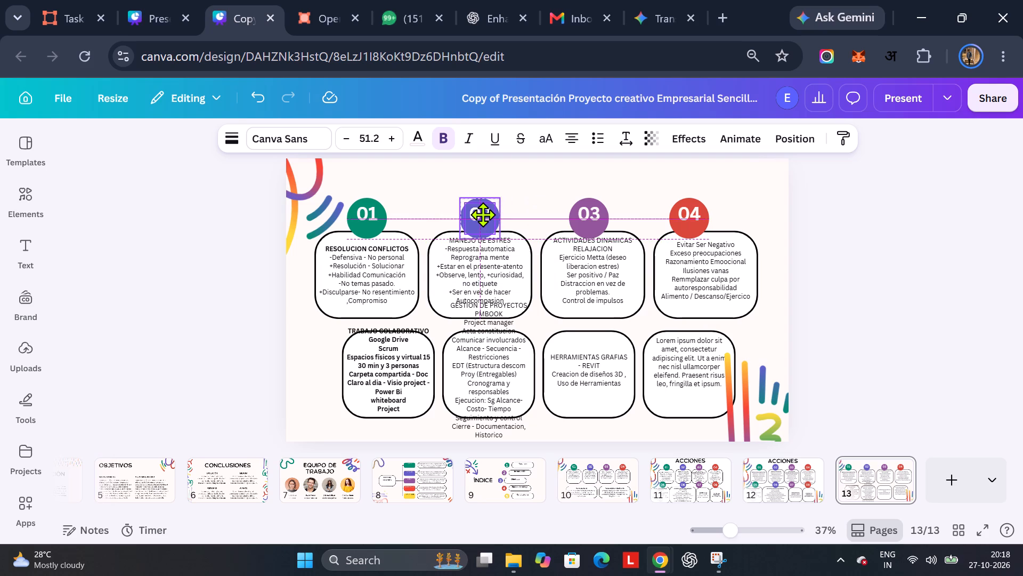
Align number circle 03 over the ACTIVIDADES DINAMICAS card, level with the other circles.
{"action": "left_click", "coordinate": [575, 187]}
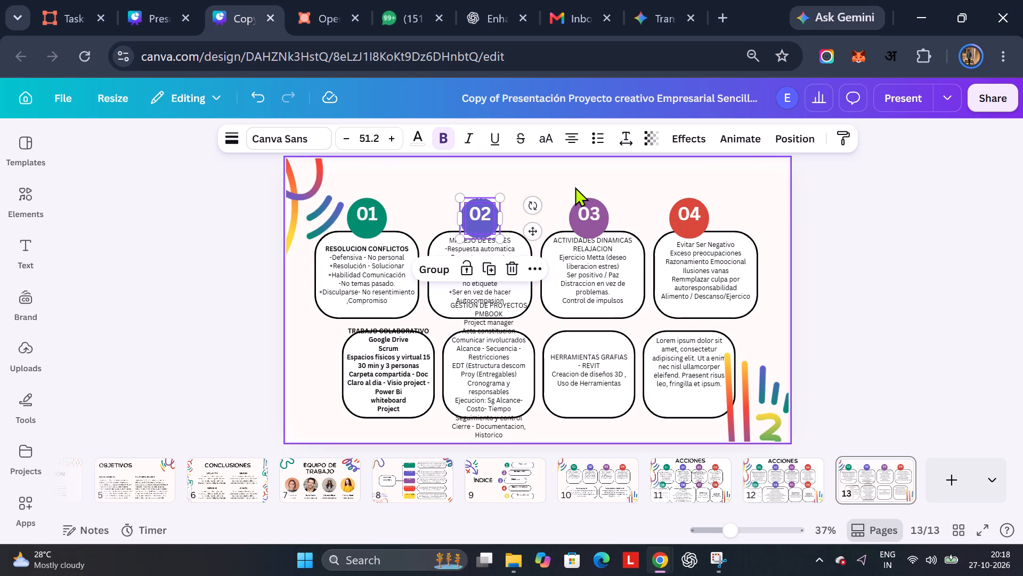
{"action": "left_click_drag", "start_coordinate": [575, 187], "coordinate": [608, 217]}
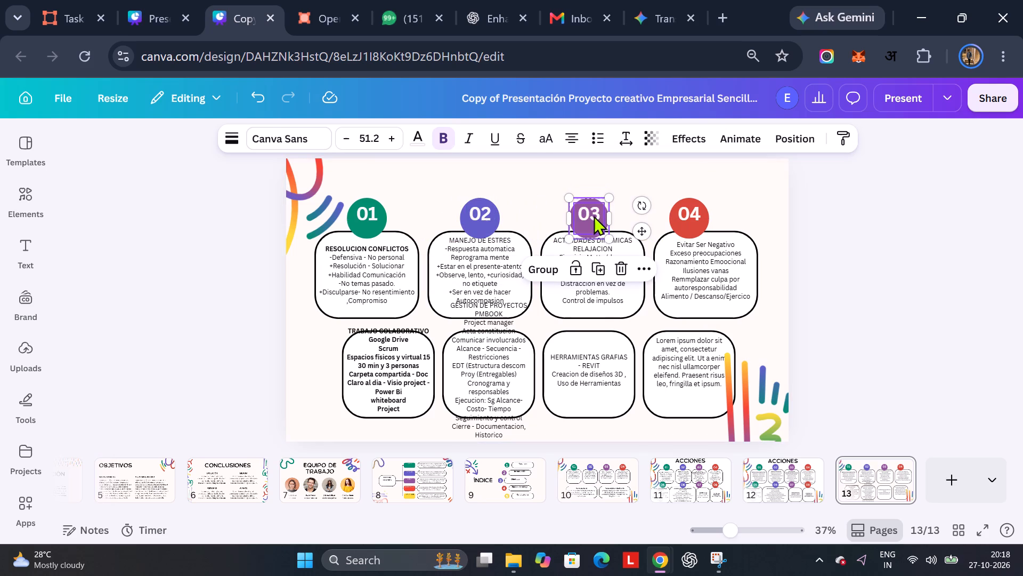
{"action": "left_click", "coordinate": [594, 215]}
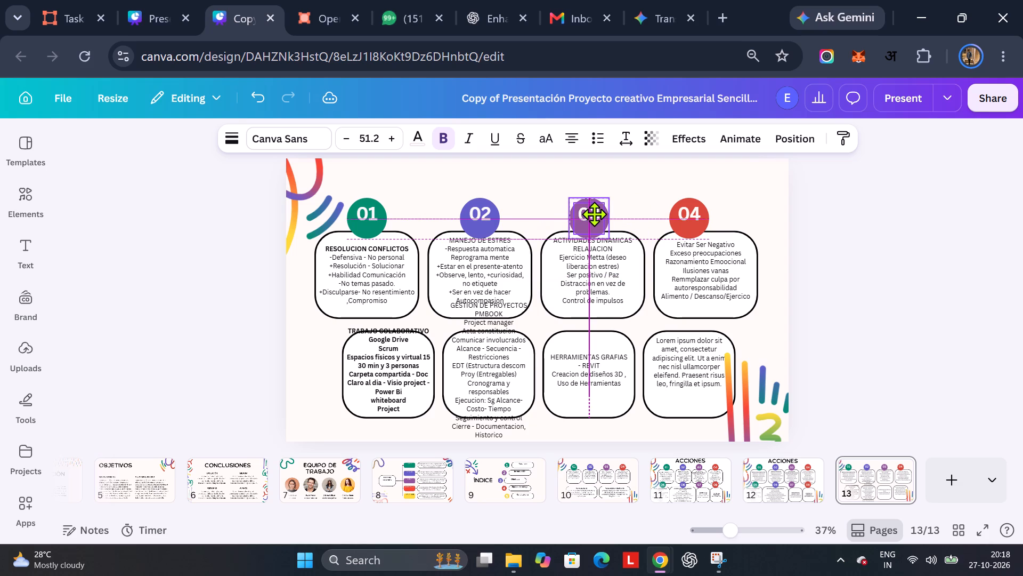
Move number circle 04 with its label so it is centred over the fourth upper card, level with the other circles.
{"action": "left_click", "coordinate": [670, 189]}
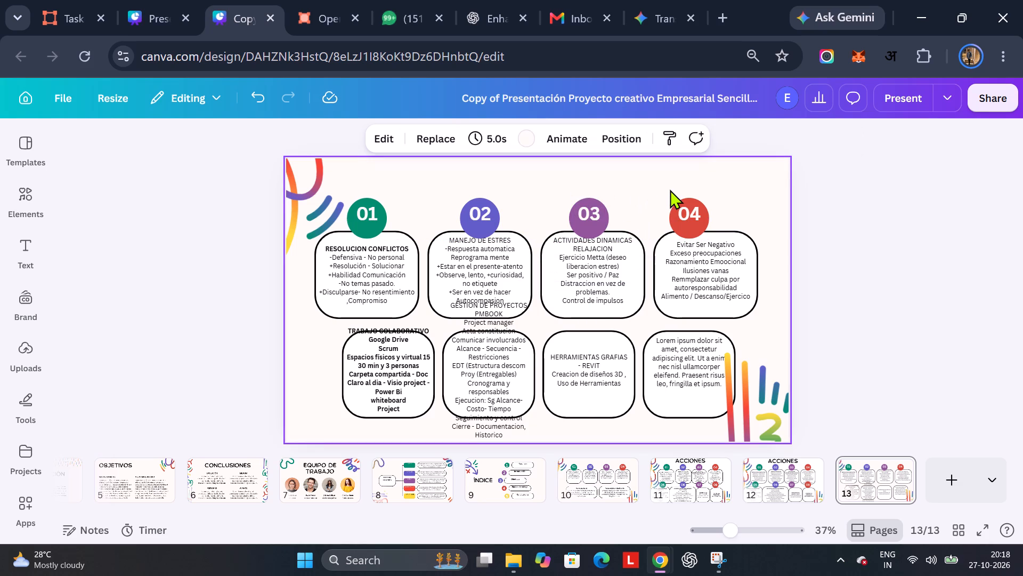
{"action": "left_click_drag", "start_coordinate": [671, 189], "coordinate": [711, 226]}
{"action": "left_click_drag", "start_coordinate": [693, 215], "coordinate": [707, 213]}
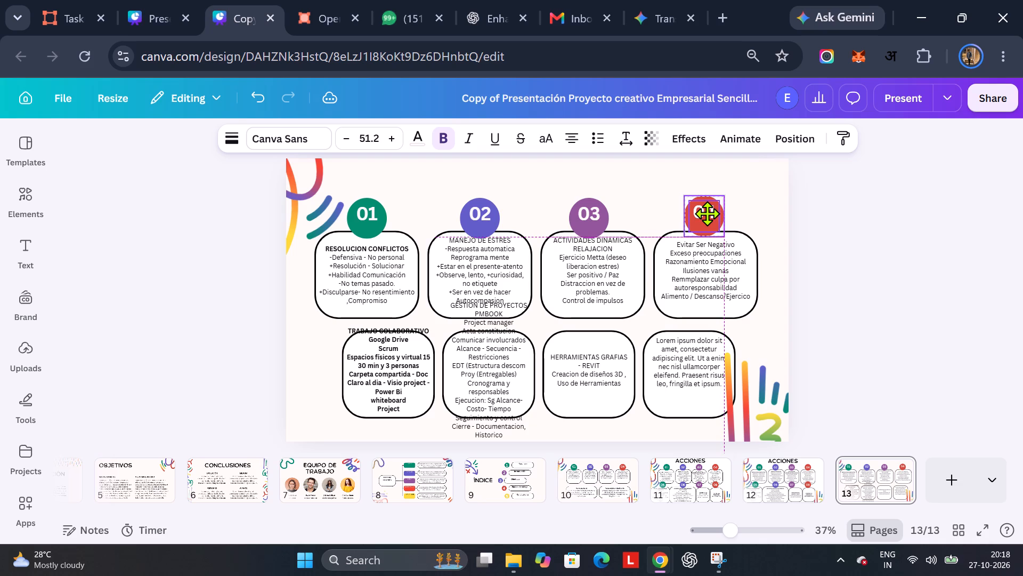
{"action": "left_click_drag", "start_coordinate": [707, 213], "coordinate": [710, 213]}
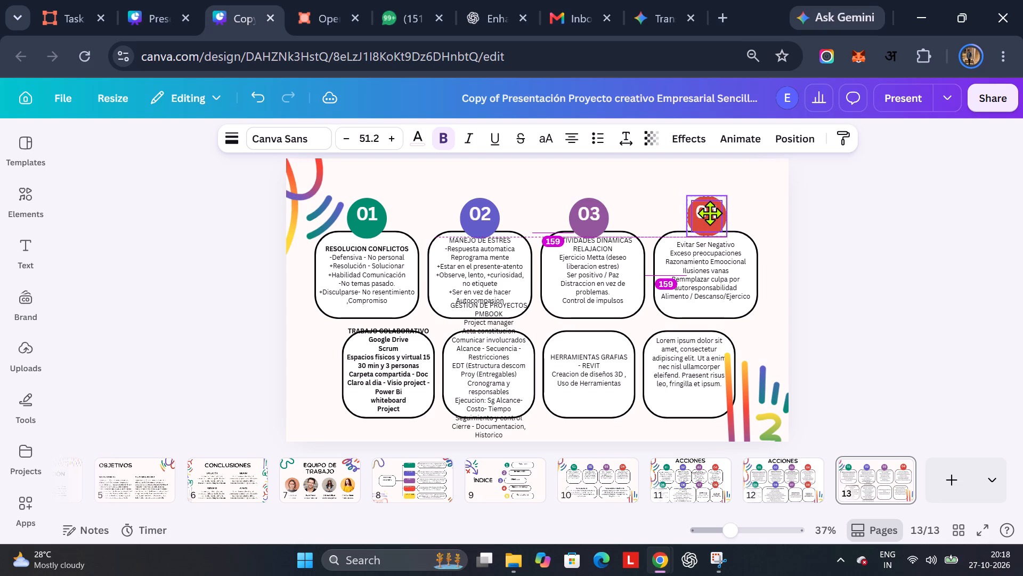
{"action": "left_click_drag", "start_coordinate": [710, 213], "coordinate": [705, 214]}
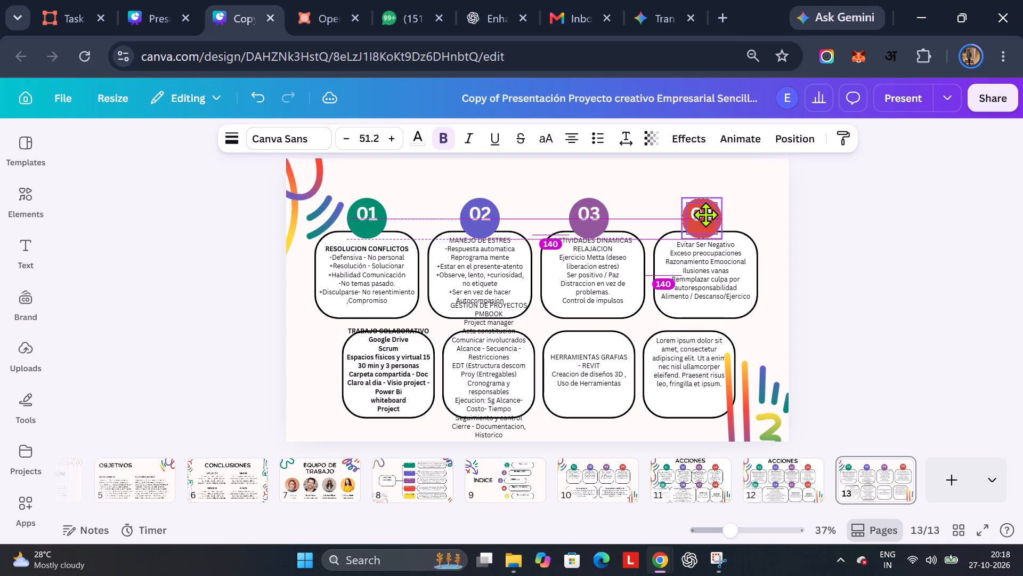
{"action": "left_click_drag", "start_coordinate": [705, 214], "coordinate": [706, 214]}
{"action": "left_click_drag", "start_coordinate": [706, 214], "coordinate": [709, 213]}
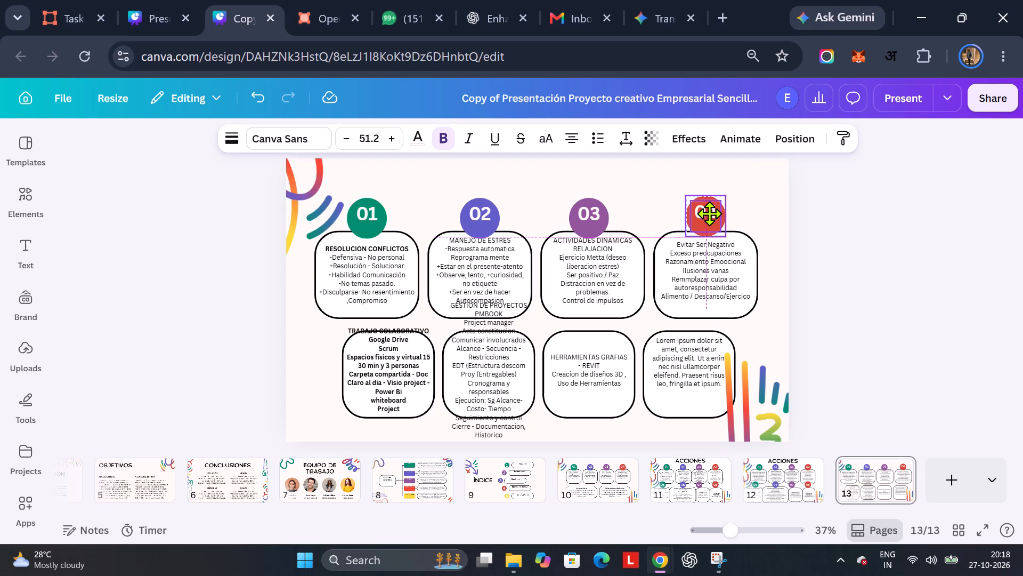
{"action": "left_click_drag", "start_coordinate": [709, 213], "coordinate": [708, 214]}
{"action": "left_click", "coordinate": [708, 214]}
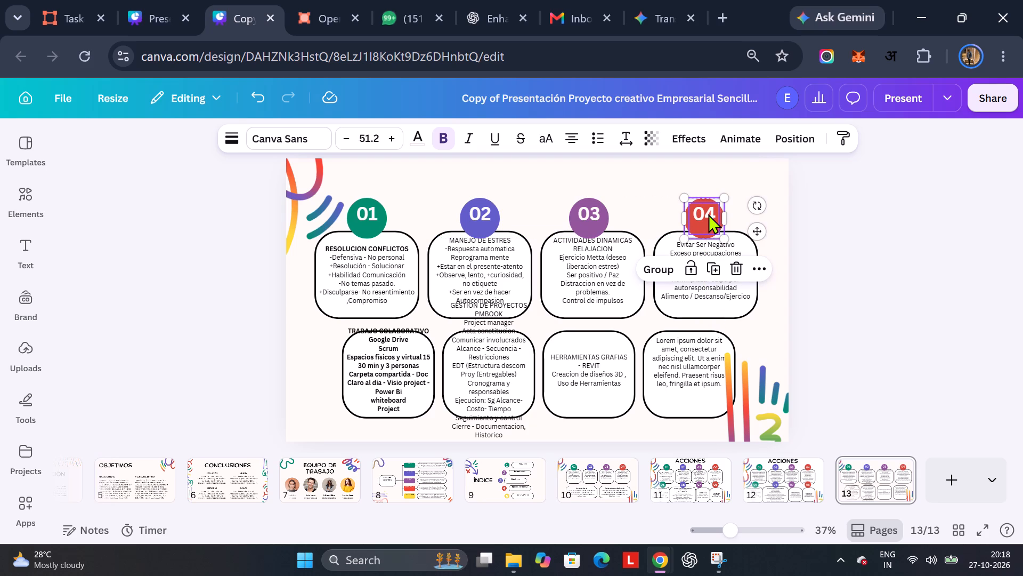
{"action": "left_click", "coordinate": [708, 214]}
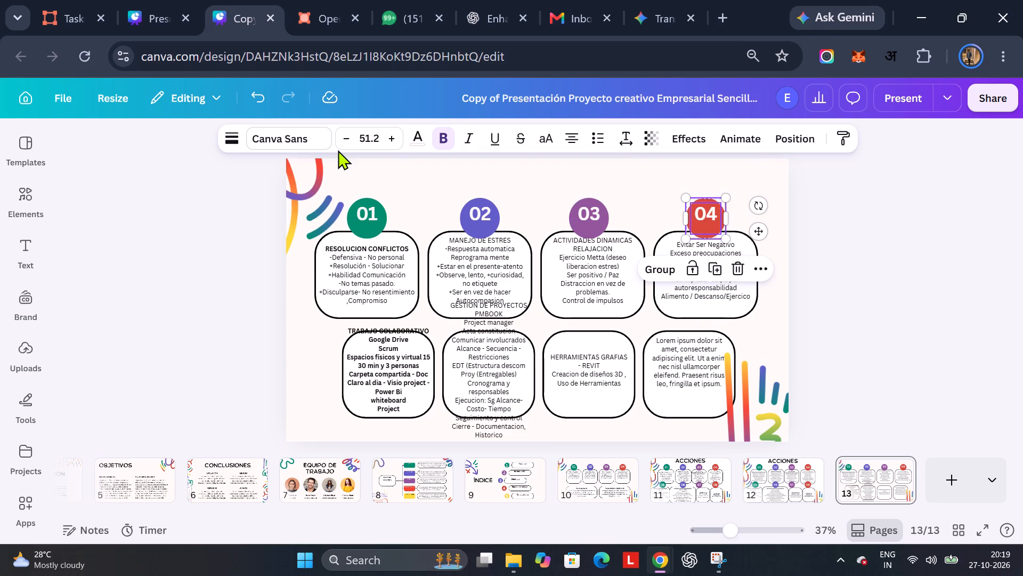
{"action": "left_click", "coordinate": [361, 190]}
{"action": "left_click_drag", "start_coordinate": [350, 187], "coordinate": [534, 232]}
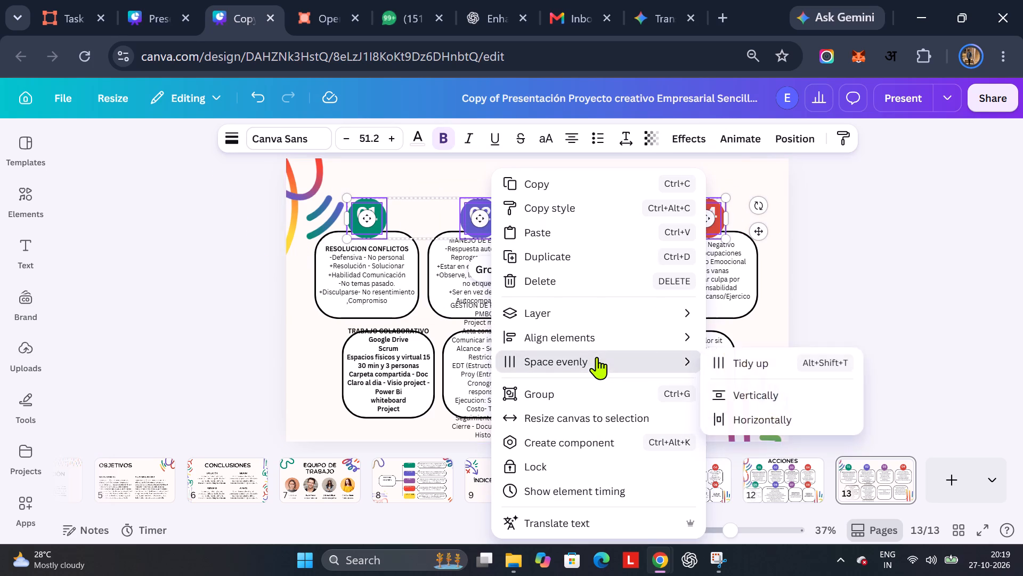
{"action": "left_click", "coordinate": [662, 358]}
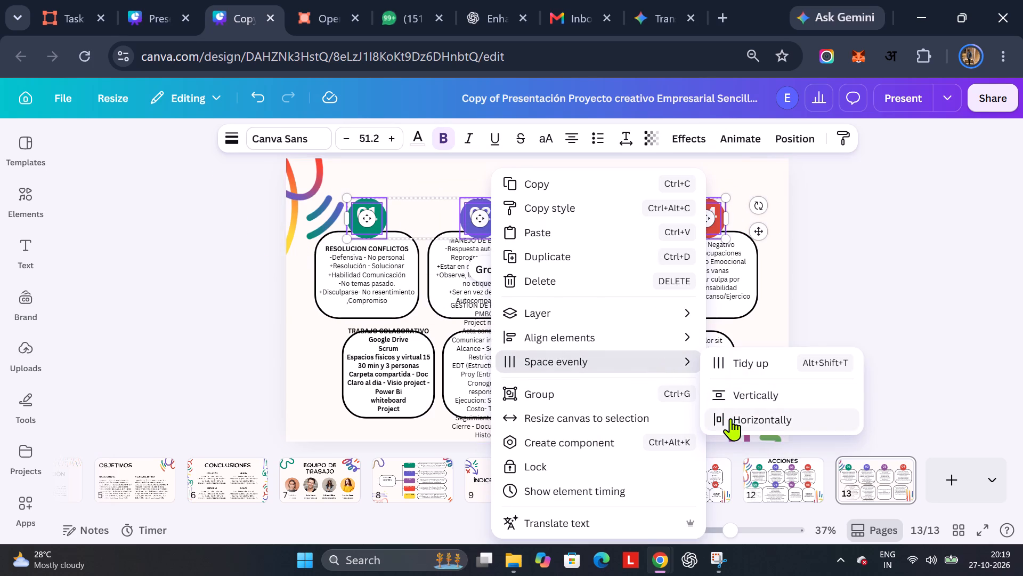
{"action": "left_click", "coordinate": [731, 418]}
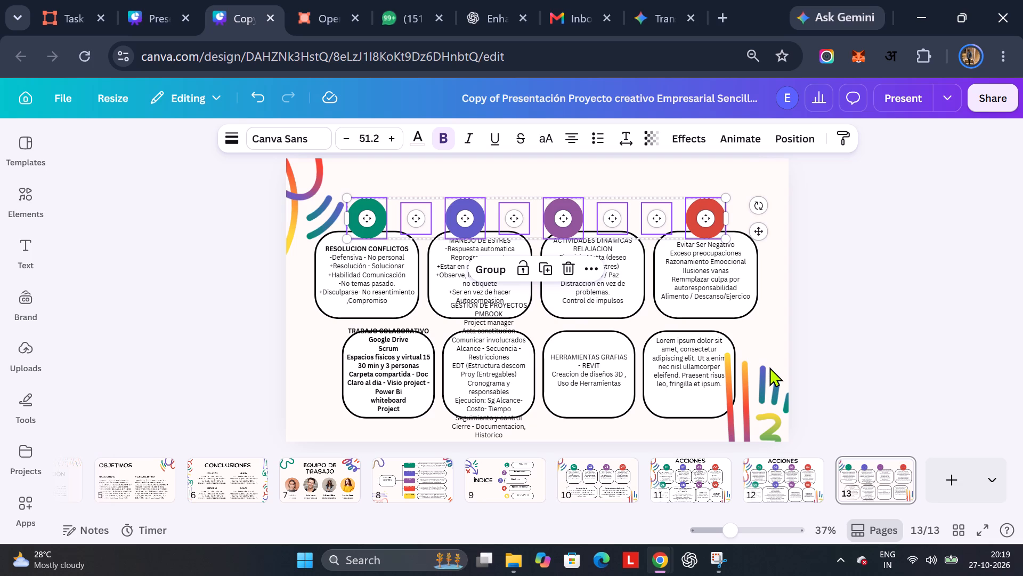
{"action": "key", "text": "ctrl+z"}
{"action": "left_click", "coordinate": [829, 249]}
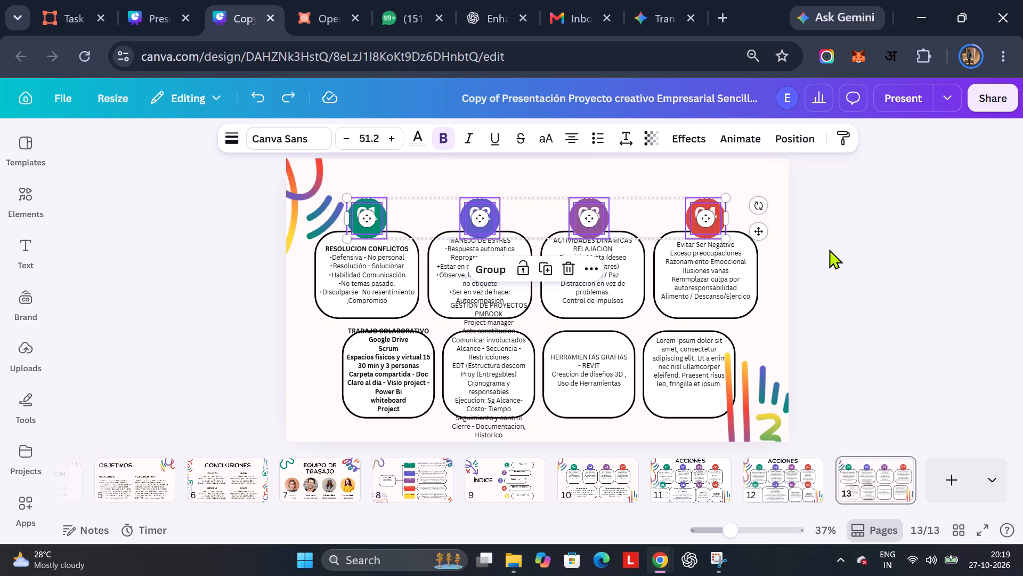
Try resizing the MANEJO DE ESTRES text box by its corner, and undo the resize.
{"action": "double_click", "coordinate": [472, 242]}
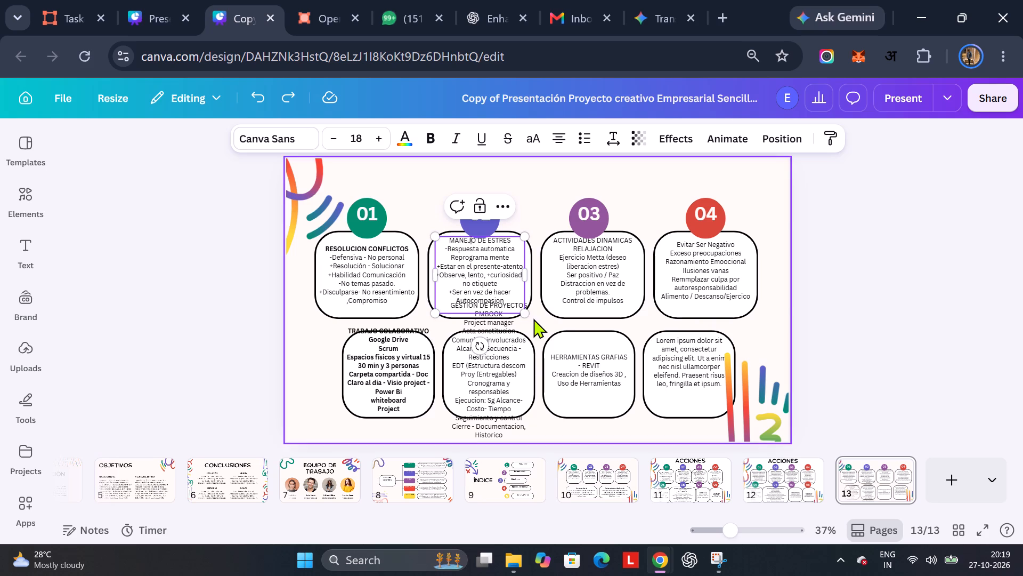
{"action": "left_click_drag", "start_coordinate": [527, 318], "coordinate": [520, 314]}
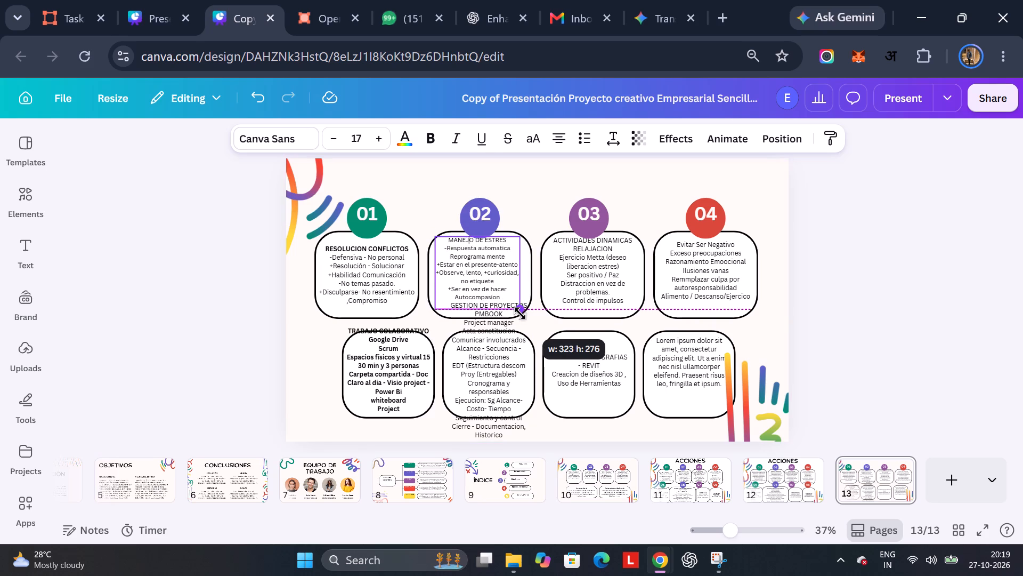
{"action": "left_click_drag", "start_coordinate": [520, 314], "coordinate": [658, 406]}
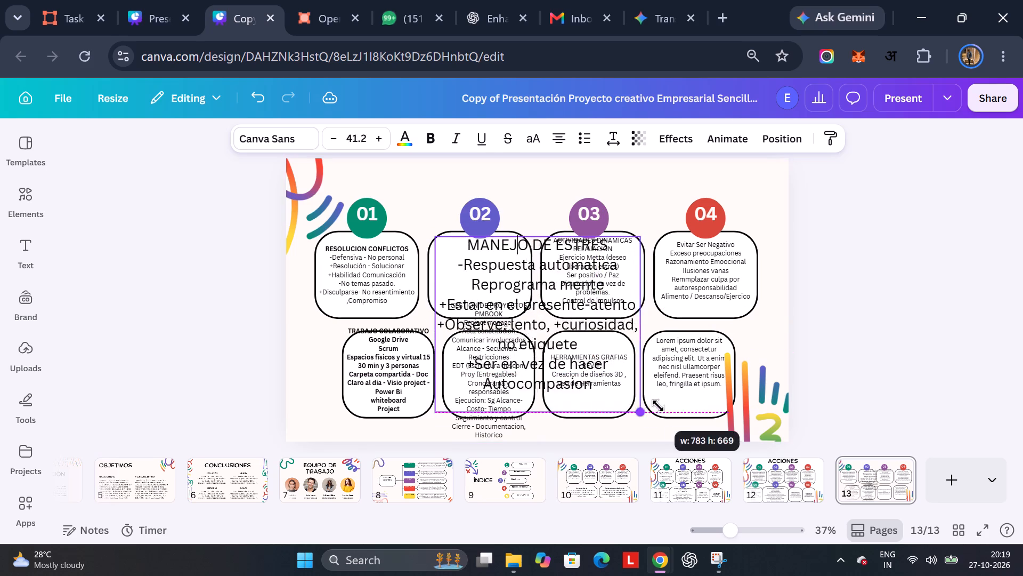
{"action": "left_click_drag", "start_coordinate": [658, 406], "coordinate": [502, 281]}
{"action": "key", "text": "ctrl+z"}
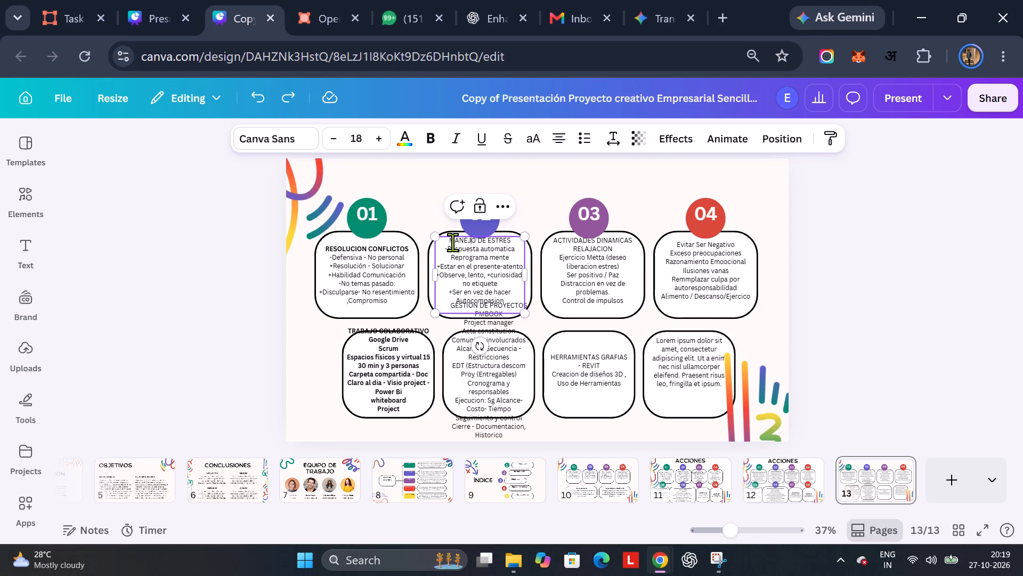
Move the MANEJO DE ESTRES text down inside its card so its heading is level with RESOLUCION CONFLICTOS.
{"action": "left_click", "coordinate": [389, 261]}
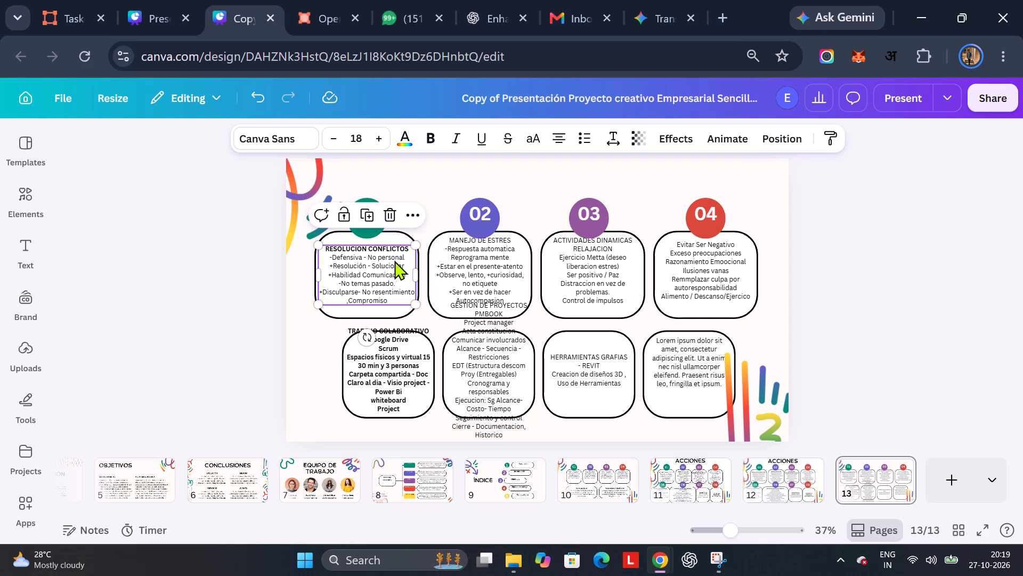
{"action": "left_click", "coordinate": [445, 238]}
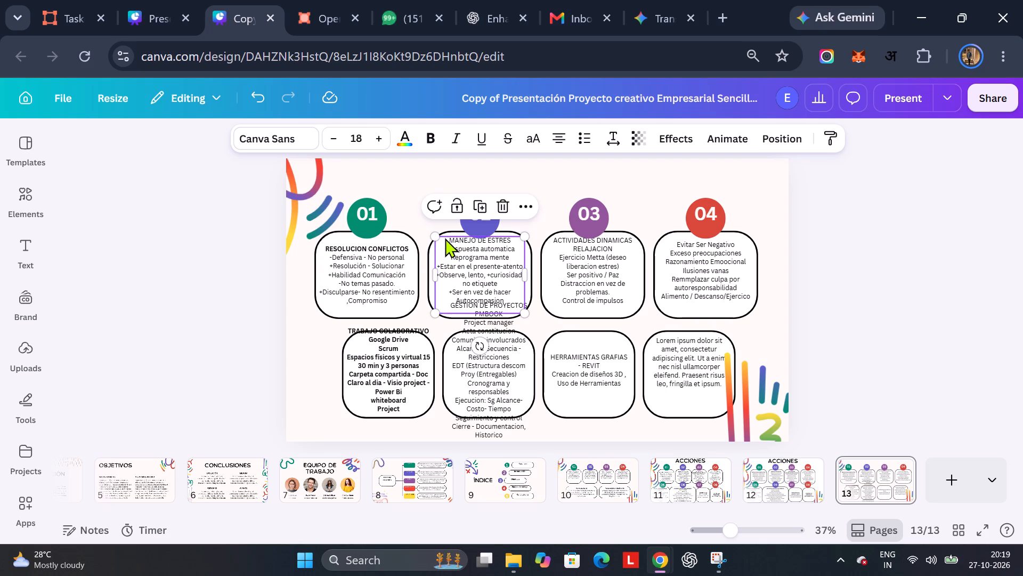
{"action": "key", "text": "Down"}
{"action": "key", "text": "Down"}
{"action": "key", "text": "Down"}
{"action": "key", "text": "Down"}
{"action": "key", "text": "Down"}
{"action": "key", "text": "Down"}
{"action": "key", "text": "Down"}
{"action": "key", "text": "Down"}
{"action": "key", "text": "Down"}
{"action": "key", "text": "Down"}
{"action": "key", "text": "Down"}
{"action": "key", "text": "Down"}
{"action": "key", "text": "Down"}
{"action": "key", "text": "Down"}
{"action": "key", "text": "Down"}
{"action": "key", "text": "Down"}
{"action": "key", "text": "Down"}
{"action": "key", "text": "Down"}
{"action": "key", "text": "Down"}
{"action": "key", "text": "Down"}
{"action": "key", "text": "Down"}
{"action": "key", "text": "Down"}
{"action": "key", "text": "Down"}
{"action": "key", "text": "Down"}
{"action": "key", "text": "Down"}
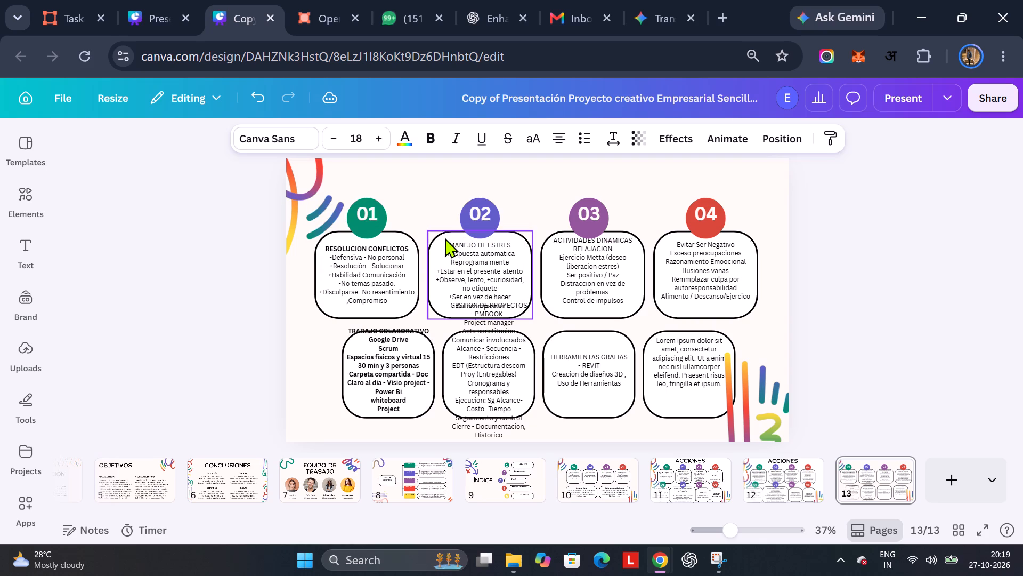
{"action": "key", "text": "Up"}
{"action": "key", "text": "Up"}
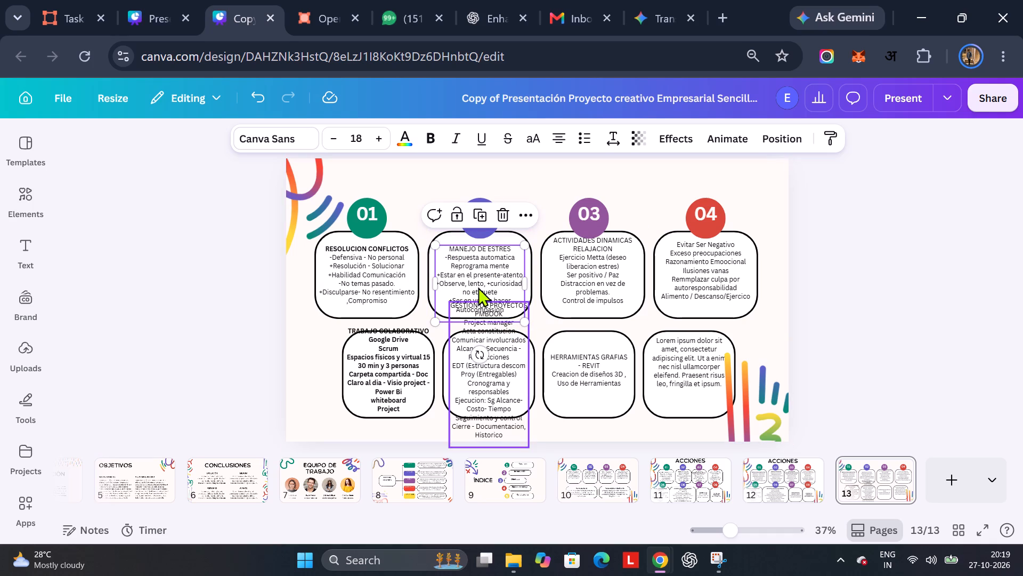
Shrink the GESTION DE PROYECTOS text block so it no longer overlaps the MANEJO DE ESTRES card above.
{"action": "double_click", "coordinate": [474, 245]}
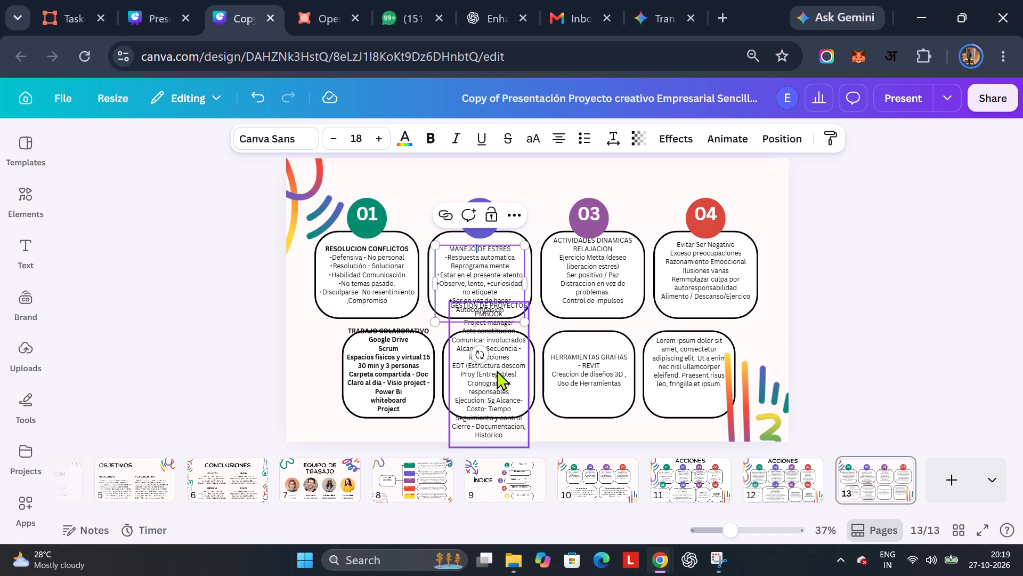
{"action": "left_click", "coordinate": [497, 370]}
{"action": "left_click_drag", "start_coordinate": [450, 299], "coordinate": [469, 365]}
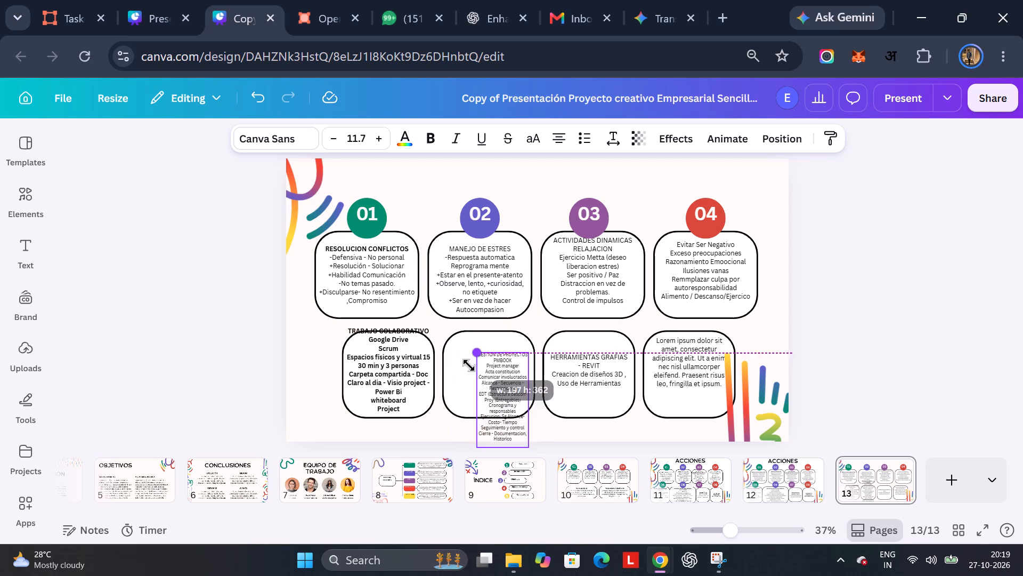
{"action": "left_click_drag", "start_coordinate": [469, 365], "coordinate": [450, 367]}
Make the heading MANEJO DE ESTRES bold in the second upper card.
{"action": "double_click", "coordinate": [484, 247]}
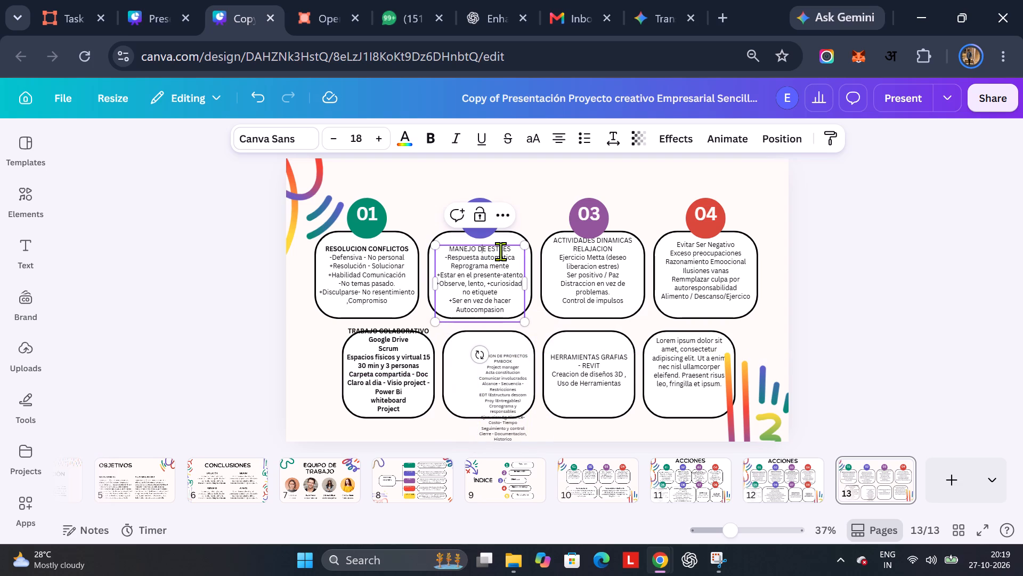
{"action": "left_click_drag", "start_coordinate": [510, 250], "coordinate": [454, 250]}
{"action": "left_click_drag", "start_coordinate": [454, 250], "coordinate": [450, 247]}
{"action": "left_click", "coordinate": [433, 133]}
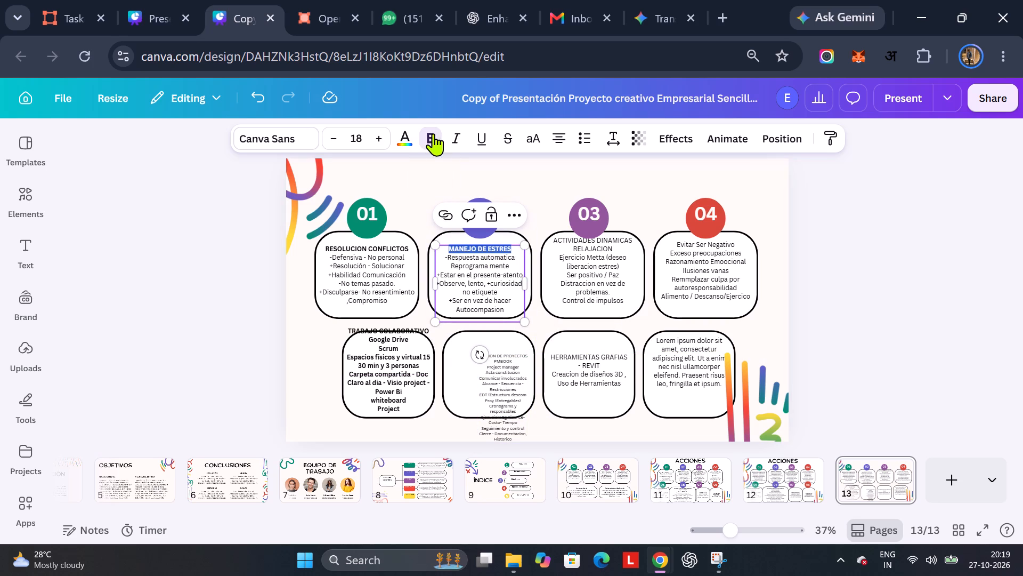
Move the ACTIVIDADES DINAMICAS RELAJACION text down inside its card so its first line is level with the neighbouring headings.
{"action": "left_click", "coordinate": [581, 271]}
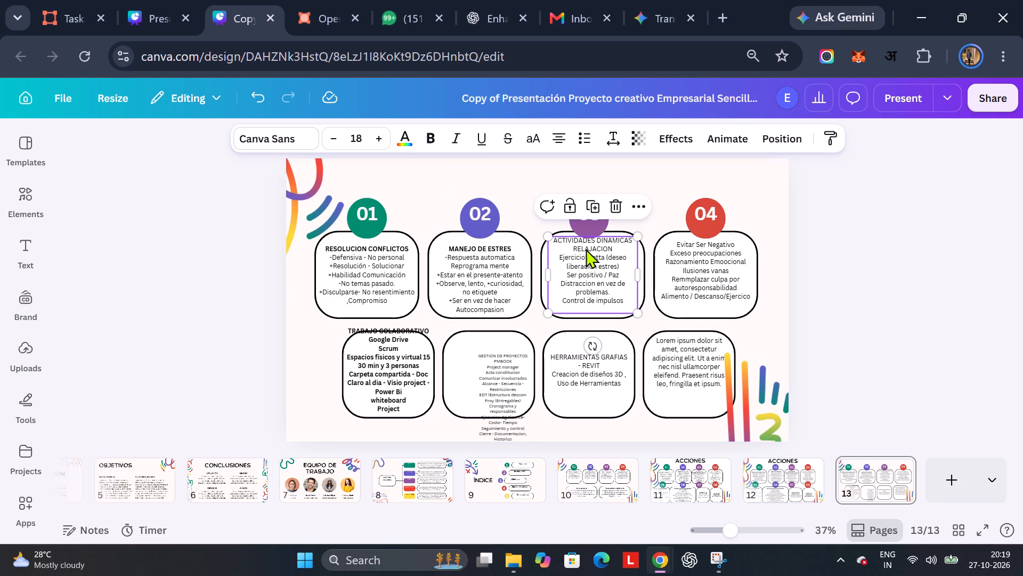
{"action": "double_click", "coordinate": [584, 247]}
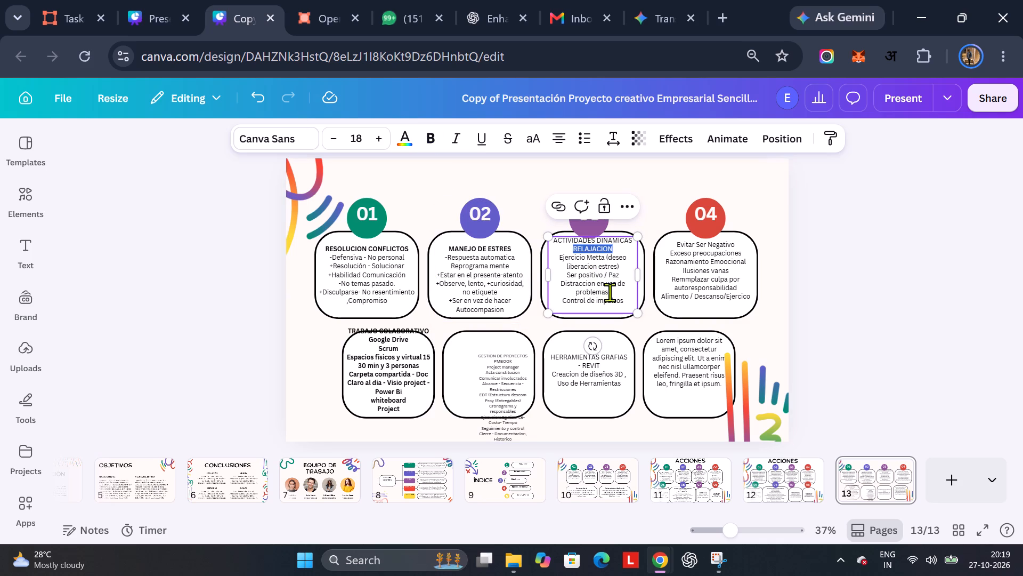
{"action": "left_click", "coordinate": [649, 228]}
{"action": "left_click", "coordinate": [610, 250]}
{"action": "key", "text": "Down"}
{"action": "key", "text": "Down"}
{"action": "key", "text": "Down"}
{"action": "key", "text": "Down"}
{"action": "key", "text": "Down"}
{"action": "key", "text": "Down"}
{"action": "key", "text": "Down"}
{"action": "key", "text": "Down"}
{"action": "key", "text": "Down"}
{"action": "key", "text": "Down"}
{"action": "key", "text": "Down"}
{"action": "key", "text": "Down"}
{"action": "key", "text": "Down"}
{"action": "key", "text": "Down"}
{"action": "key", "text": "Down"}
{"action": "key", "text": "Down"}
{"action": "key", "text": "Down"}
{"action": "key", "text": "Down"}
{"action": "key", "text": "Down"}
{"action": "key", "text": "Down"}
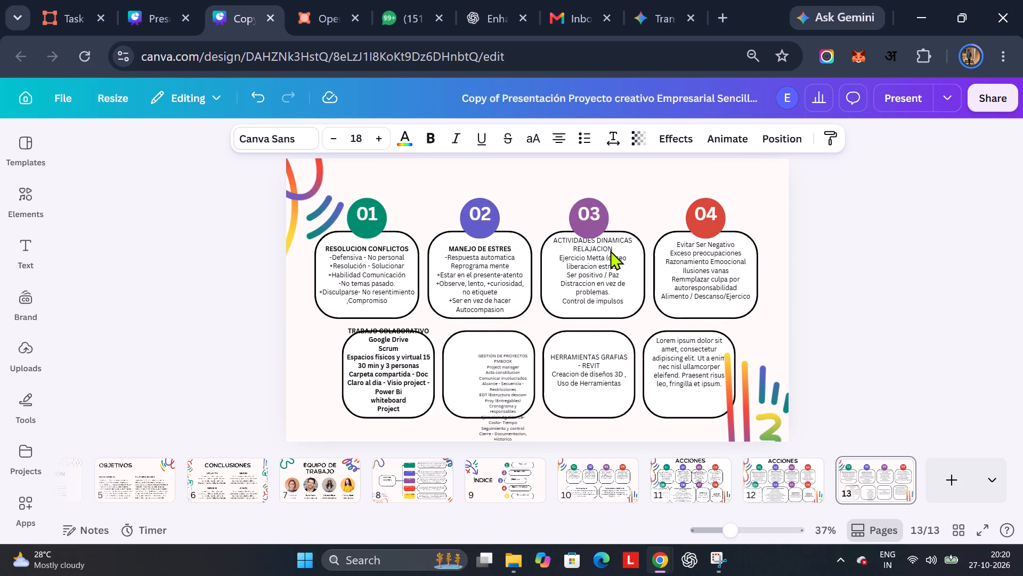
{"action": "key", "text": "Up"}
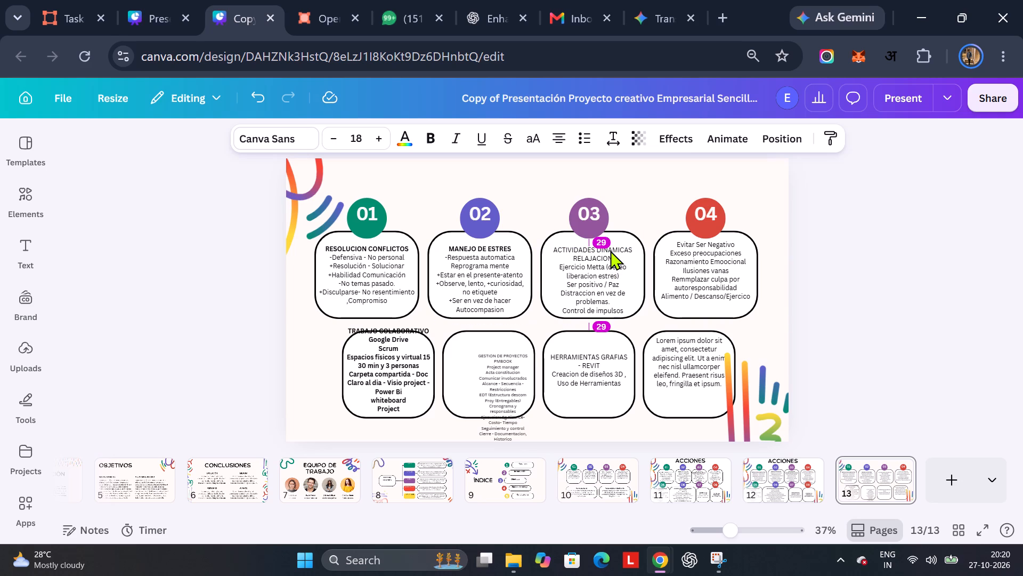
{"action": "key", "text": "Up"}
{"action": "key", "text": "Up"}
{"action": "key", "text": "Down"}
{"action": "key", "text": "Down"}
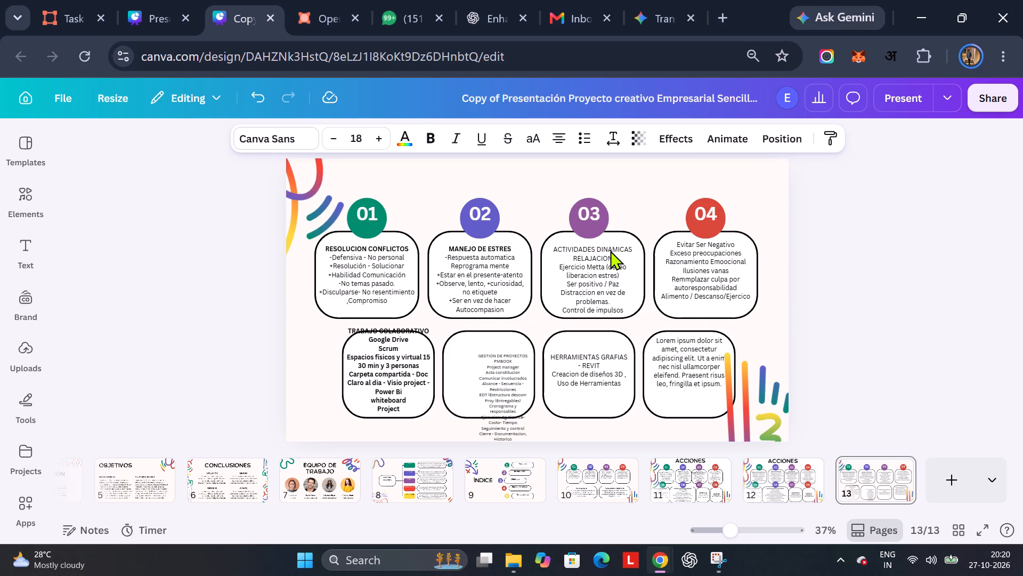
{"action": "key", "text": "Down"}
{"action": "key", "text": "Down"}
{"action": "key", "text": "Up"}
{"action": "key", "text": "Up"}
{"action": "key", "text": "Up"}
{"action": "key", "text": "Up"}
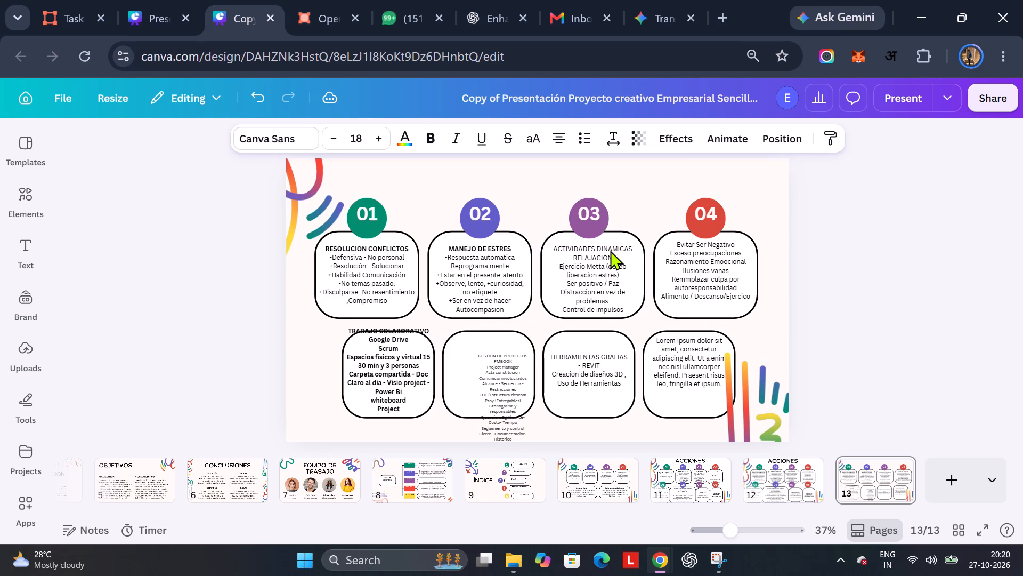
{"action": "key", "text": "Up"}
{"action": "key", "text": "Up"}
{"action": "key", "text": "Down"}
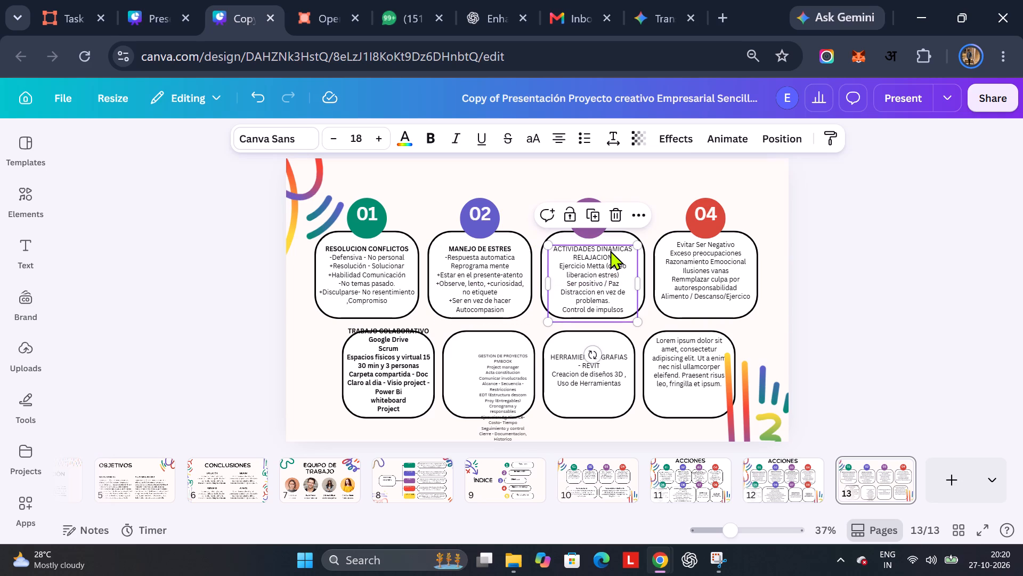
Make the two-line heading ACTIVIDADES DINAMICAS RELAJACION bold in the third upper card.
{"action": "left_click", "coordinate": [606, 251]}
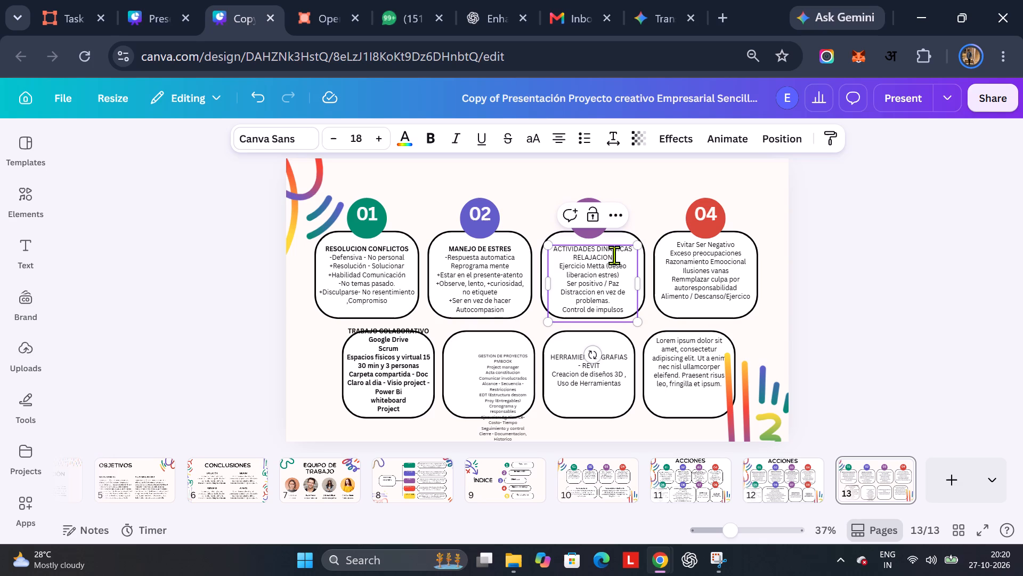
{"action": "left_click_drag", "start_coordinate": [618, 259], "coordinate": [551, 239]}
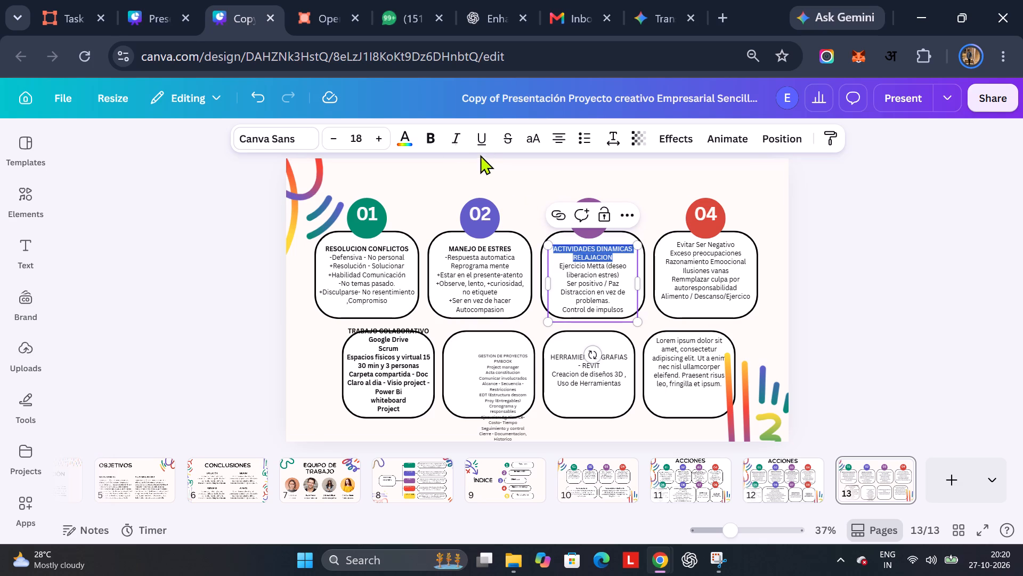
{"action": "left_click", "coordinate": [433, 130]}
Move the "Evitar Ser Negativo" text down inside the fourth upper card so its first line is level with the other headings.
{"action": "left_click", "coordinate": [695, 286]}
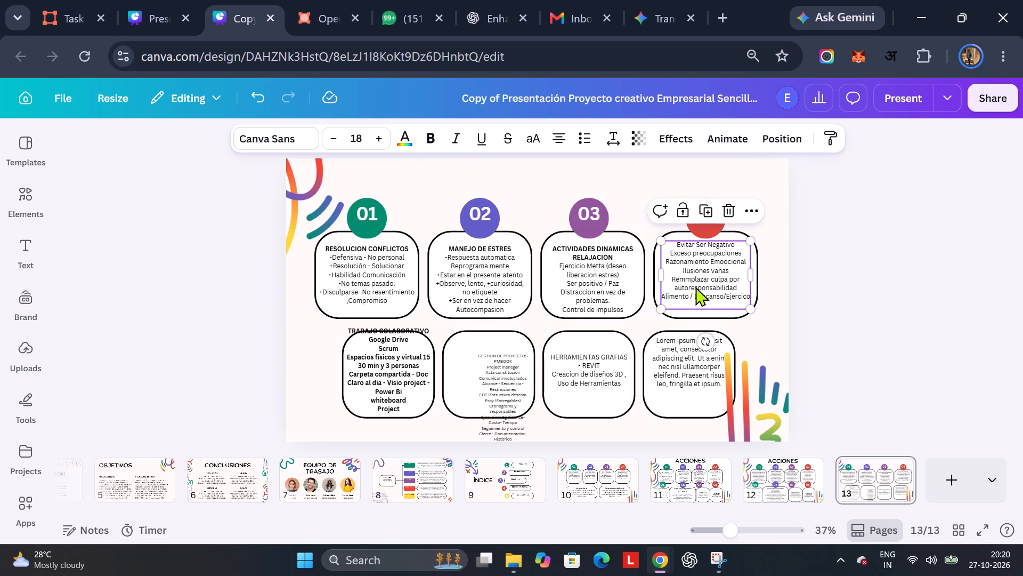
{"action": "left_click", "coordinate": [702, 242]}
{"action": "key", "text": "Down"}
{"action": "key", "text": "Down"}
{"action": "key", "text": "Down"}
{"action": "key", "text": "Down"}
{"action": "key", "text": "Down"}
{"action": "key", "text": "Down"}
{"action": "key", "text": "Down"}
{"action": "key", "text": "Down"}
{"action": "key", "text": "Down"}
{"action": "key", "text": "Down"}
{"action": "key", "text": "Down"}
{"action": "key", "text": "Down"}
{"action": "key", "text": "Down"}
{"action": "key", "text": "Down"}
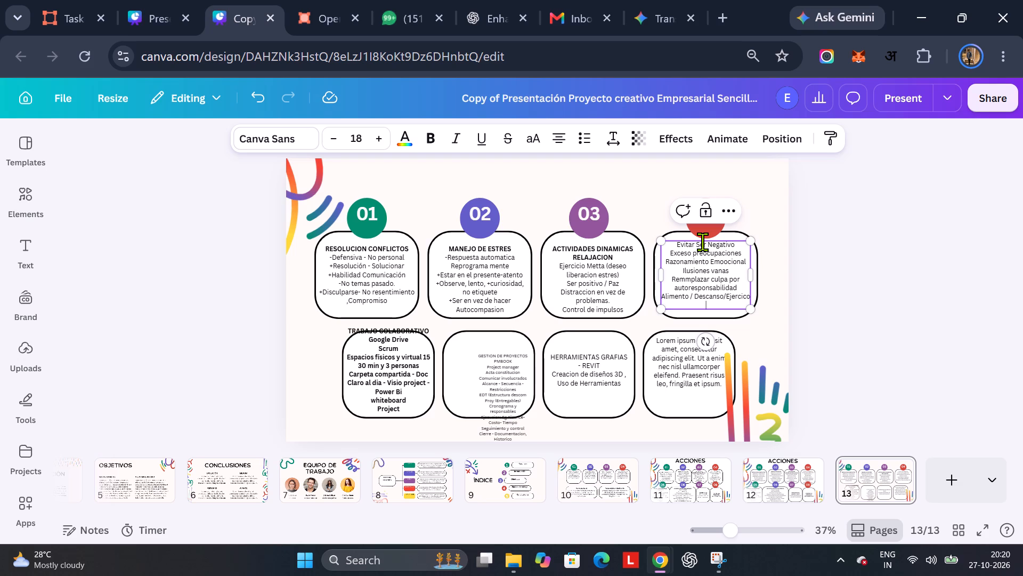
{"action": "left_click", "coordinate": [813, 225]}
{"action": "left_click", "coordinate": [720, 244]}
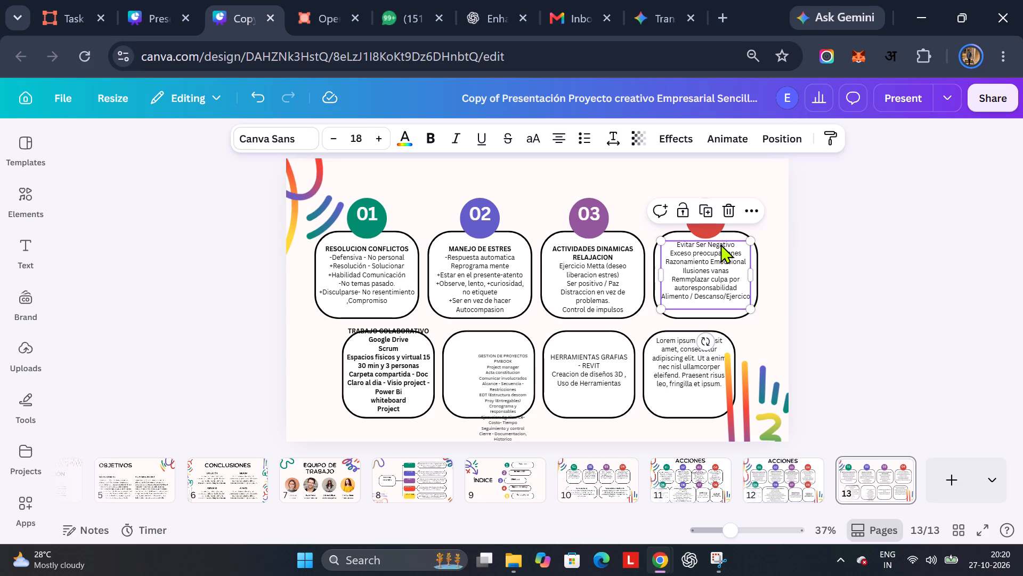
{"action": "key", "text": "Down"}
{"action": "key", "text": "Down"}
{"action": "key", "text": "Down"}
{"action": "key", "text": "Down"}
{"action": "key", "text": "Down"}
{"action": "key", "text": "Down"}
{"action": "key", "text": "Down"}
{"action": "key", "text": "Down"}
{"action": "key", "text": "Down"}
{"action": "key", "text": "Down"}
{"action": "key", "text": "Down"}
{"action": "key", "text": "Down"}
{"action": "key", "text": "Down"}
{"action": "key", "text": "Down"}
{"action": "key", "text": "Down"}
{"action": "key", "text": "Down"}
{"action": "key", "text": "Down"}
{"action": "key", "text": "Down"}
{"action": "key", "text": "Down"}
{"action": "key", "text": "Down"}
{"action": "key", "text": "Up"}
{"action": "key", "text": "Up"}
{"action": "key", "text": "Up"}
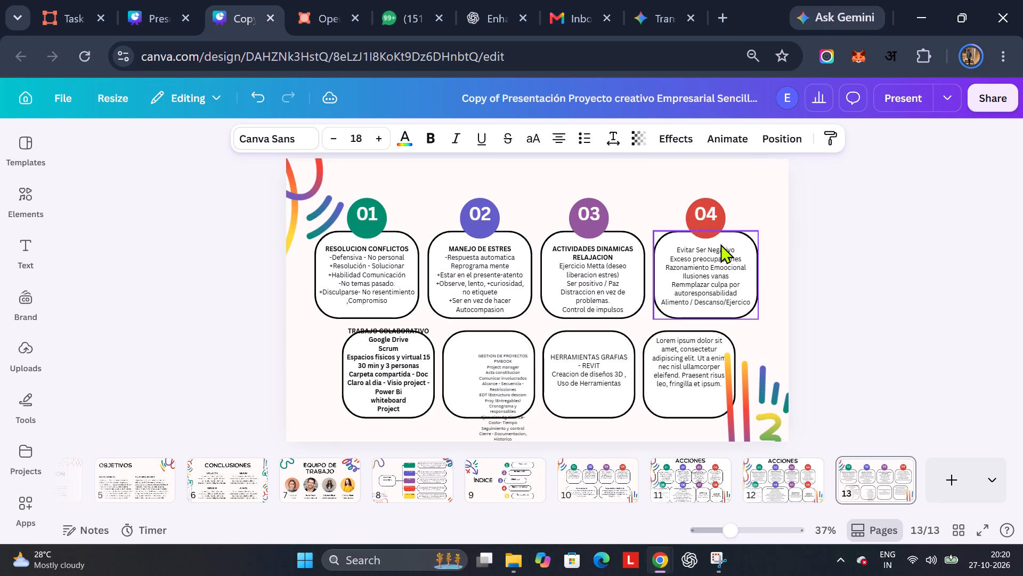
{"action": "key", "text": "Up"}
{"action": "key", "text": "Up"}
{"action": "key", "text": "Up"}
{"action": "key", "text": "Up"}
{"action": "key", "text": "Up"}
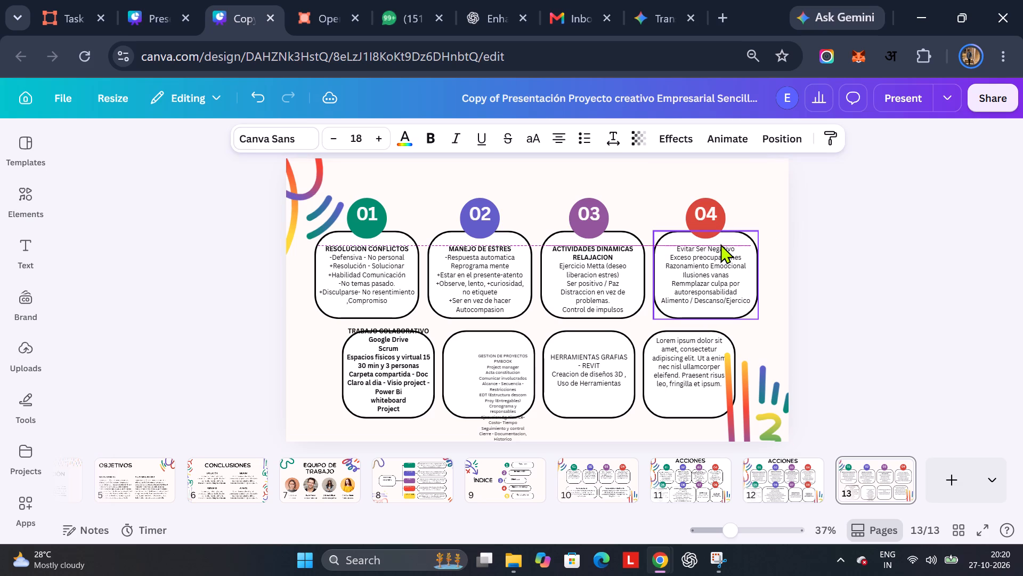
{"action": "left_click", "coordinate": [815, 254]}
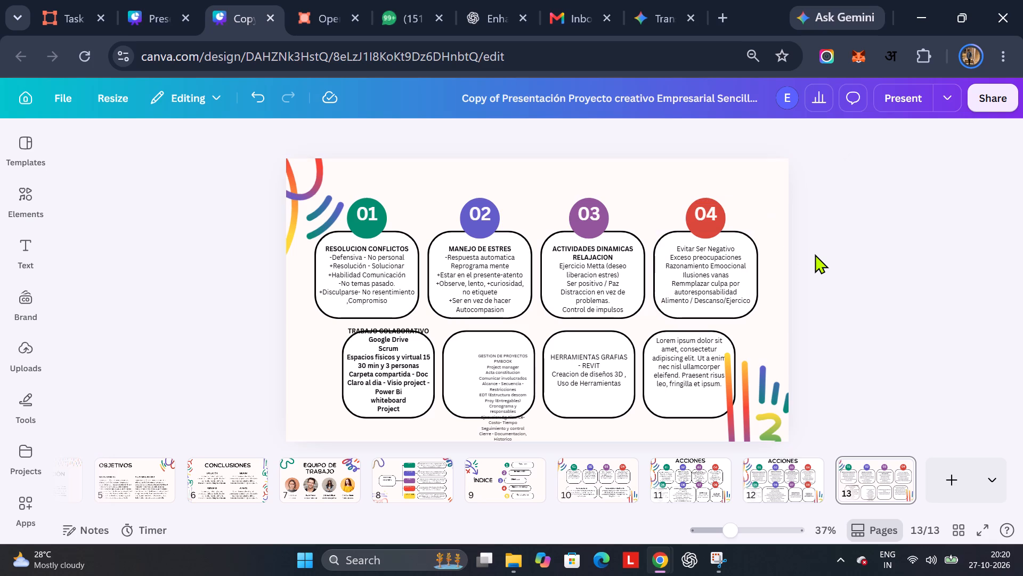
Delete the four lower cards together with their texts on slide 13, leaving the decorative artwork in place.
{"action": "left_click", "coordinate": [371, 361]}
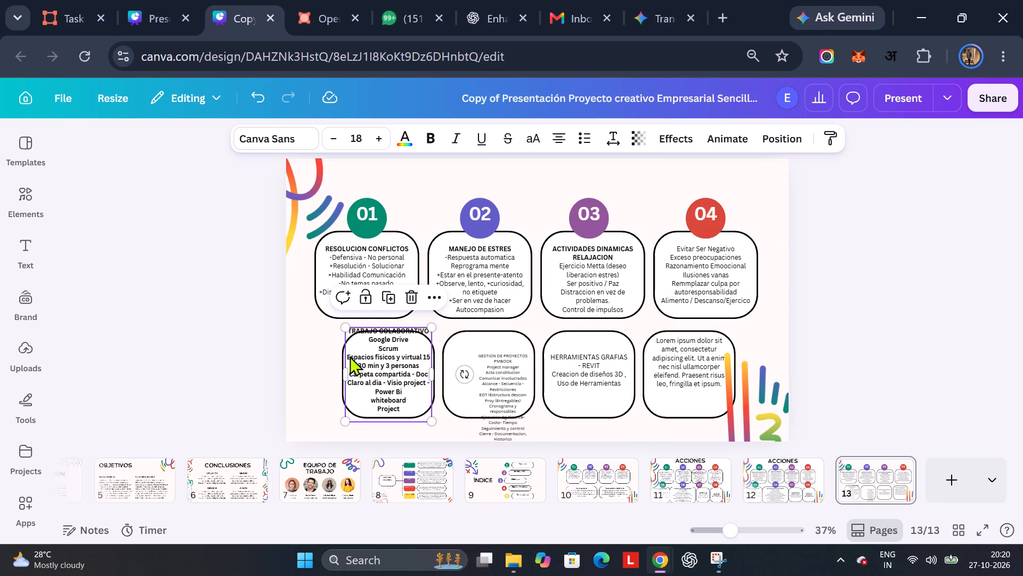
{"action": "left_click", "coordinate": [335, 349]}
{"action": "left_click", "coordinate": [323, 342]}
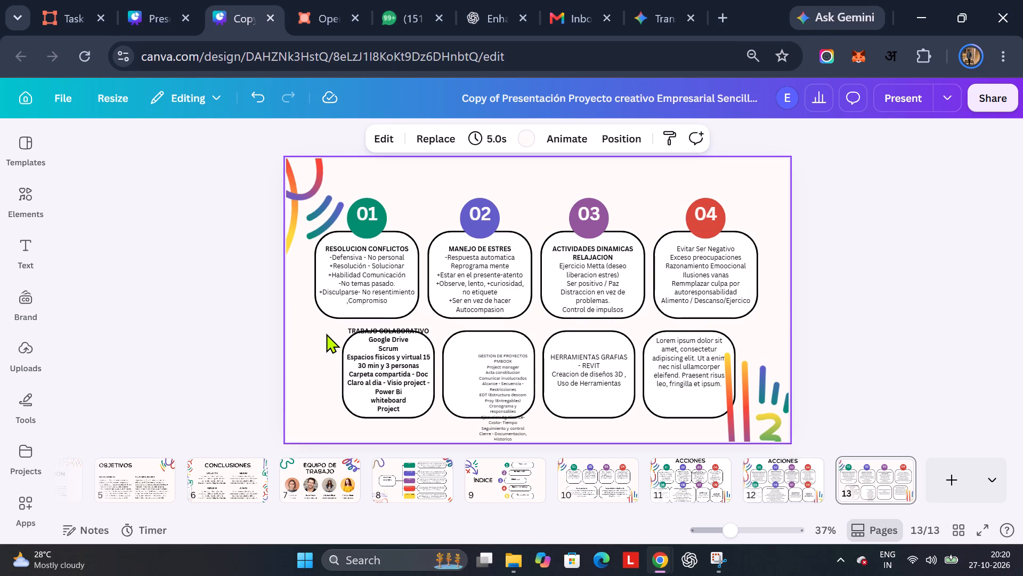
{"action": "left_click_drag", "start_coordinate": [326, 333], "coordinate": [706, 393]}
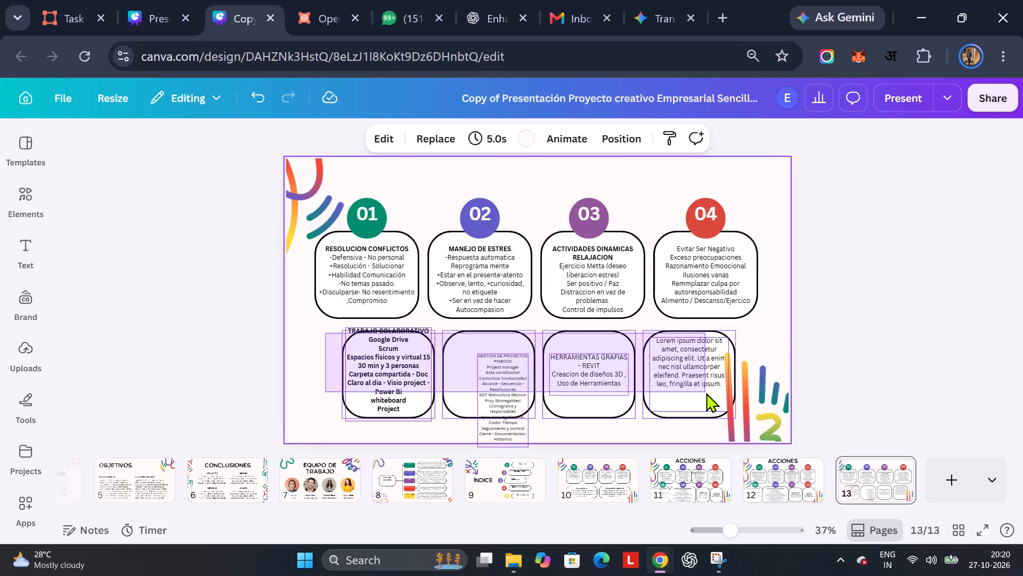
{"action": "key", "text": "BackSpace"}
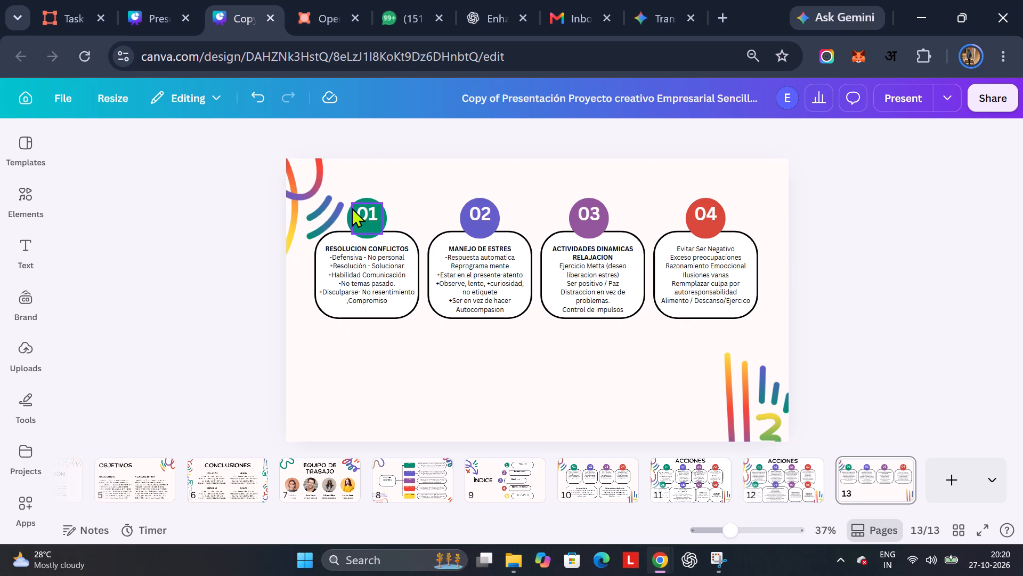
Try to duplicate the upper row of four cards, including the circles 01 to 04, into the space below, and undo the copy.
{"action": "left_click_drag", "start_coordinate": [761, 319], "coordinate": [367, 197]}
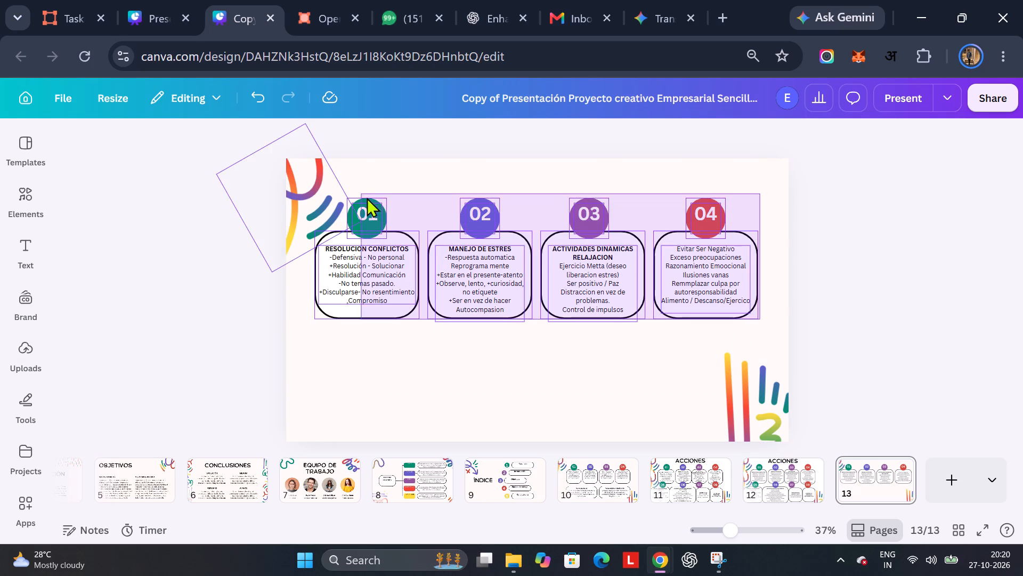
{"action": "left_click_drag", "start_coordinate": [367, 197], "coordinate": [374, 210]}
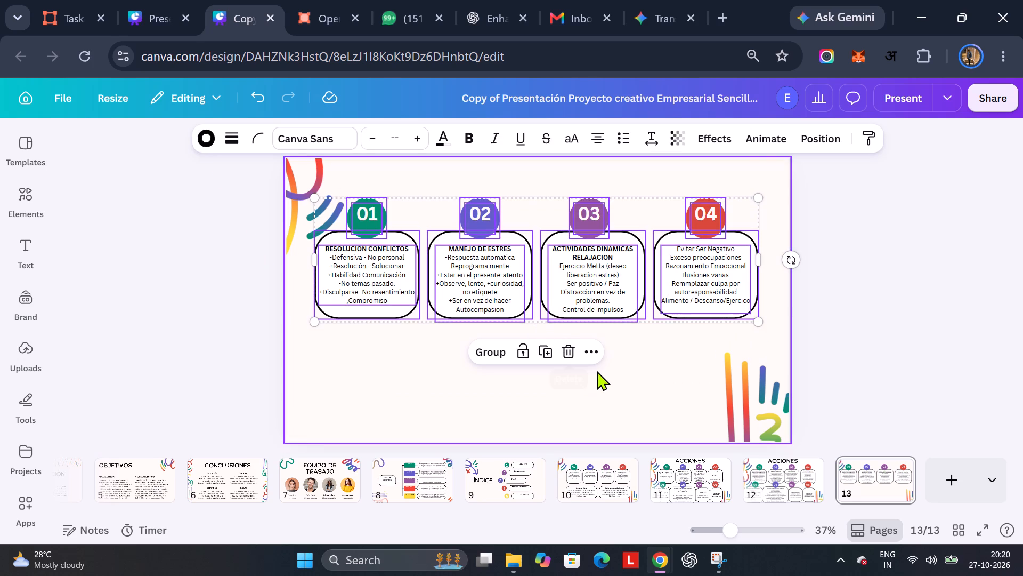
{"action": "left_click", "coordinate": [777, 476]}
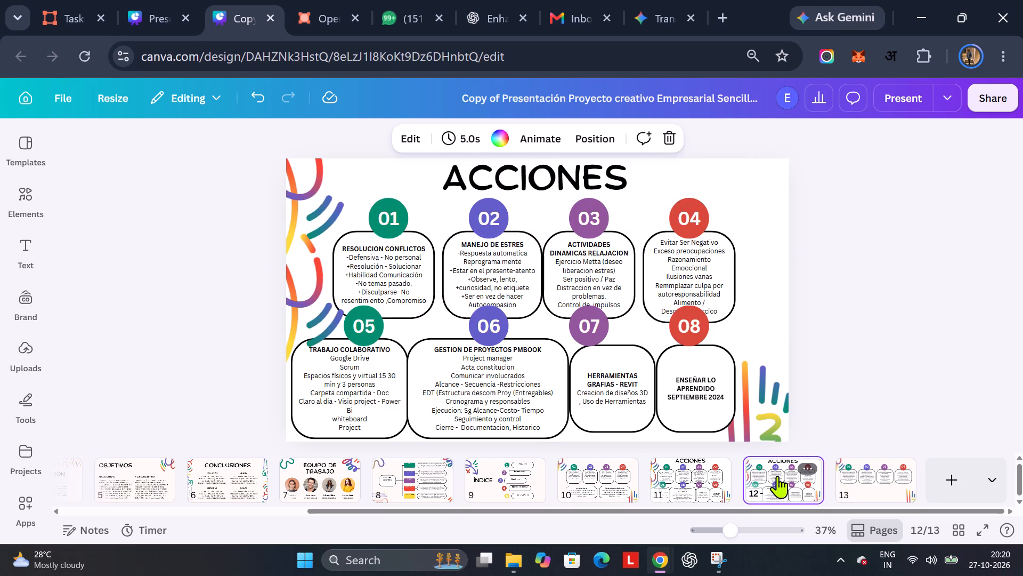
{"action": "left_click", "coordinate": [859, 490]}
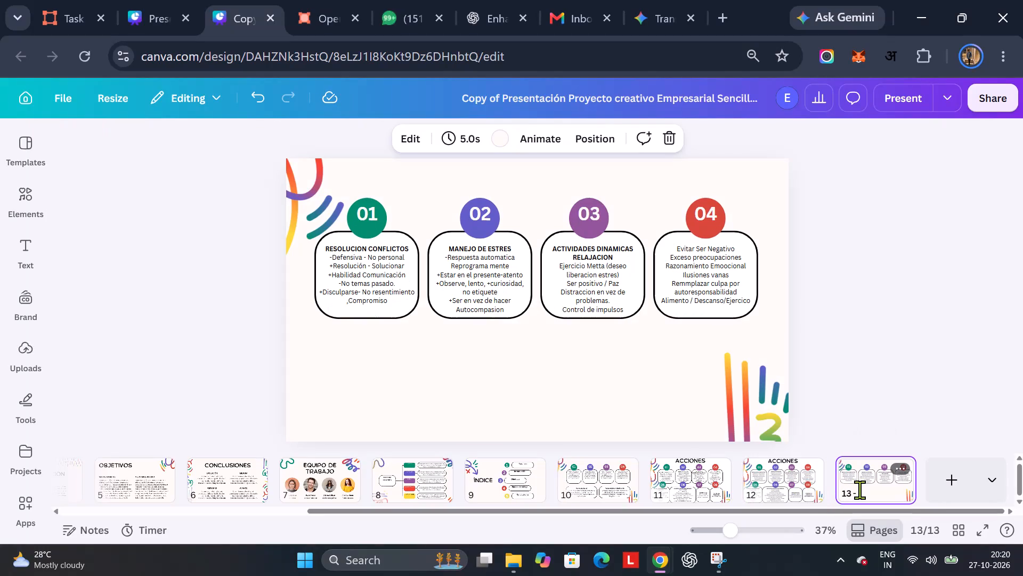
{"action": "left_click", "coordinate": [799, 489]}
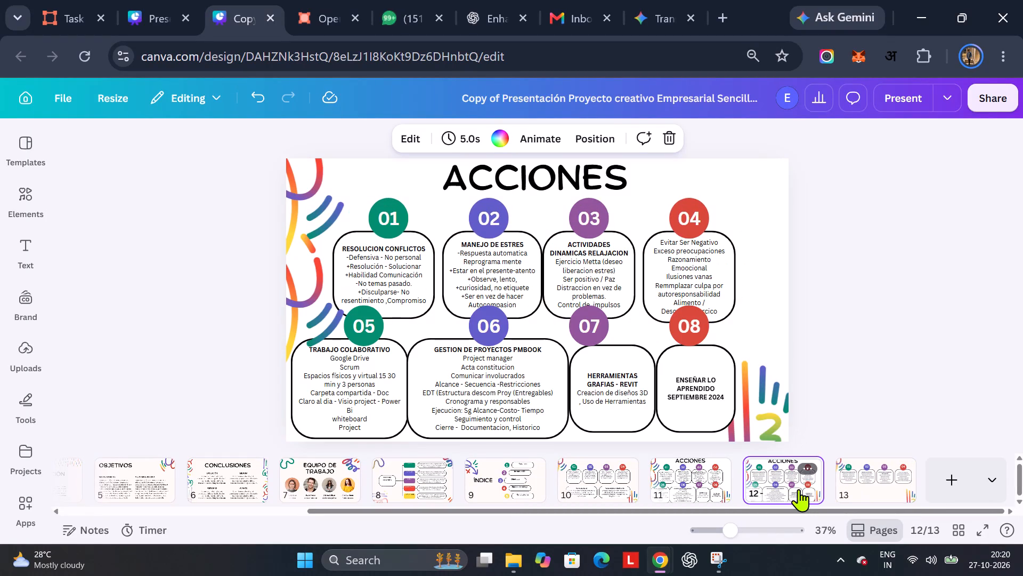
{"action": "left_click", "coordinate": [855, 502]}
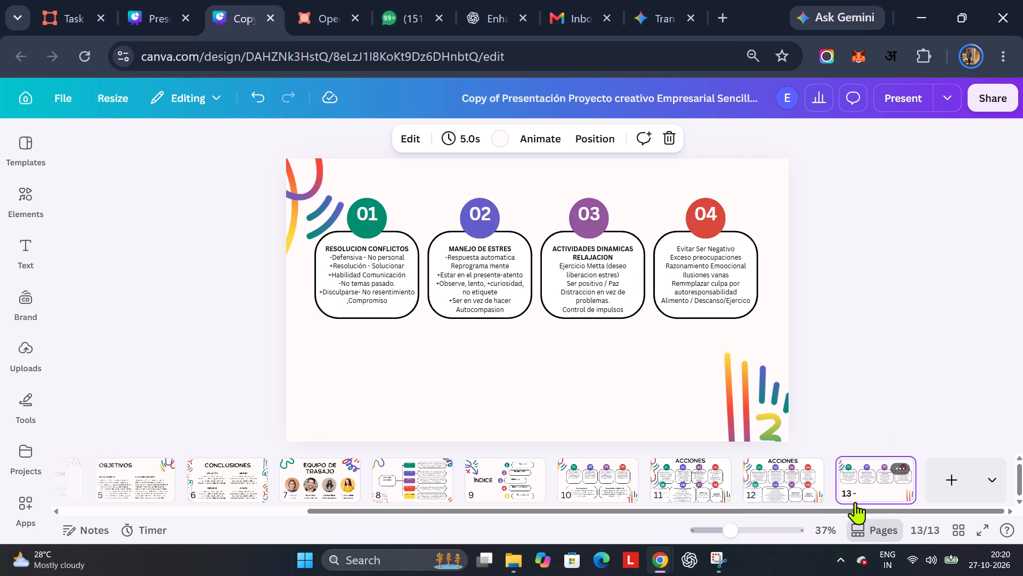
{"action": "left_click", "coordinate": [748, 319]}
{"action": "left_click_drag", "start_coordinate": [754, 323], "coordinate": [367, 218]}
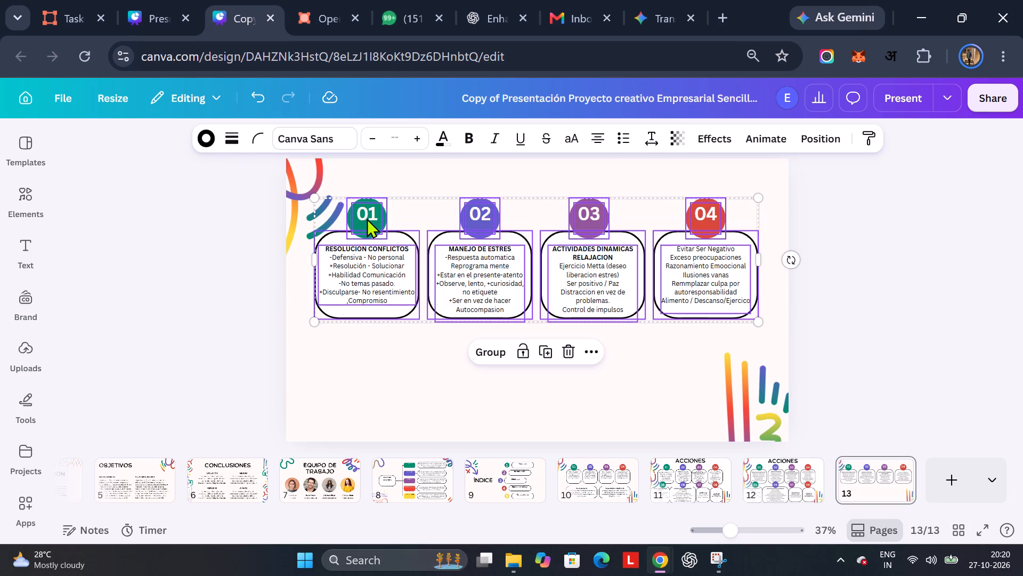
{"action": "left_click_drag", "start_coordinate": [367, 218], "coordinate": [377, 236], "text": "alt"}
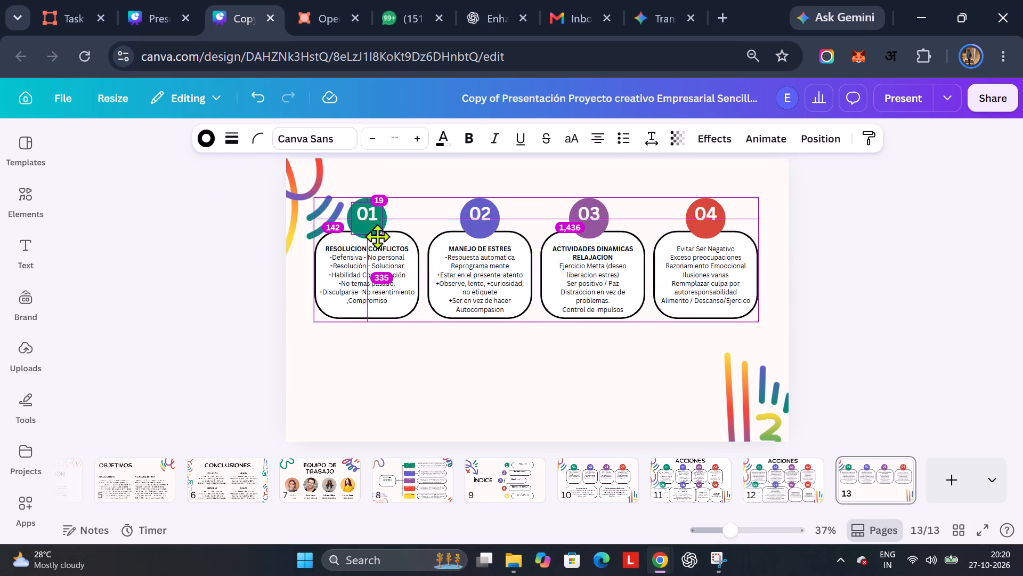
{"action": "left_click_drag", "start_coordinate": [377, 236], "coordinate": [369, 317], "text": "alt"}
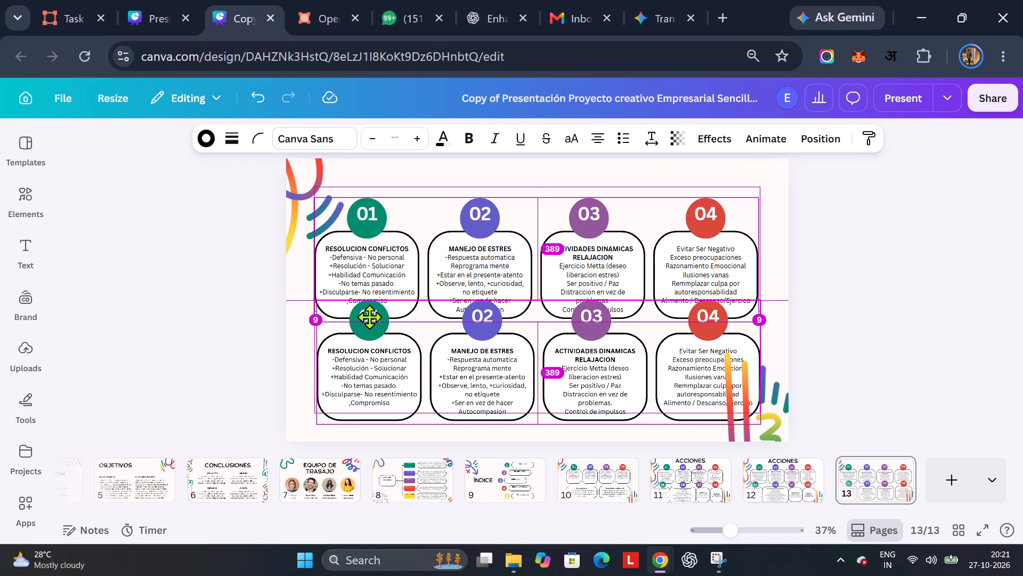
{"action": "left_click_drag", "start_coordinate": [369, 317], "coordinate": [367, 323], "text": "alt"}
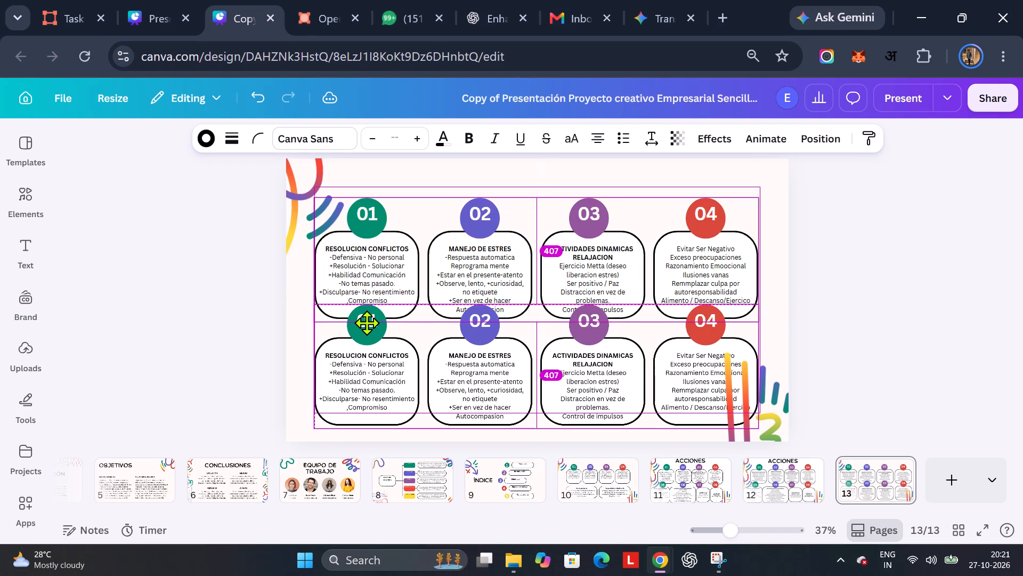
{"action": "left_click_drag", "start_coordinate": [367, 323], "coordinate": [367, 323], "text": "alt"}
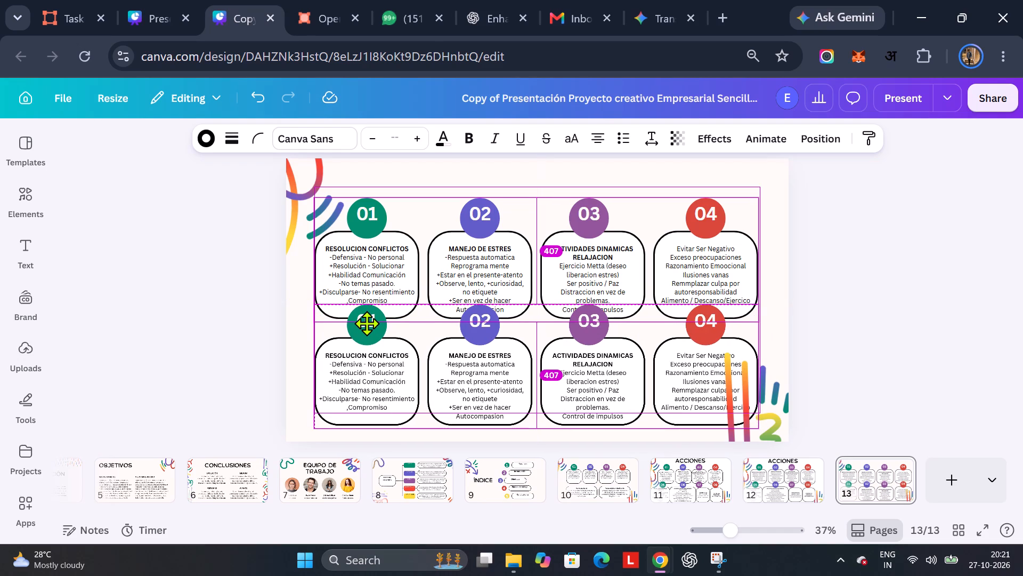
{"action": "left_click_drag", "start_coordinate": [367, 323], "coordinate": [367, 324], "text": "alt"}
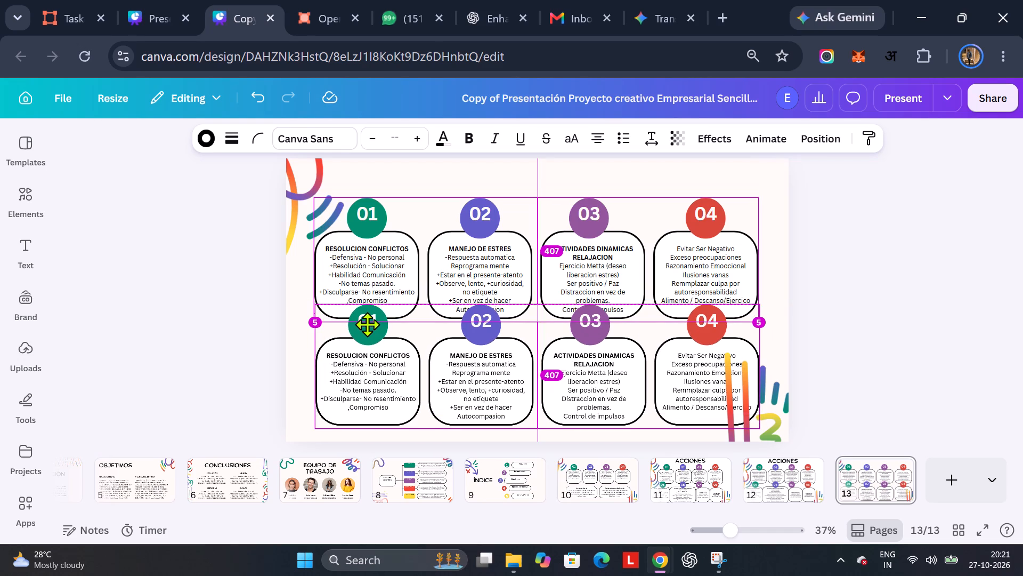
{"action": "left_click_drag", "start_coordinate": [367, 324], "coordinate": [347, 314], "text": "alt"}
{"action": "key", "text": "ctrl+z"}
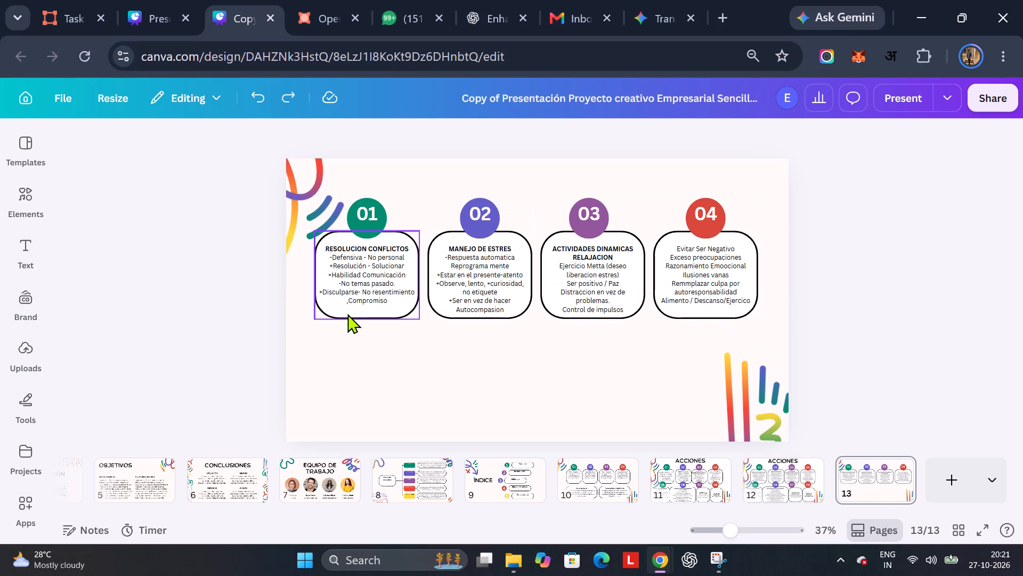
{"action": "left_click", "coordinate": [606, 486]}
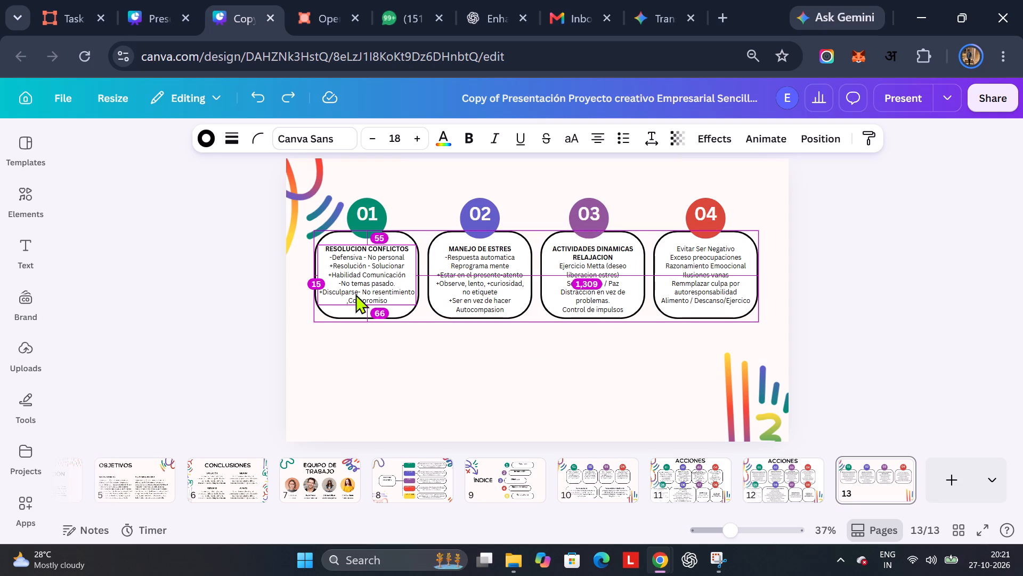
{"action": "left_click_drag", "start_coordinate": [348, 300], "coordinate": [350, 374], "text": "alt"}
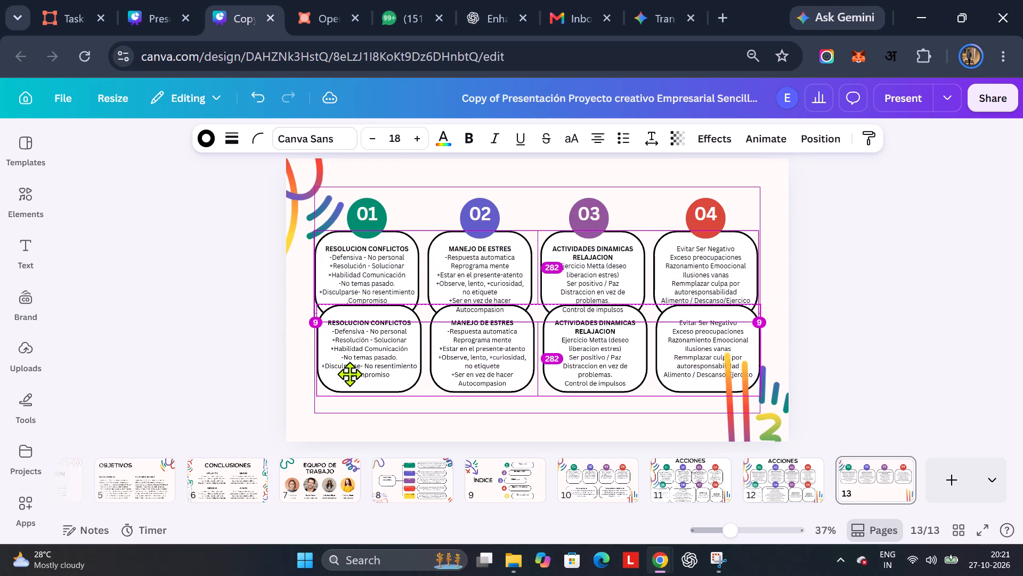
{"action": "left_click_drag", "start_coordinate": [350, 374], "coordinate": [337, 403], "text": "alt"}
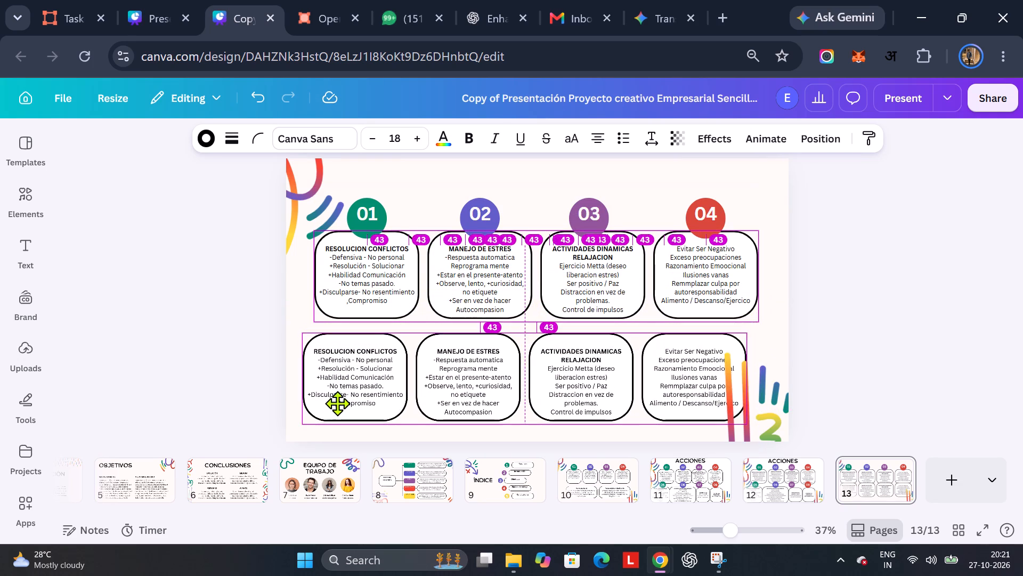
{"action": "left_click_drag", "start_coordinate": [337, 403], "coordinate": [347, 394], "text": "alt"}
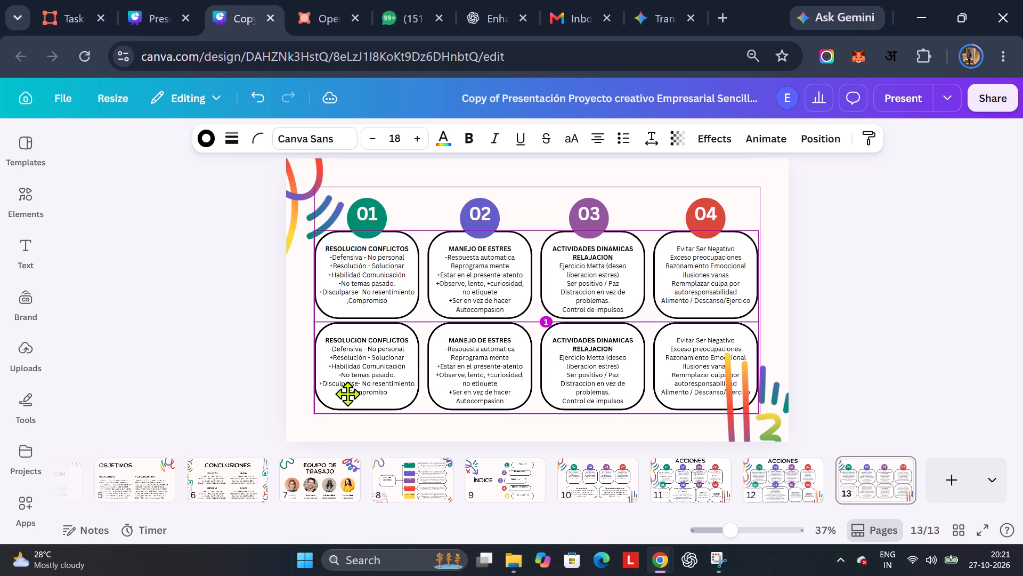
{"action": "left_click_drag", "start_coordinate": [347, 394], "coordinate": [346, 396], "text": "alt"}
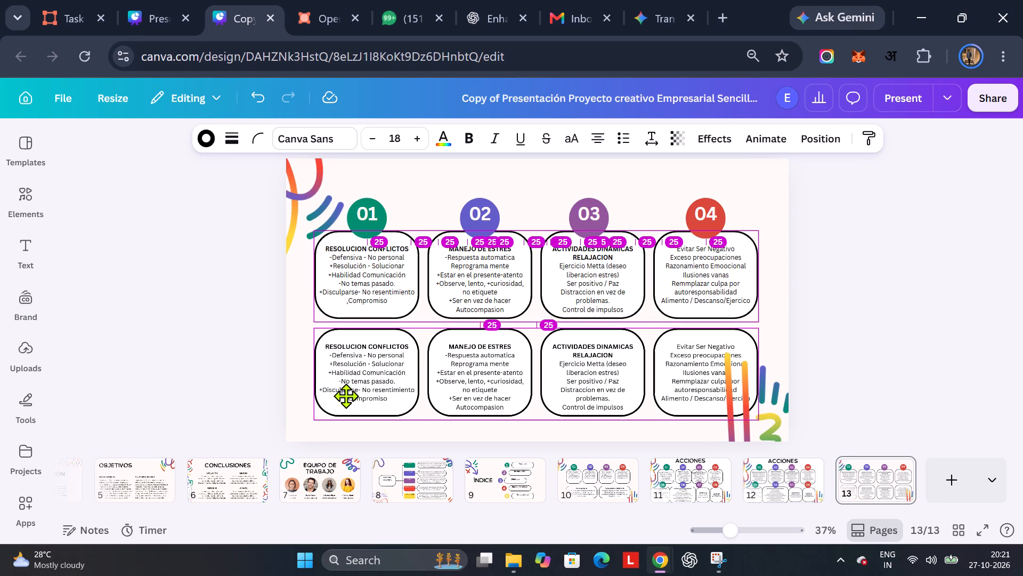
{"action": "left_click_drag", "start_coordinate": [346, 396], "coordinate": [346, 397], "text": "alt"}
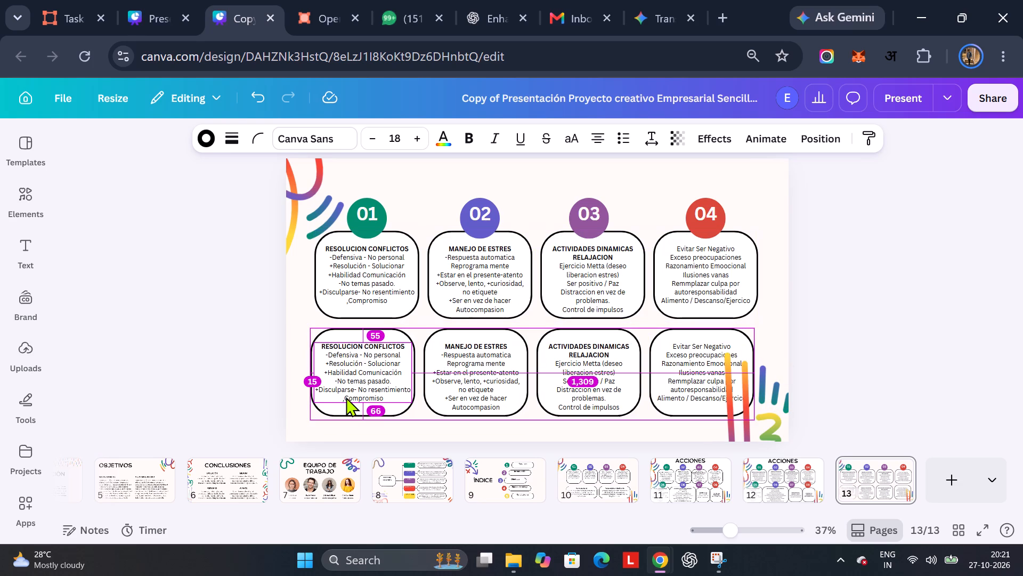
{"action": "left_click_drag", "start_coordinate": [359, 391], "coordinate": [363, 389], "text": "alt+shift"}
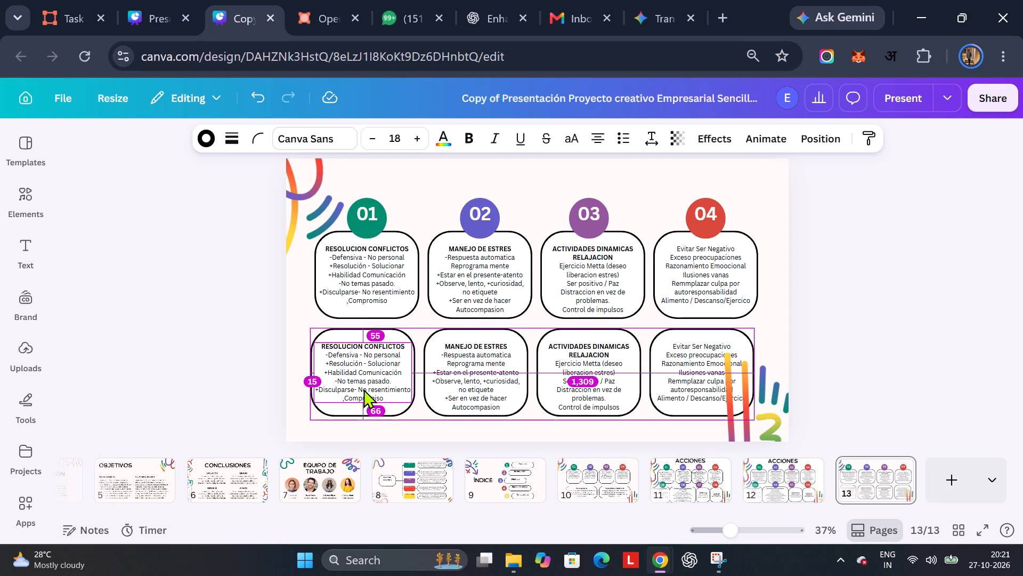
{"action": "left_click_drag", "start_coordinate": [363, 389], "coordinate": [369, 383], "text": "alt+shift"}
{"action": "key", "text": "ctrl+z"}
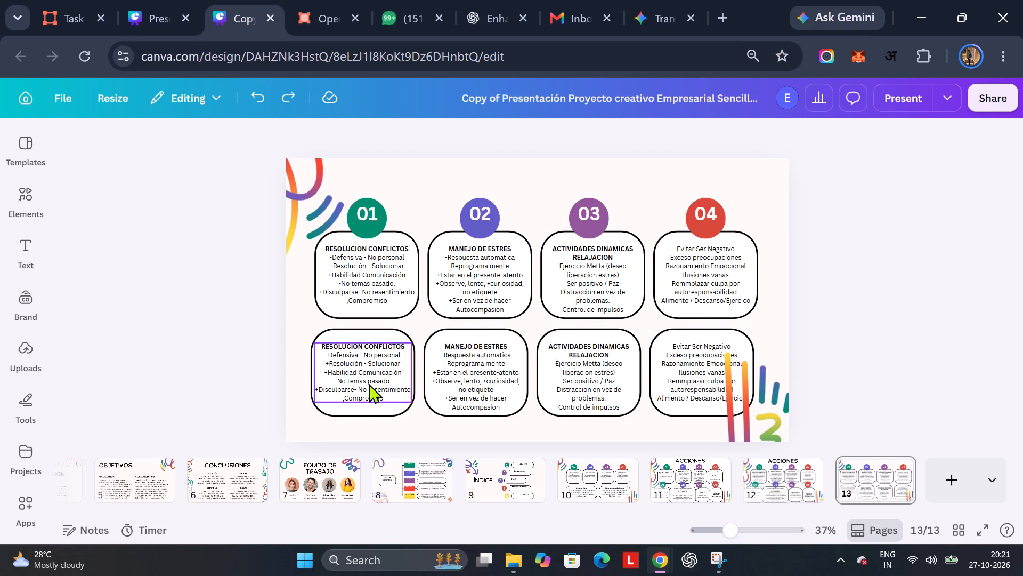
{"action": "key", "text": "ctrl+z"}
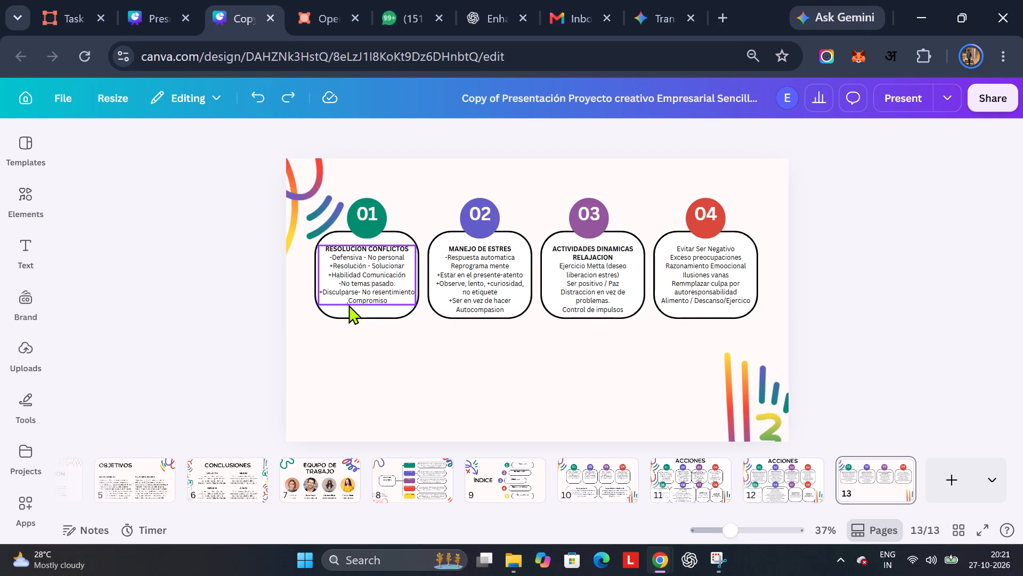
Duplicate the four upper cards with their texts, without the circles, as a lower row in the same columns with a spacing of 25.
{"action": "left_click_drag", "start_coordinate": [359, 359], "coordinate": [439, 297]}
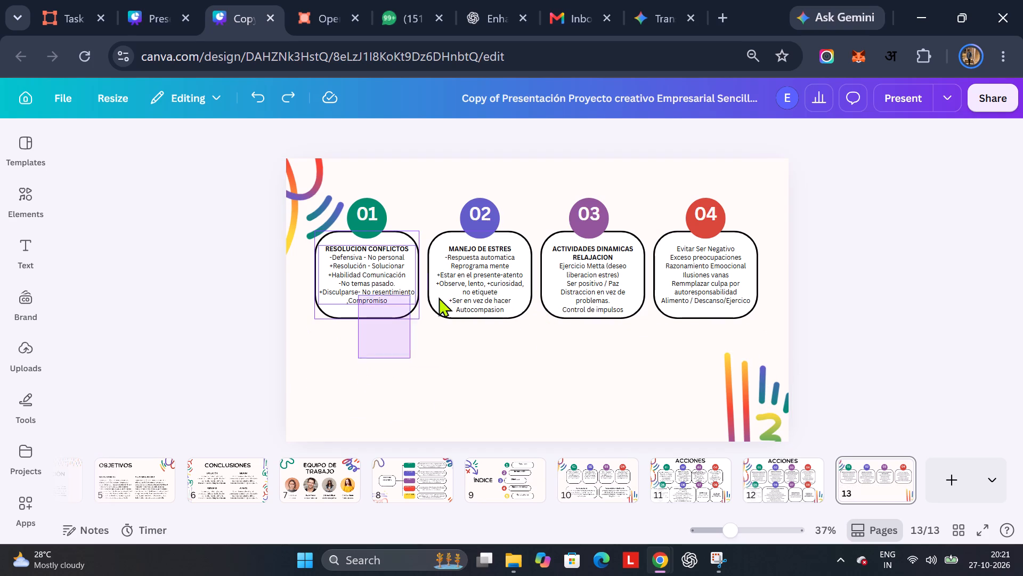
{"action": "left_click_drag", "start_coordinate": [439, 297], "coordinate": [682, 301]}
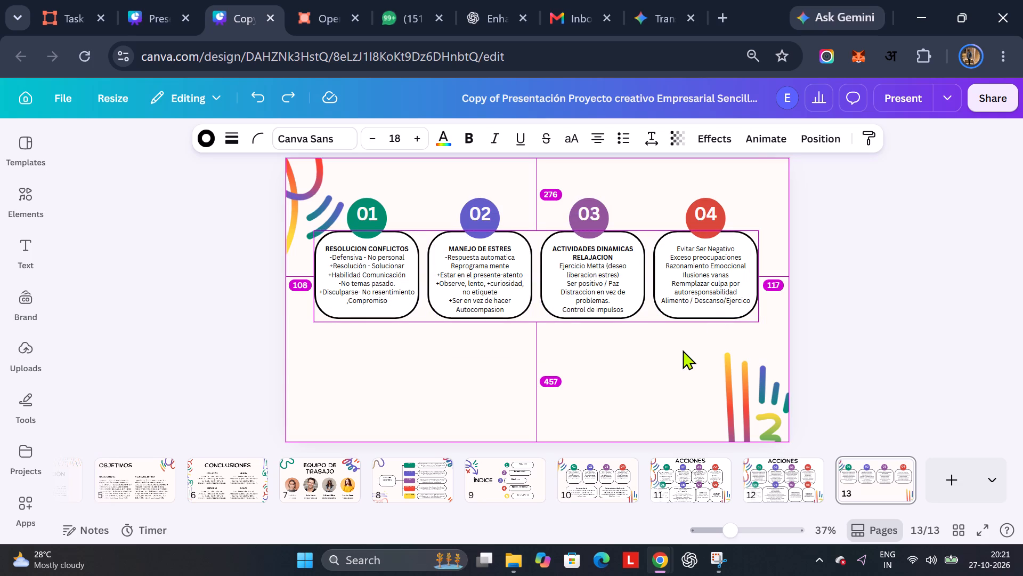
{"action": "left_click_drag", "start_coordinate": [648, 312], "coordinate": [656, 344], "text": "alt+shift"}
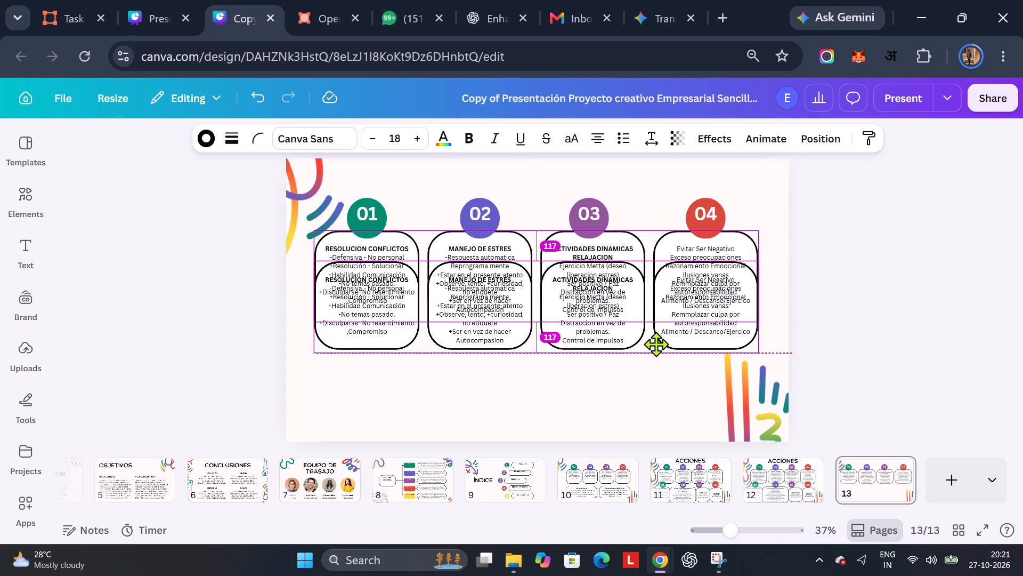
{"action": "left_click_drag", "start_coordinate": [656, 344], "coordinate": [658, 411], "text": "alt+shift"}
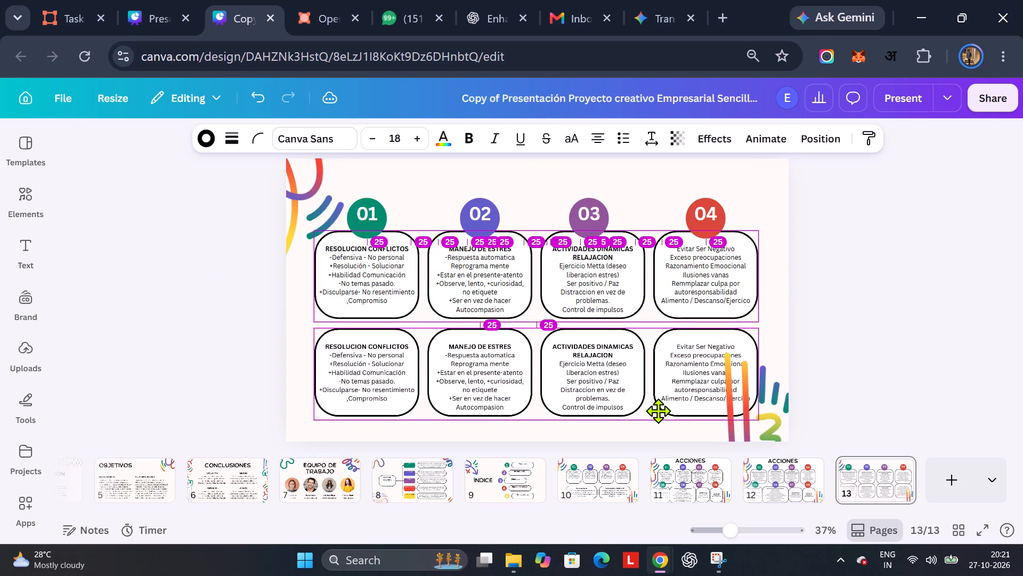
{"action": "left_click_drag", "start_coordinate": [658, 411], "coordinate": [658, 410], "text": "alt+shift"}
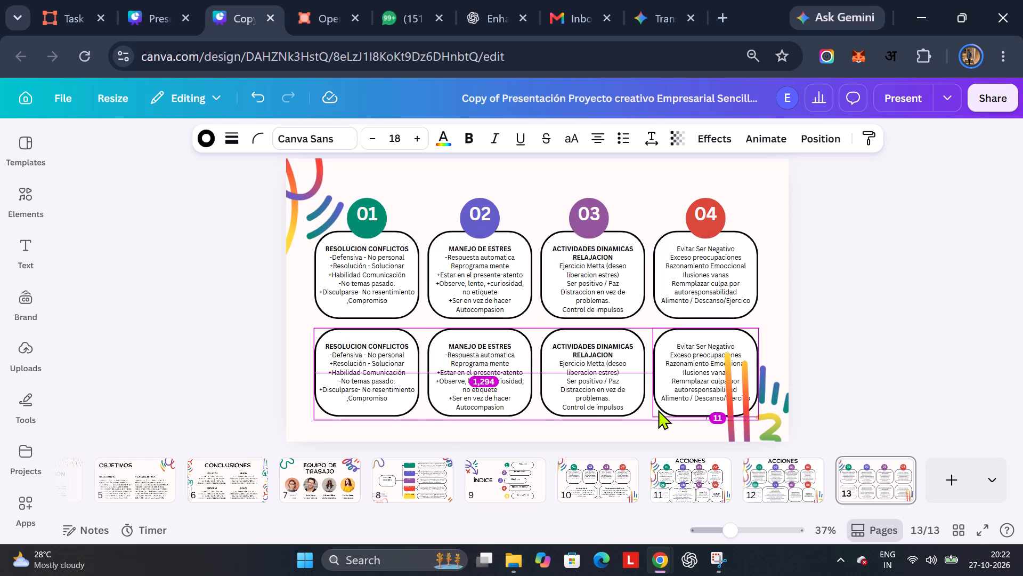
{"action": "left_click", "coordinate": [659, 193]}
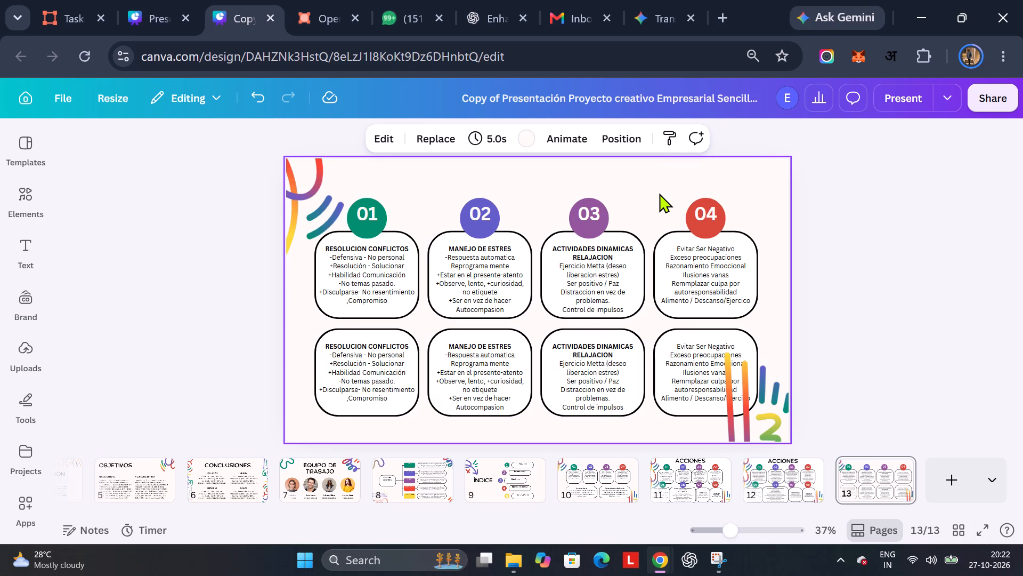
{"action": "left_click", "coordinate": [708, 359]}
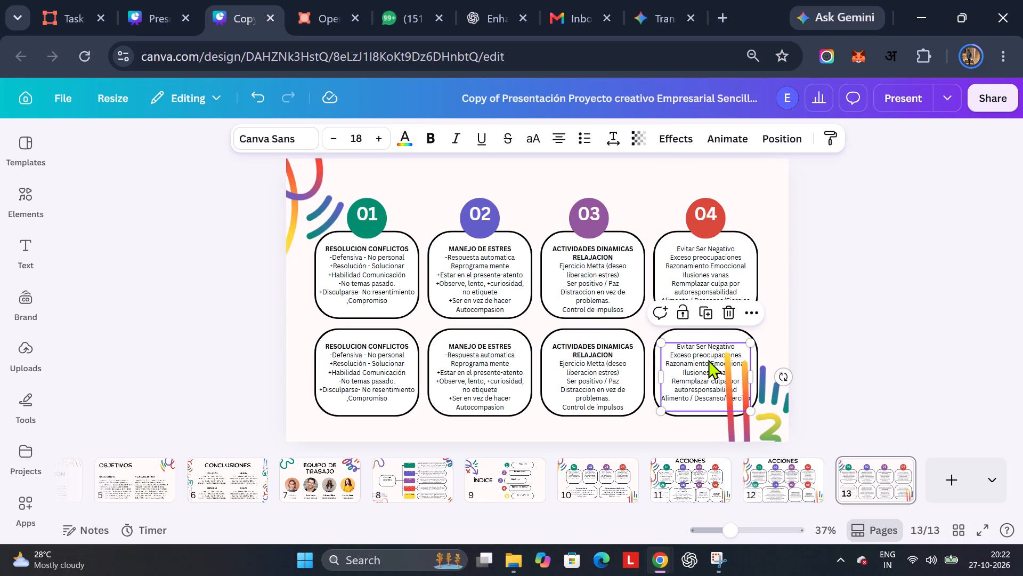
{"action": "left_click", "coordinate": [719, 332]}
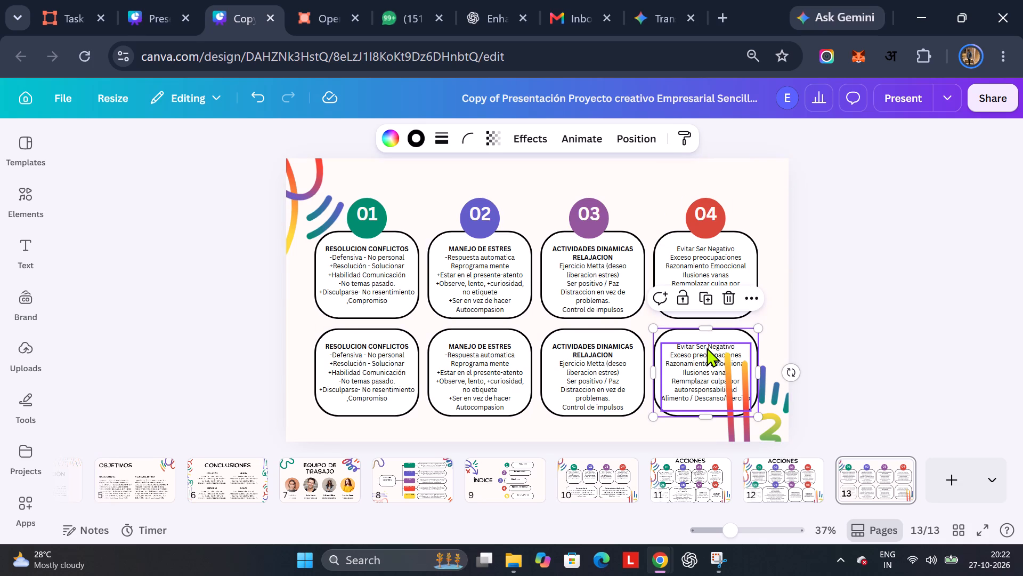
{"action": "left_click", "coordinate": [707, 347], "text": "shift"}
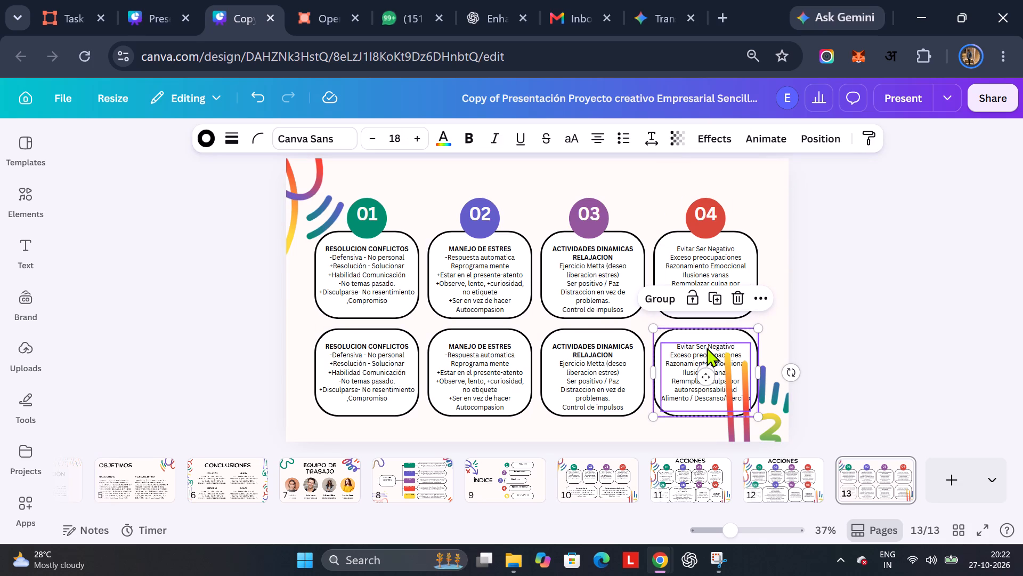
{"action": "right_click", "coordinate": [707, 347]}
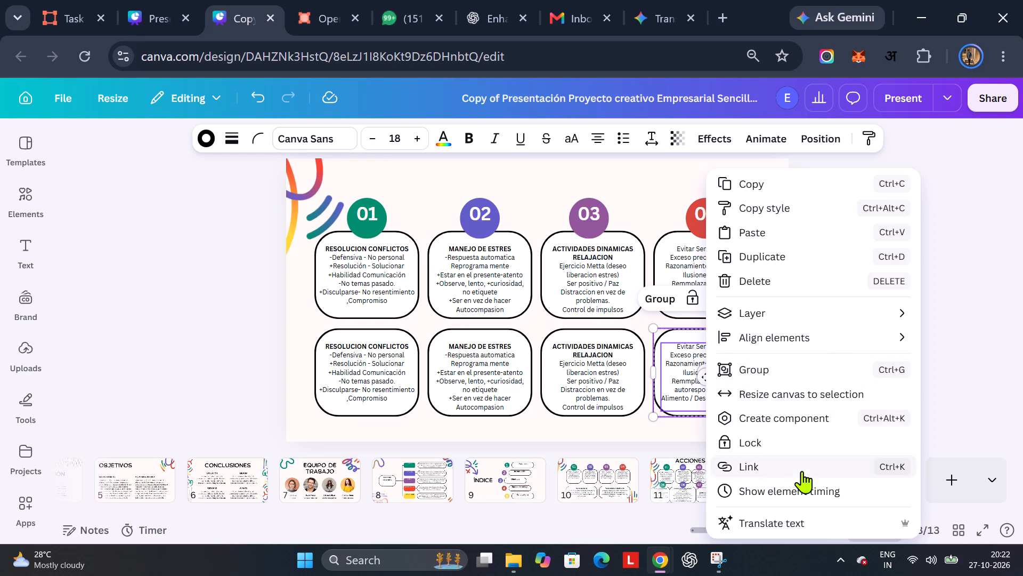
{"action": "left_click", "coordinate": [819, 303]}
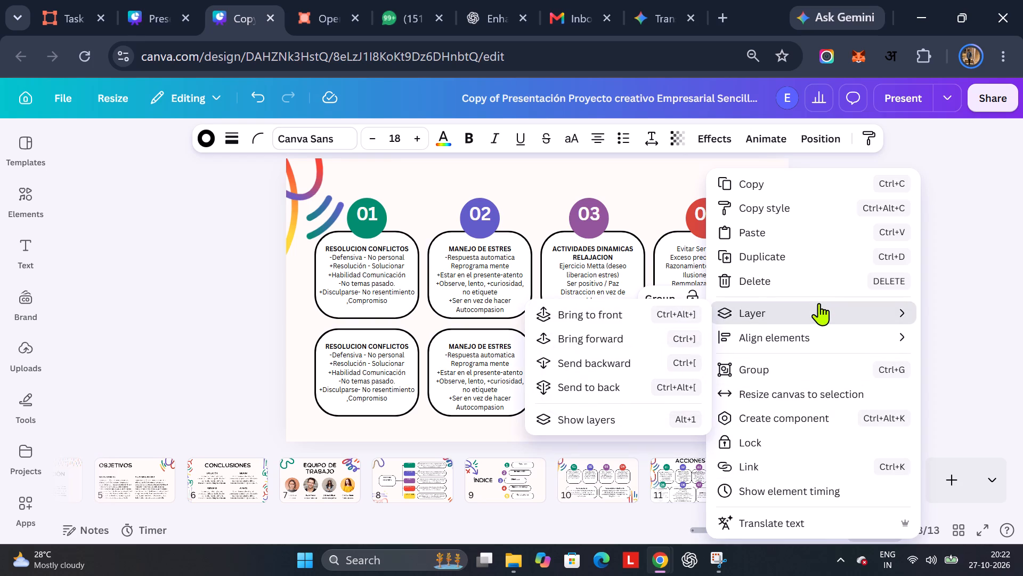
{"action": "left_click", "coordinate": [612, 323]}
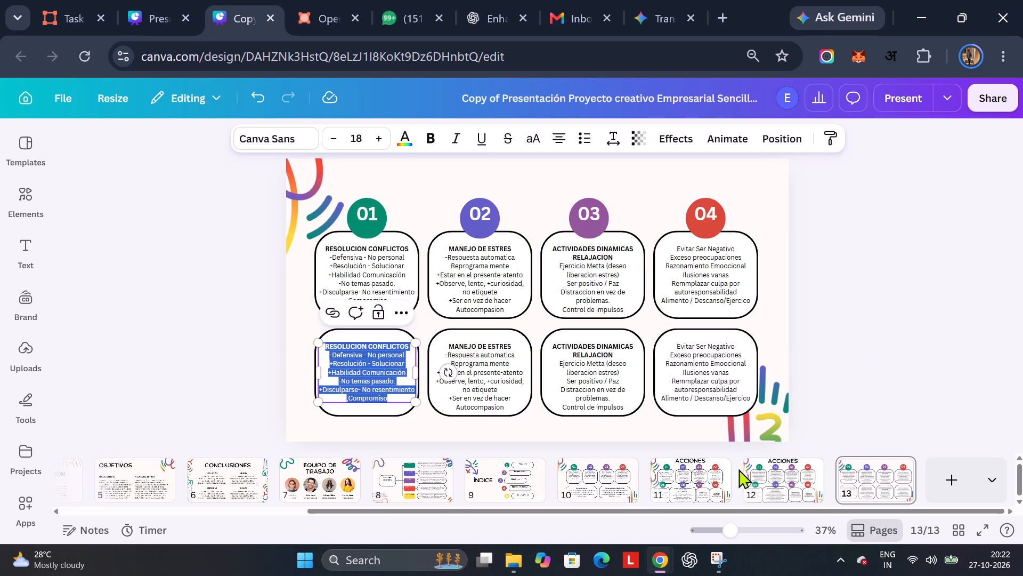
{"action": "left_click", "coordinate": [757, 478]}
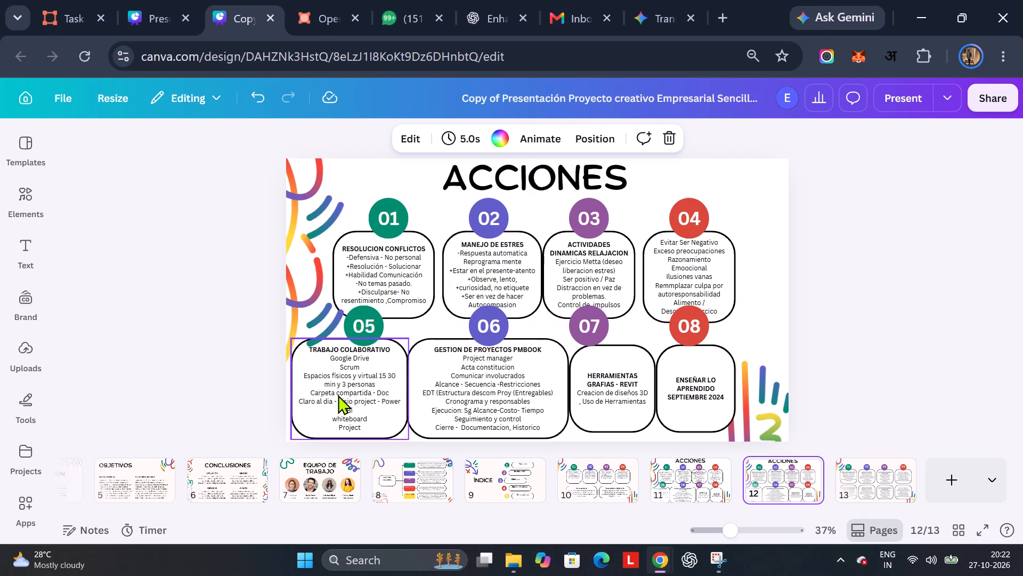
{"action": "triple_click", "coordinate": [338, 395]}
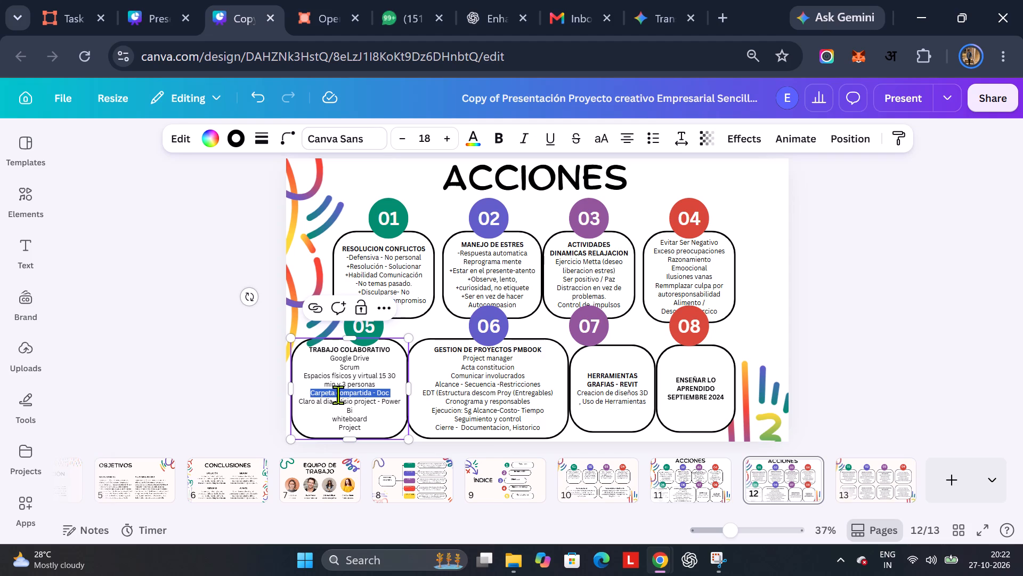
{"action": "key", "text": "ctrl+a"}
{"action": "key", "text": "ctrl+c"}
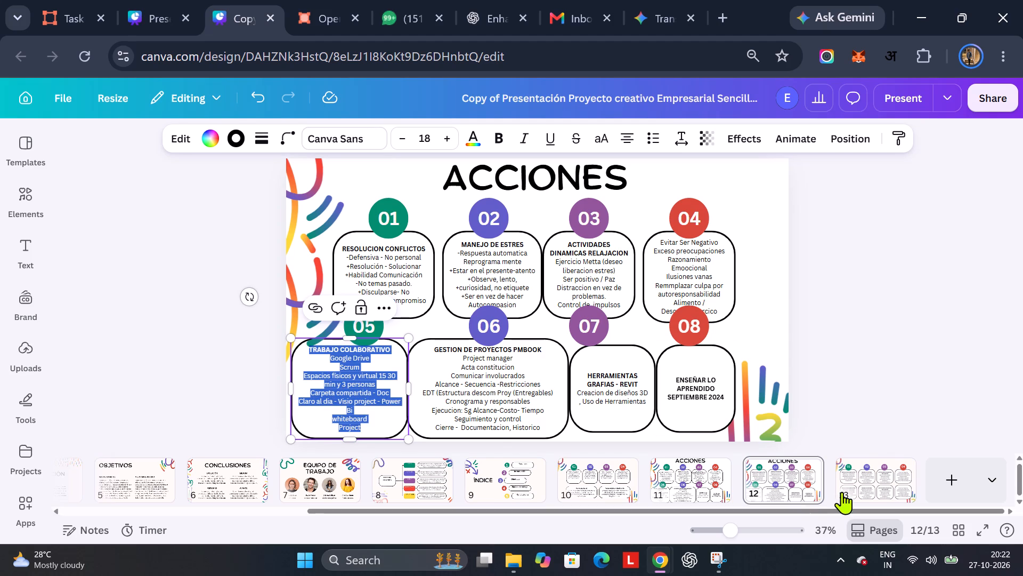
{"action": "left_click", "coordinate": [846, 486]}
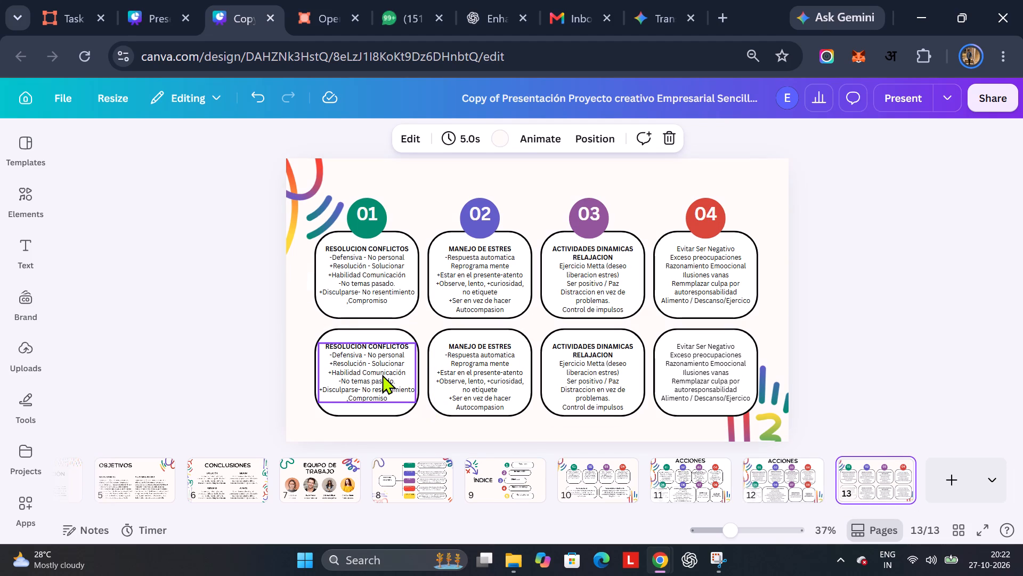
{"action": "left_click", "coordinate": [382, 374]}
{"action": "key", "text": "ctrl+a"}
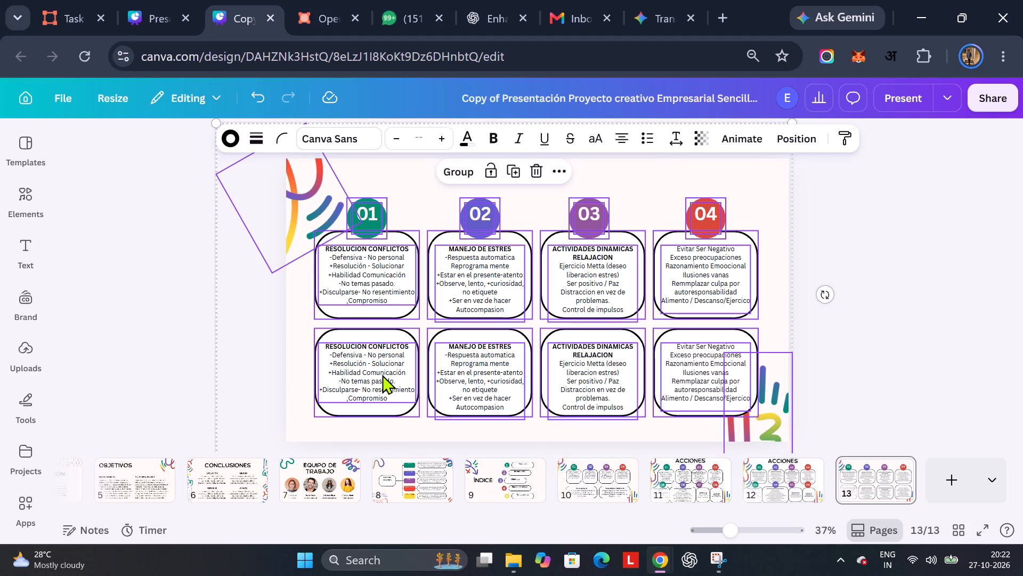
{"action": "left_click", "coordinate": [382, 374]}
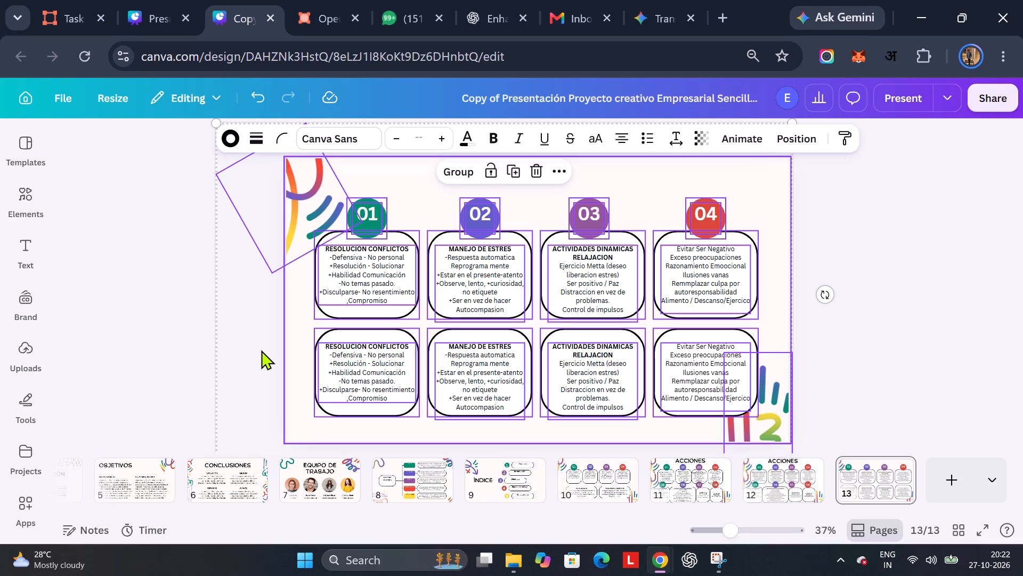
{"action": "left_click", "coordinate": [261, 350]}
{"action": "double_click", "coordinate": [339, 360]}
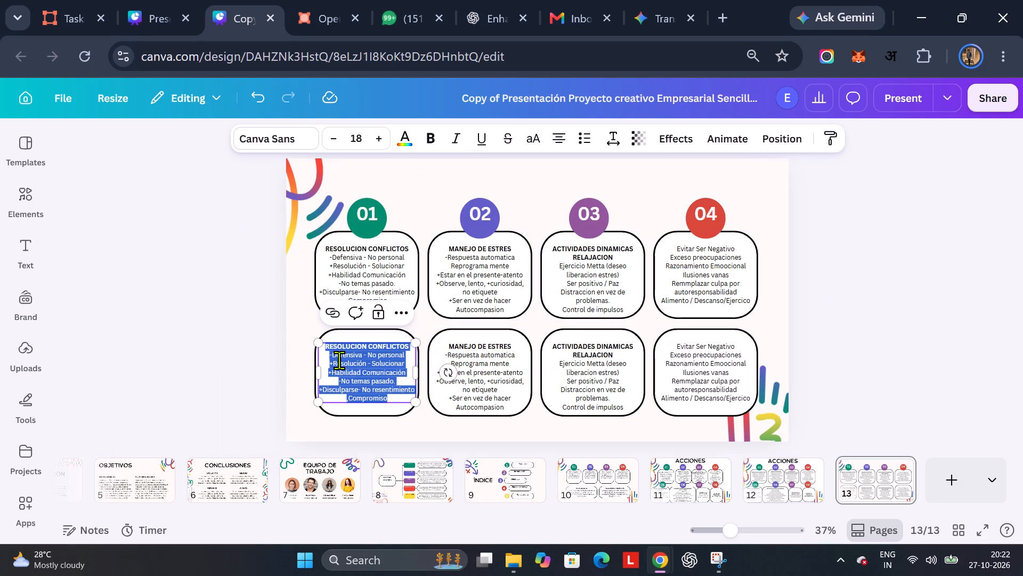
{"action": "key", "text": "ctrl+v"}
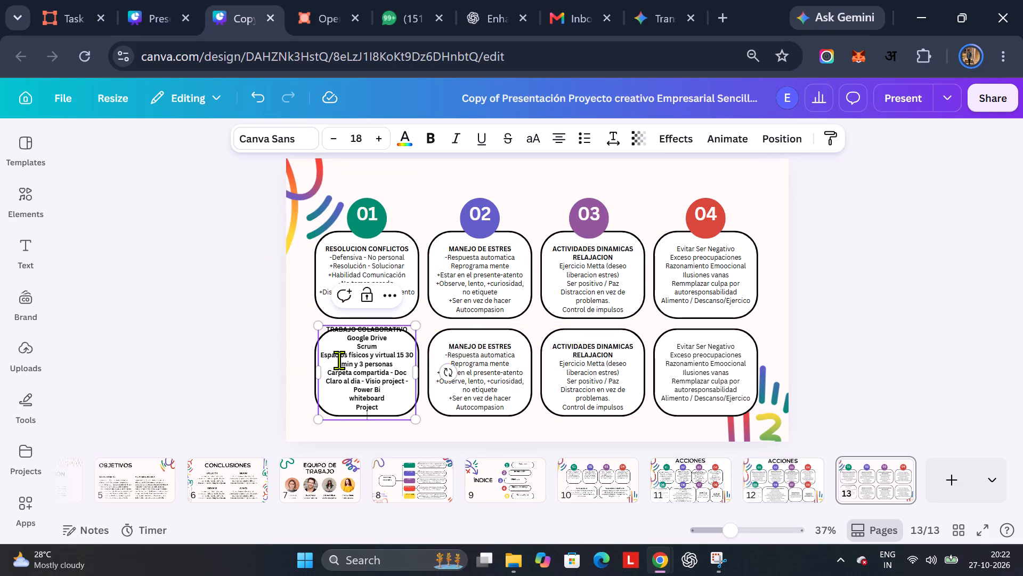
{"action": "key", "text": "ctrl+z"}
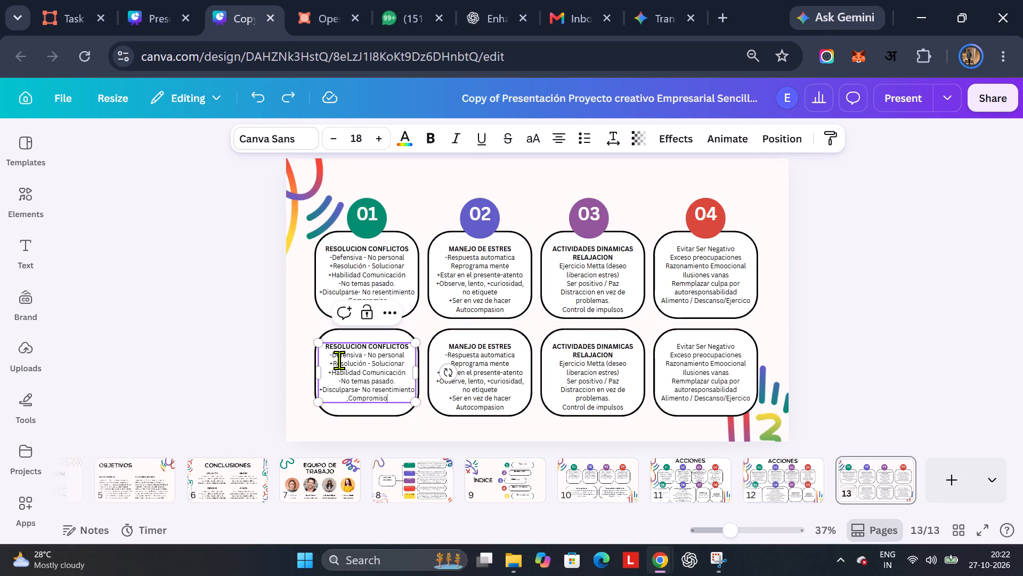
Copy the full TRABAJO COLABORATIVO text of card 05 on slide 12, from its heading to Project.
{"action": "left_click", "coordinate": [784, 461]}
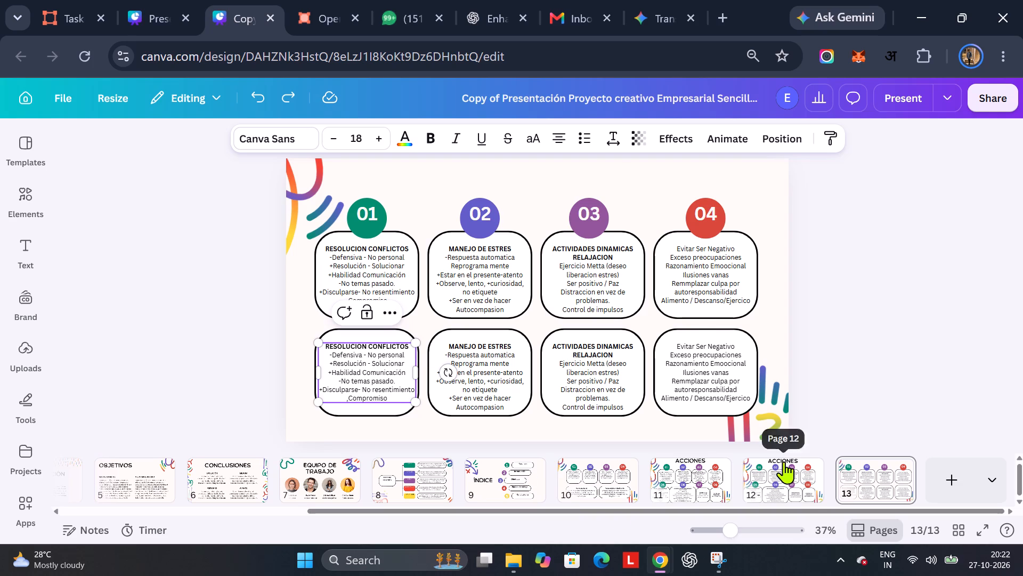
{"action": "double_click", "coordinate": [350, 417]}
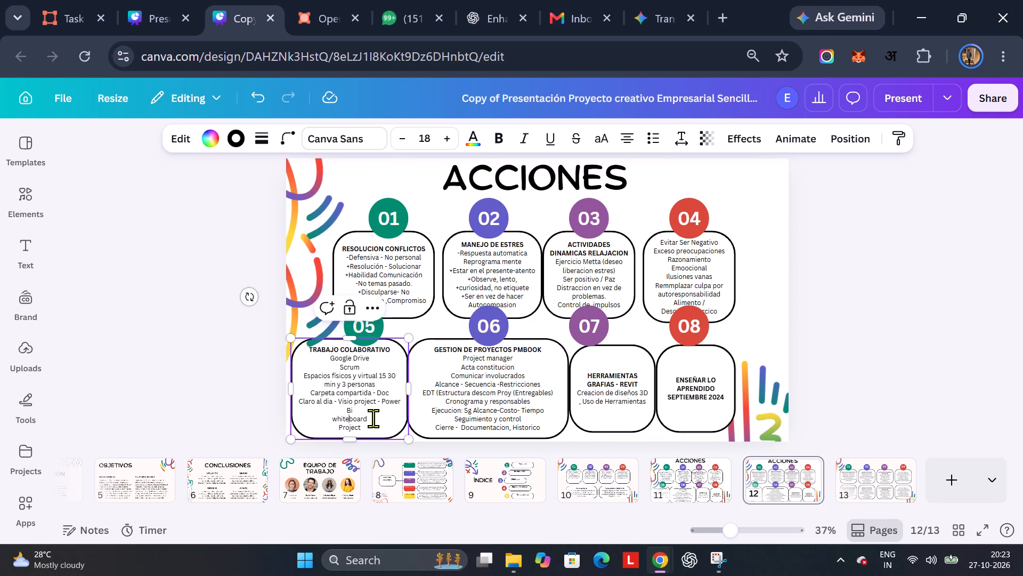
{"action": "left_click_drag", "start_coordinate": [374, 426], "coordinate": [285, 346]}
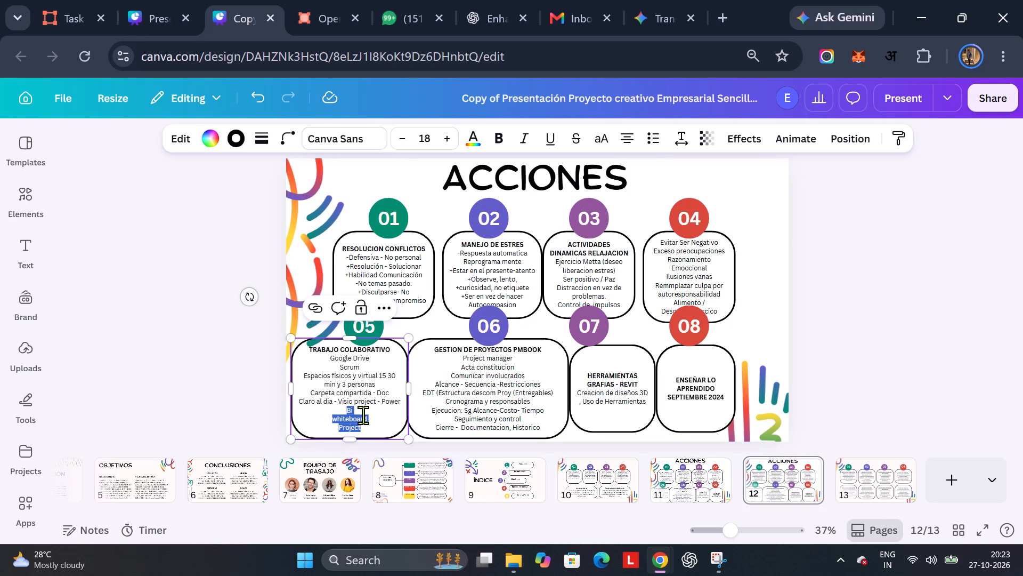
{"action": "left_click", "coordinate": [372, 431]}
{"action": "left_click_drag", "start_coordinate": [375, 430], "coordinate": [300, 347]}
{"action": "key", "text": "ctrl+c"}
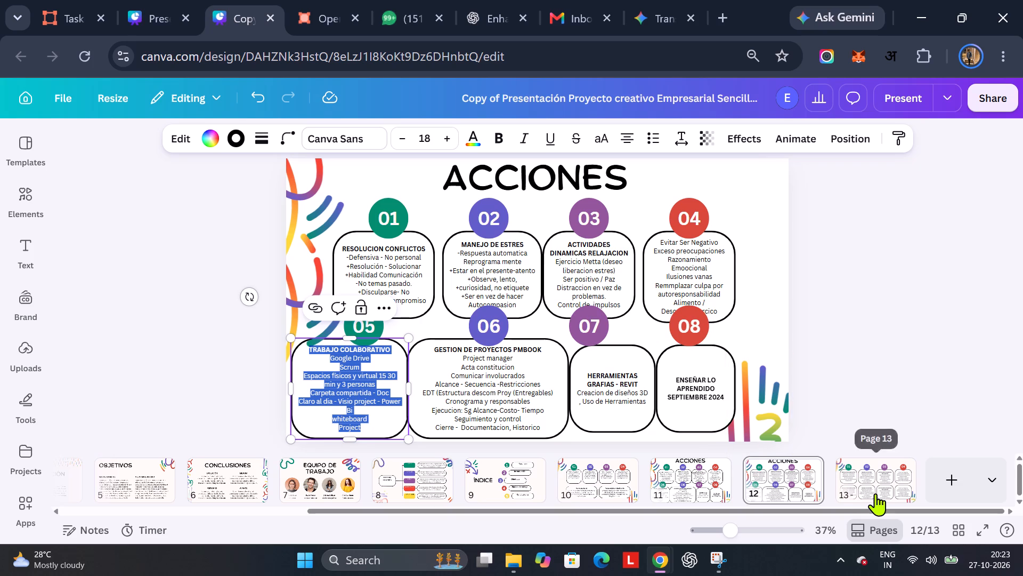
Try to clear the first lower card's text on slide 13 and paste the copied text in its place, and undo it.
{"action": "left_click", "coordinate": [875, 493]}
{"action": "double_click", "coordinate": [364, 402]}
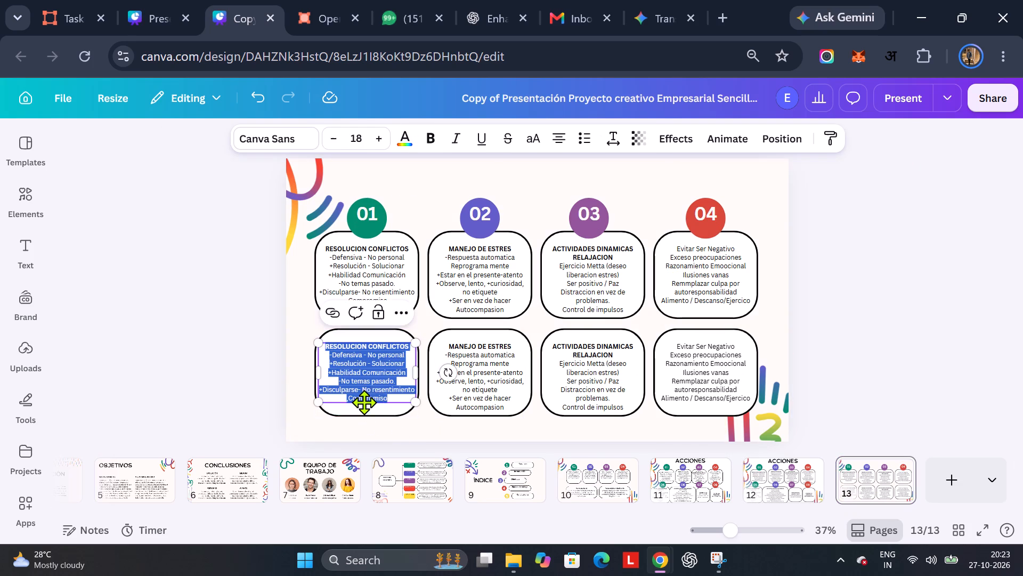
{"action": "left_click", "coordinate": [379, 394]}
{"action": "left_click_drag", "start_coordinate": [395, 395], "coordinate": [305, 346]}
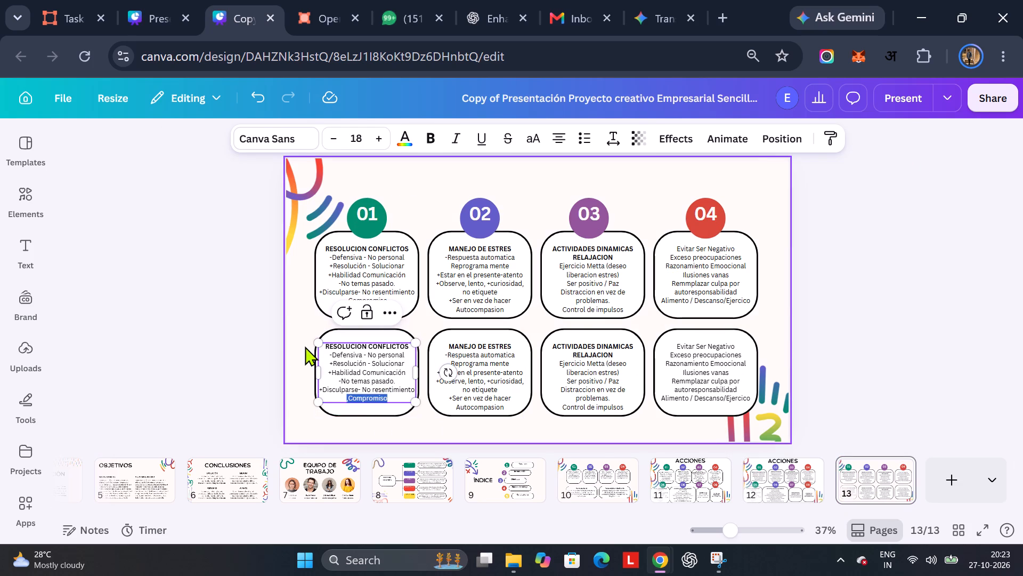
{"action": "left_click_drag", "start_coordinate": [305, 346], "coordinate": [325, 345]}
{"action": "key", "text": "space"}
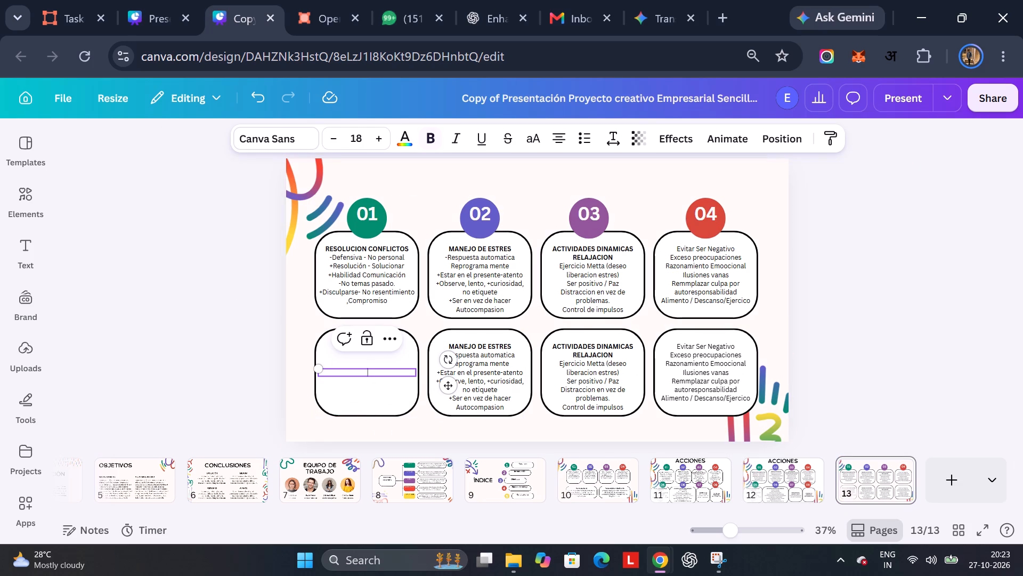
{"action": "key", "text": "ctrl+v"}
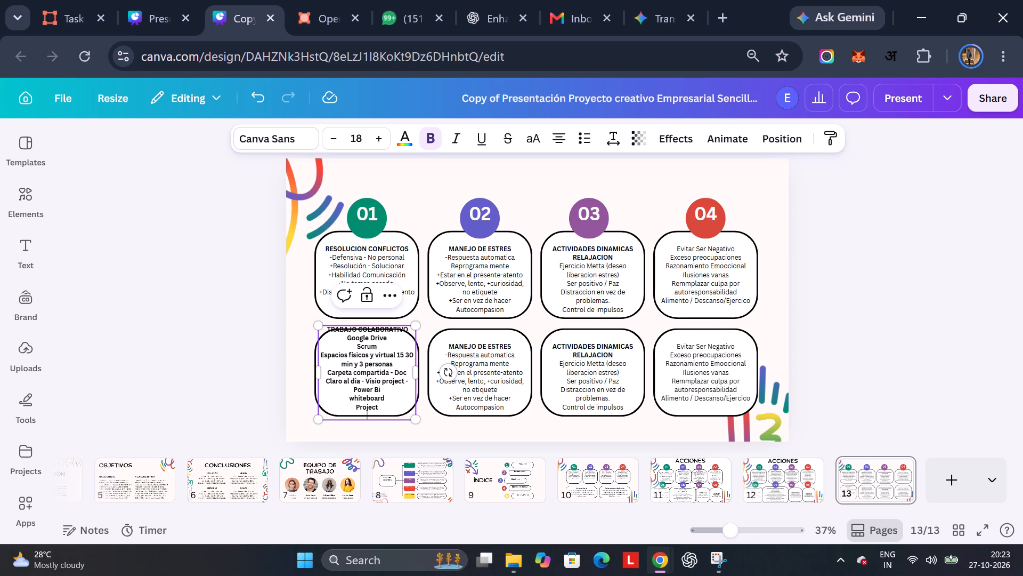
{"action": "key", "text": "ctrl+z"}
Paste the copied TRABAJO COLABORATIVO text after the existing text in the first lower card on slide 13.
{"action": "key", "text": "ctrl+v"}
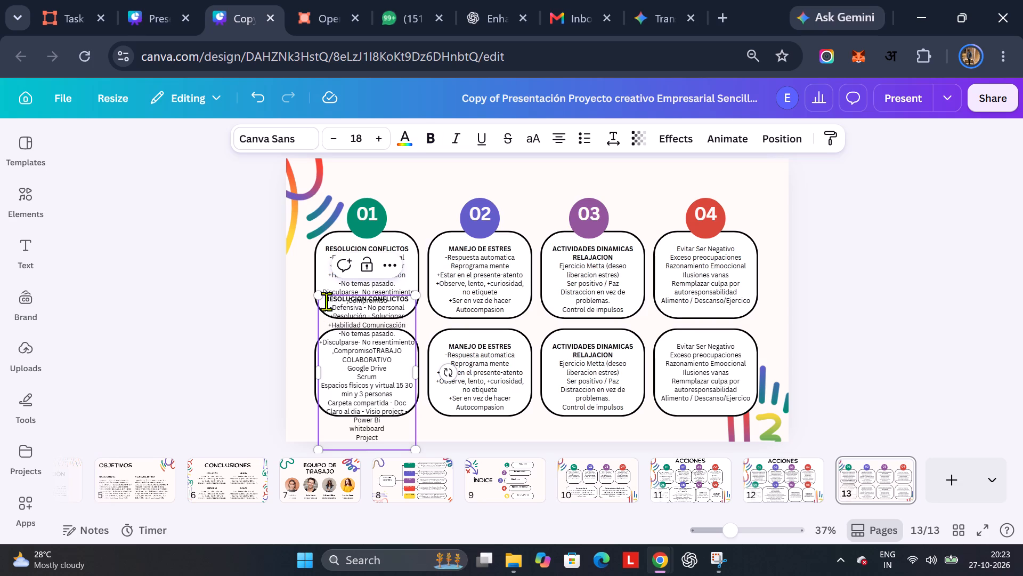
Scale the combined text in the first lower card down to about size 12.7 and widen its box back to nearly the card's width.
{"action": "left_click_drag", "start_coordinate": [319, 294], "coordinate": [322, 358]}
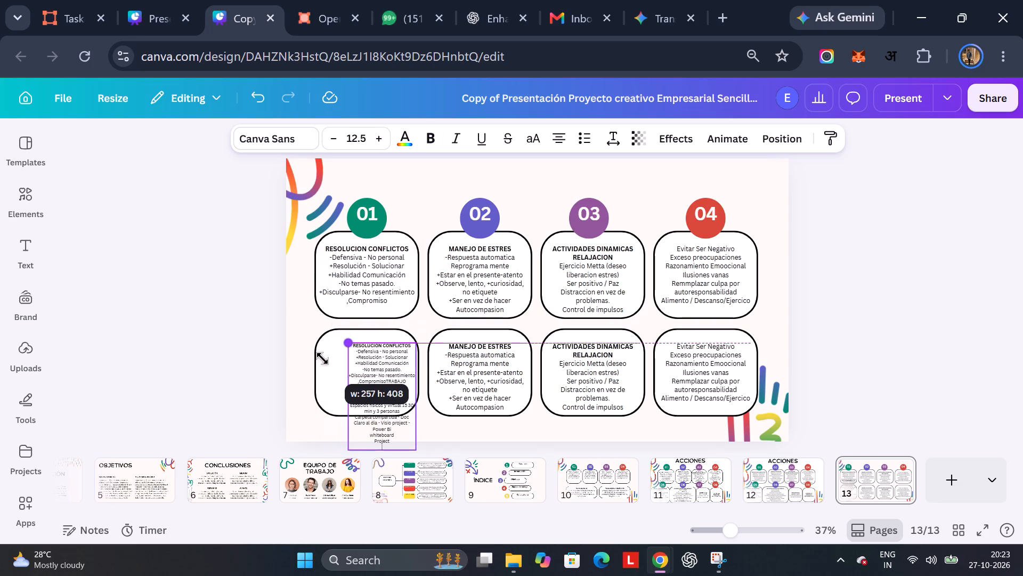
{"action": "left_click_drag", "start_coordinate": [322, 358], "coordinate": [322, 357]}
{"action": "left_click_drag", "start_coordinate": [347, 393], "coordinate": [334, 391]}
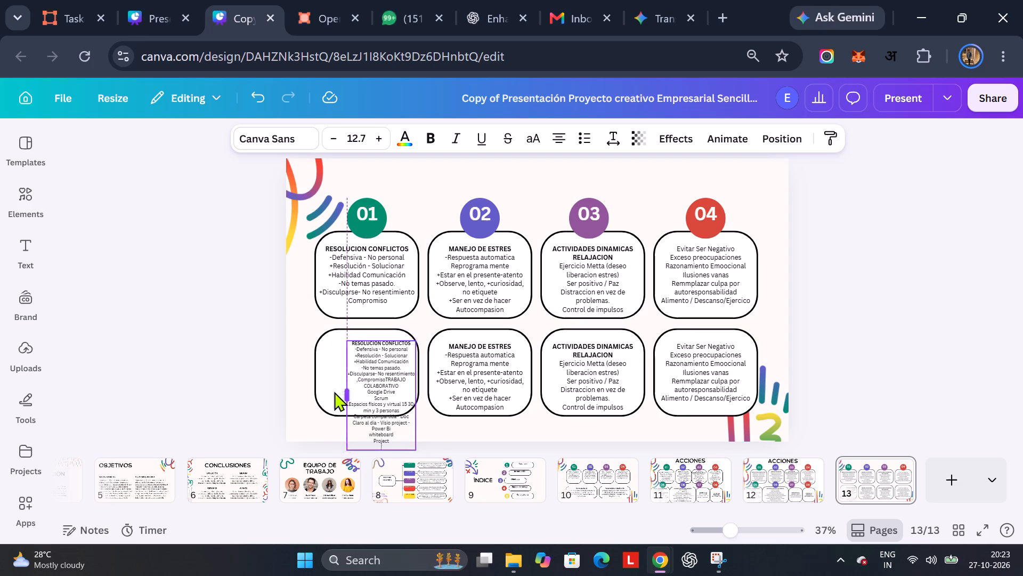
{"action": "left_click_drag", "start_coordinate": [334, 391], "coordinate": [321, 389]}
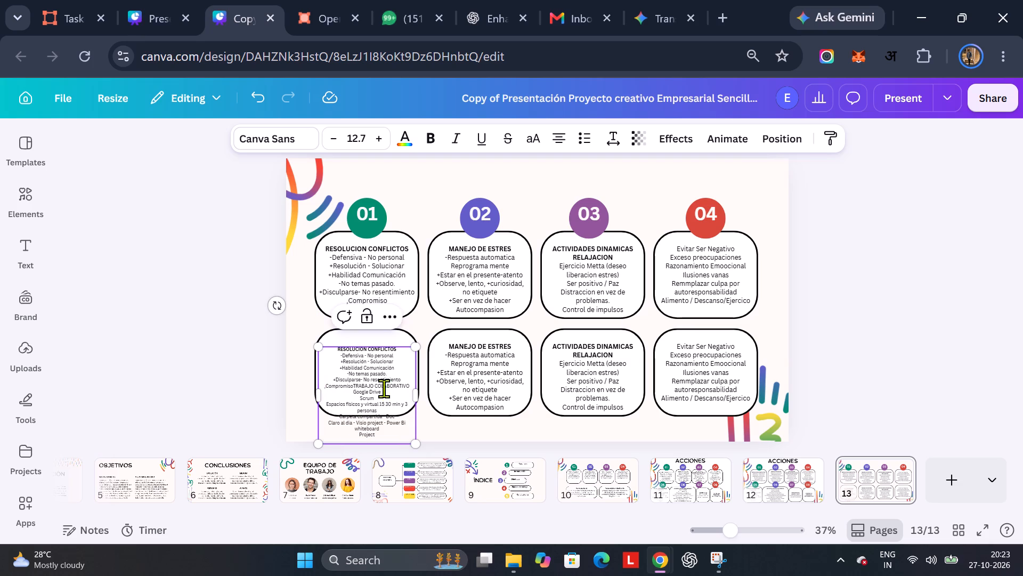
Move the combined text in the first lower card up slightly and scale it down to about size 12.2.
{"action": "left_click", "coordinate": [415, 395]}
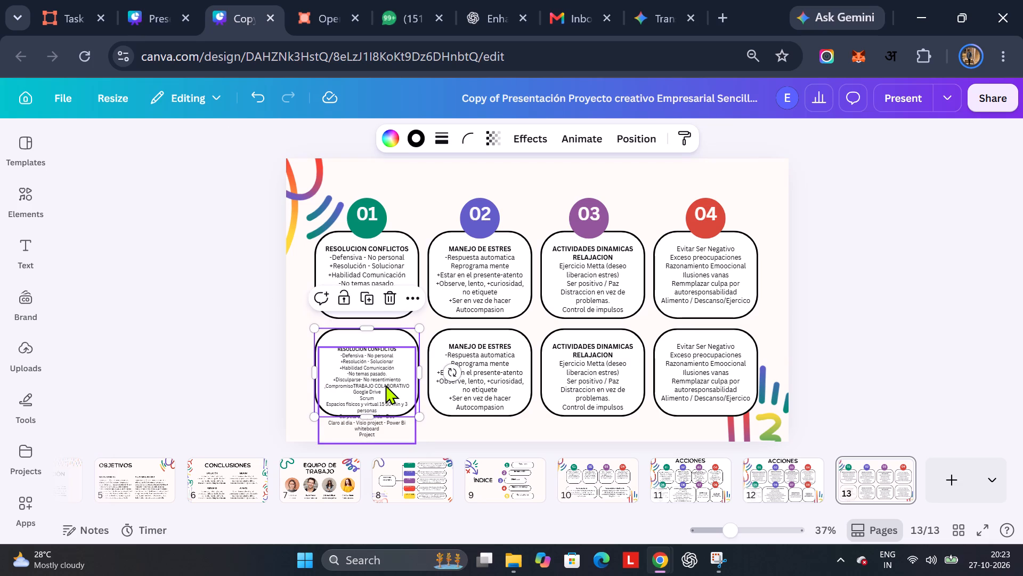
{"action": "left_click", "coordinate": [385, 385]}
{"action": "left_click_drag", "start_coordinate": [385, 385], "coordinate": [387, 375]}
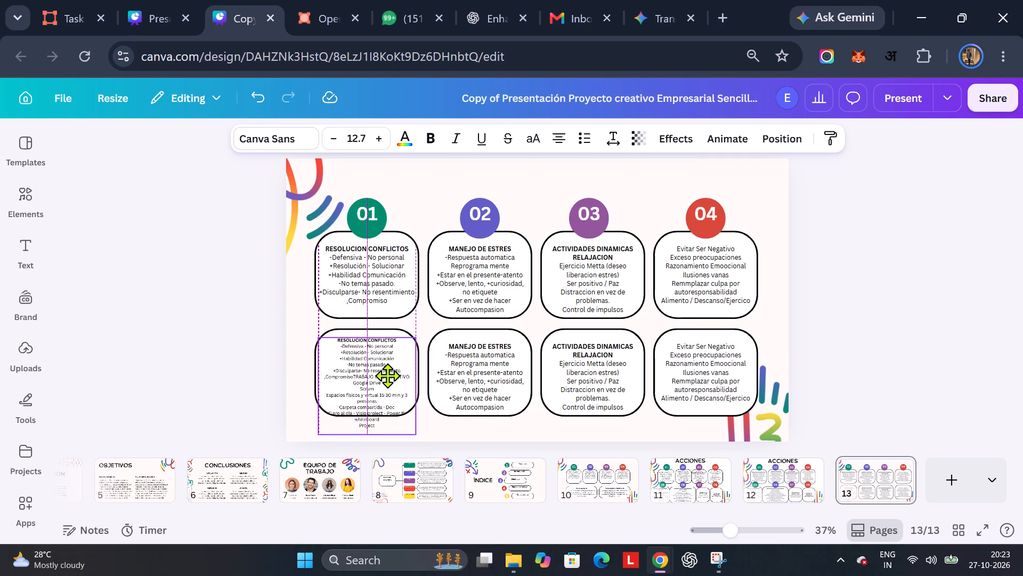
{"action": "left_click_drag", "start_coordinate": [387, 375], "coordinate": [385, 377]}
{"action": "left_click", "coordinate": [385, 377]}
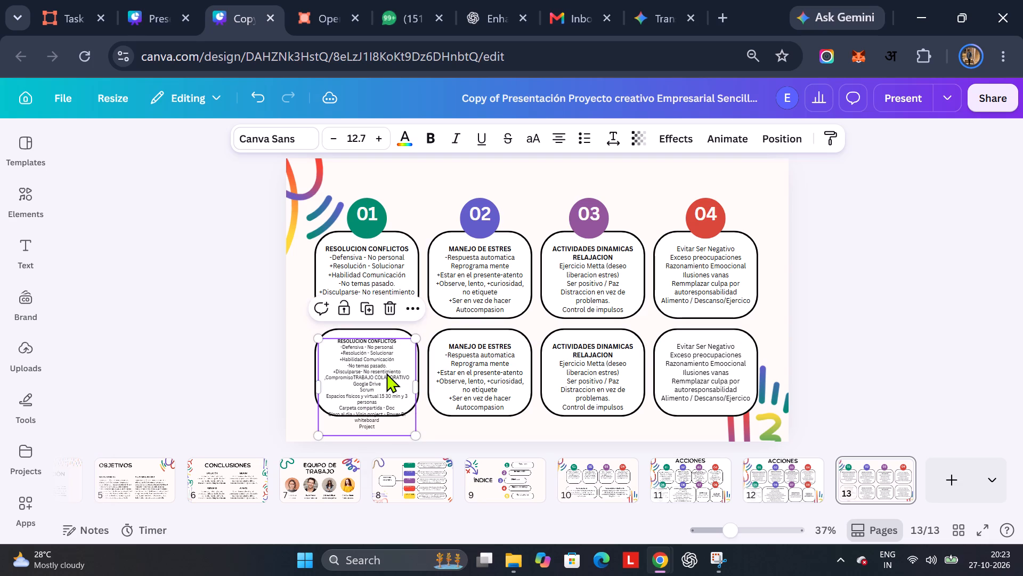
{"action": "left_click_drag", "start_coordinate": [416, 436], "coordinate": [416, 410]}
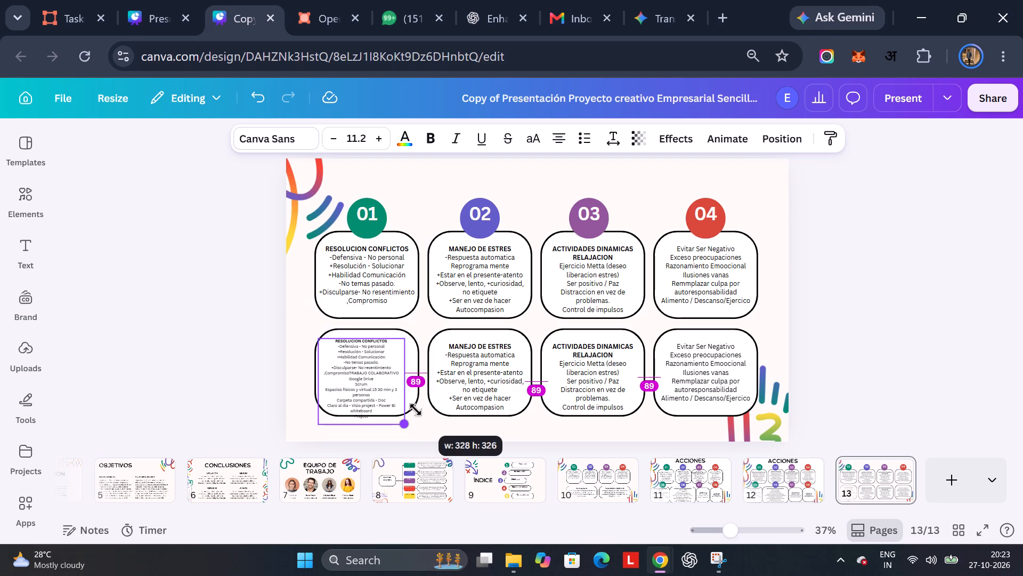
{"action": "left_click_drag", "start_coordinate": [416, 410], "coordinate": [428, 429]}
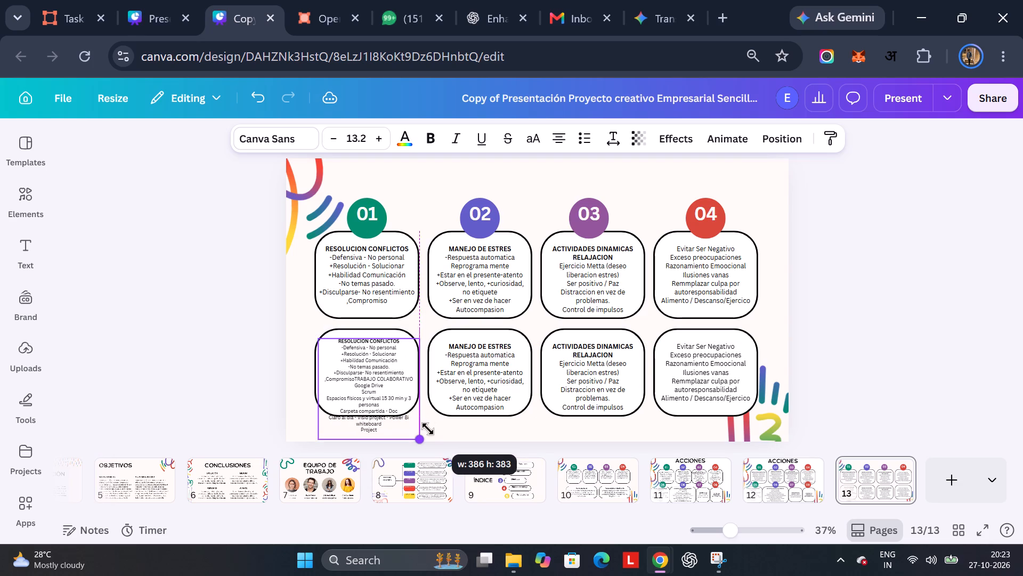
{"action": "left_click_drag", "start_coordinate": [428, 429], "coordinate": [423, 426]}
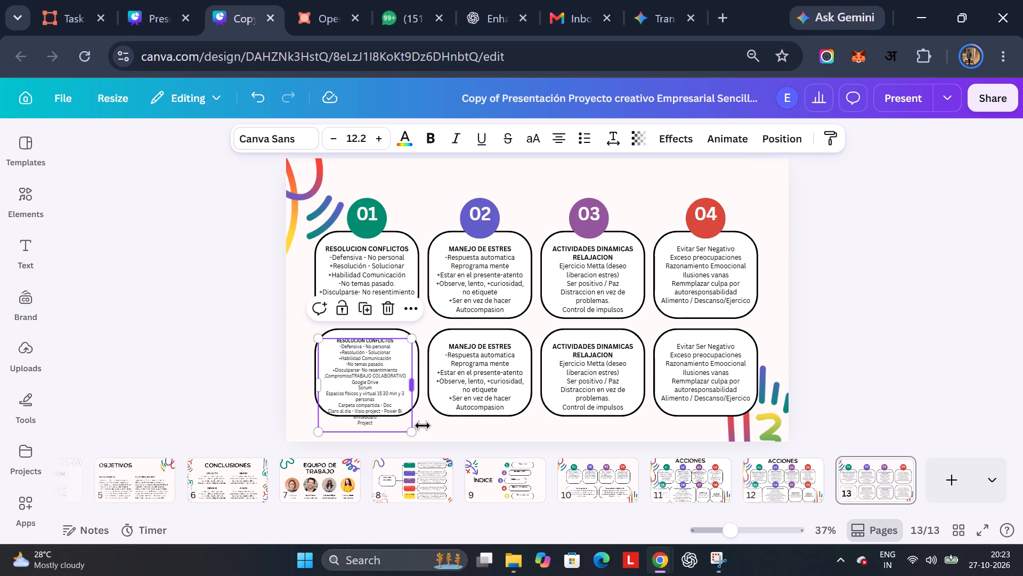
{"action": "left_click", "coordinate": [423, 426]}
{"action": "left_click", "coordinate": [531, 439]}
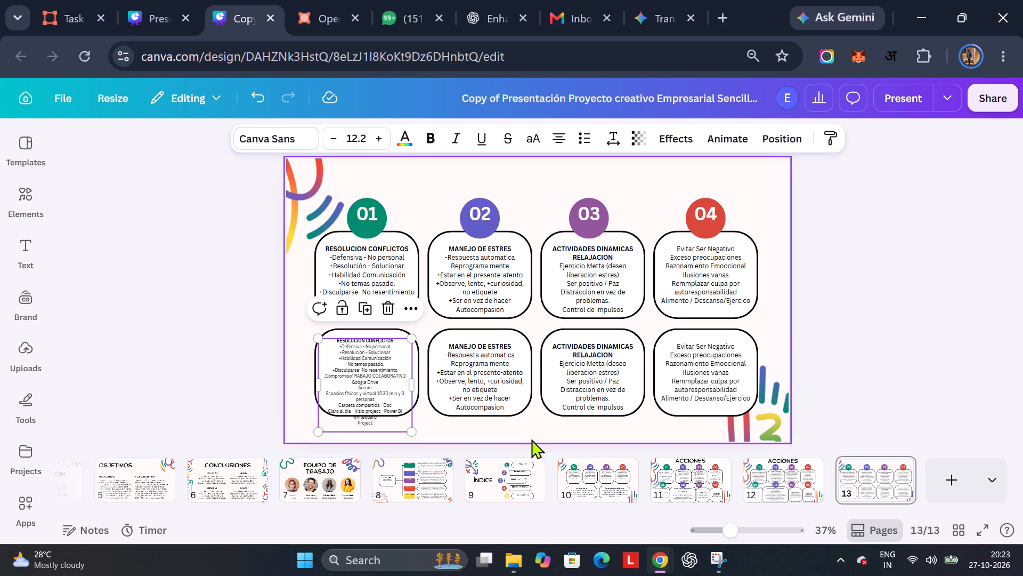
Undo the edits to the first lower card's text, back to the original RESOLUCION CONFLICTOS text without the pasted TRABAJO COLABORATIVO text.
{"action": "key", "text": "ctrl+z"}
{"action": "key", "text": "ctrl+z"}
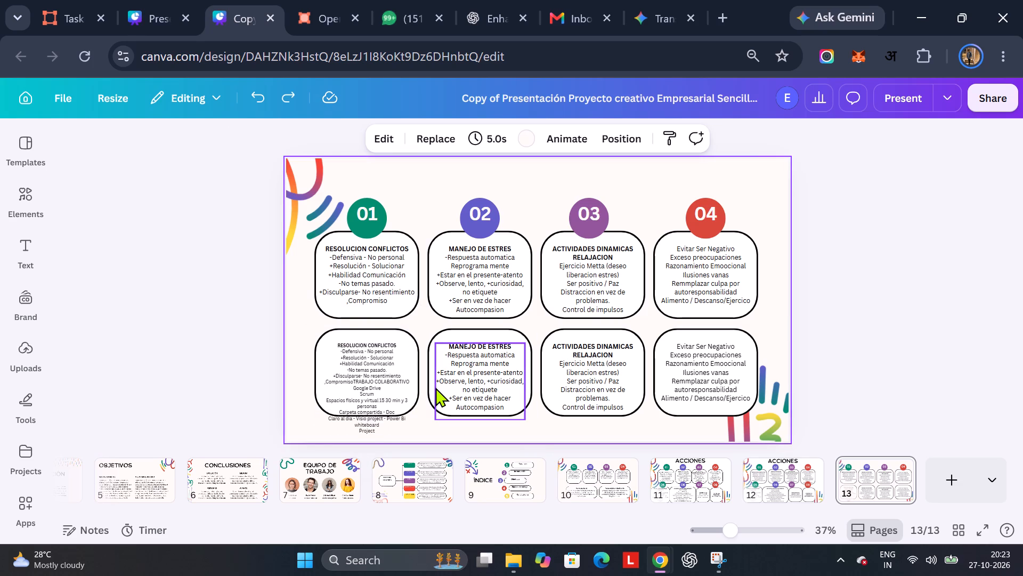
{"action": "key", "text": "ctrl+z"}
{"action": "key", "text": "ctrl+z"}
{"action": "key", "text": "ctrl+z"}
{"action": "key", "text": "ctrl+z"}
{"action": "key", "text": "ctrl+z"}
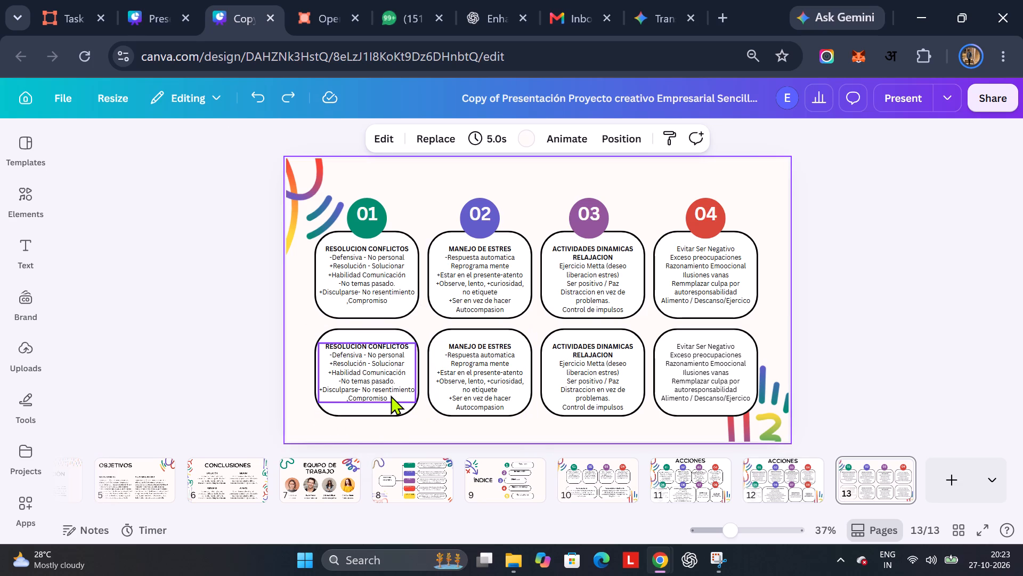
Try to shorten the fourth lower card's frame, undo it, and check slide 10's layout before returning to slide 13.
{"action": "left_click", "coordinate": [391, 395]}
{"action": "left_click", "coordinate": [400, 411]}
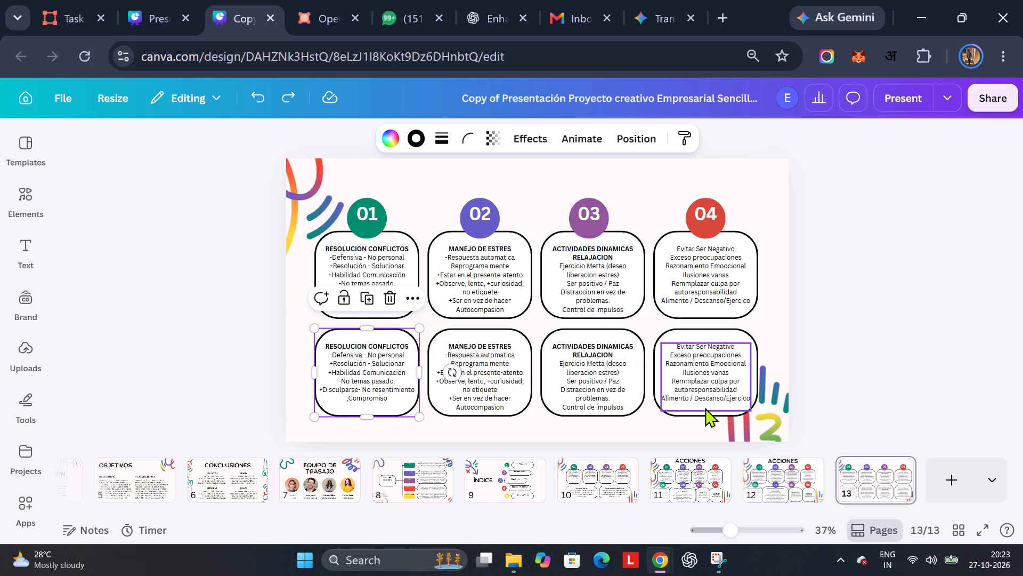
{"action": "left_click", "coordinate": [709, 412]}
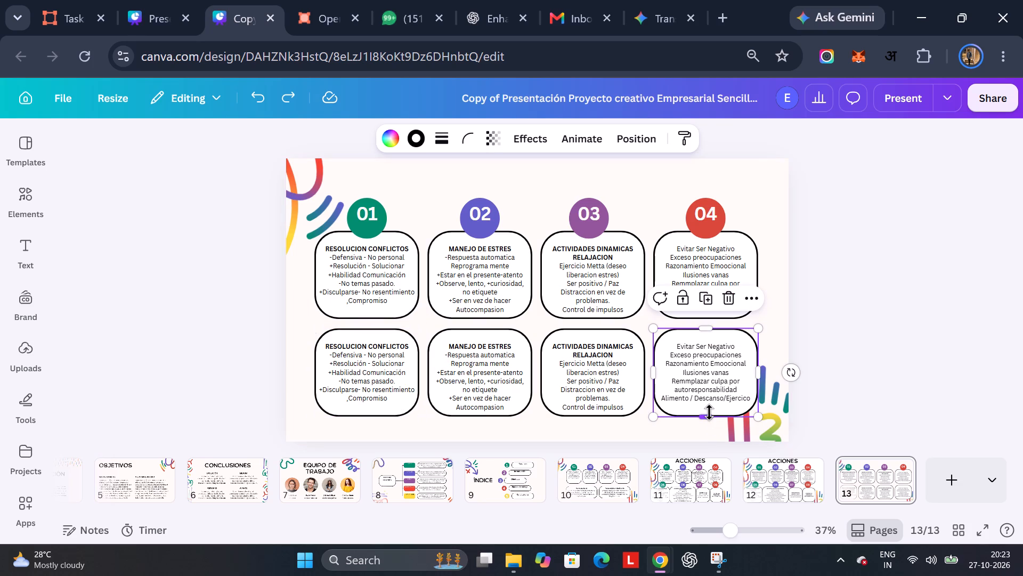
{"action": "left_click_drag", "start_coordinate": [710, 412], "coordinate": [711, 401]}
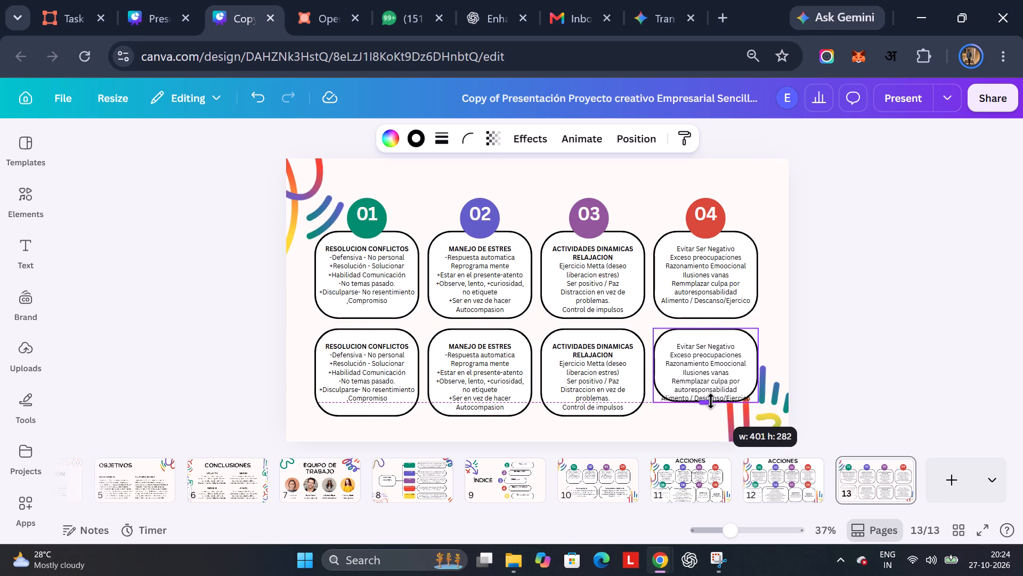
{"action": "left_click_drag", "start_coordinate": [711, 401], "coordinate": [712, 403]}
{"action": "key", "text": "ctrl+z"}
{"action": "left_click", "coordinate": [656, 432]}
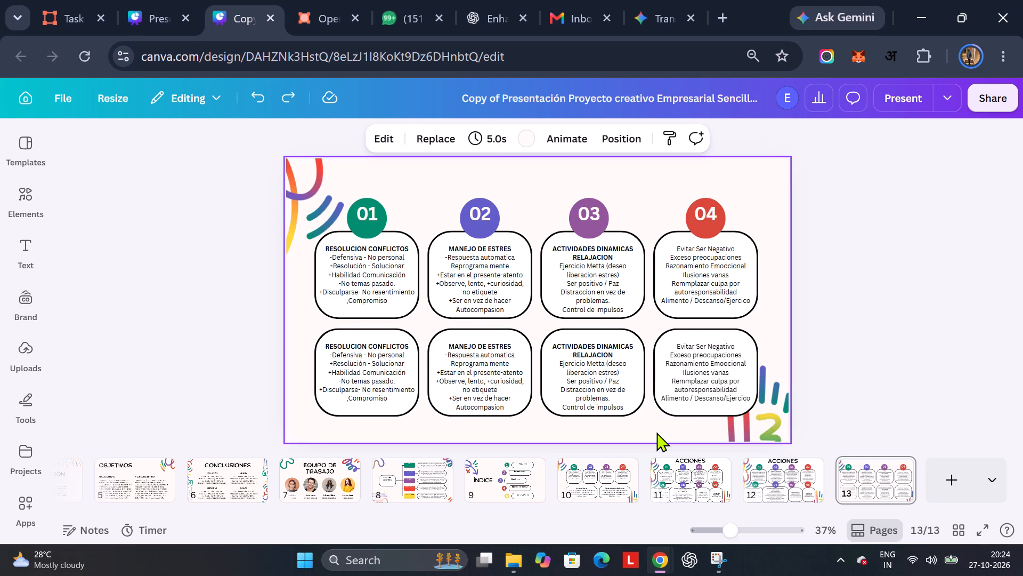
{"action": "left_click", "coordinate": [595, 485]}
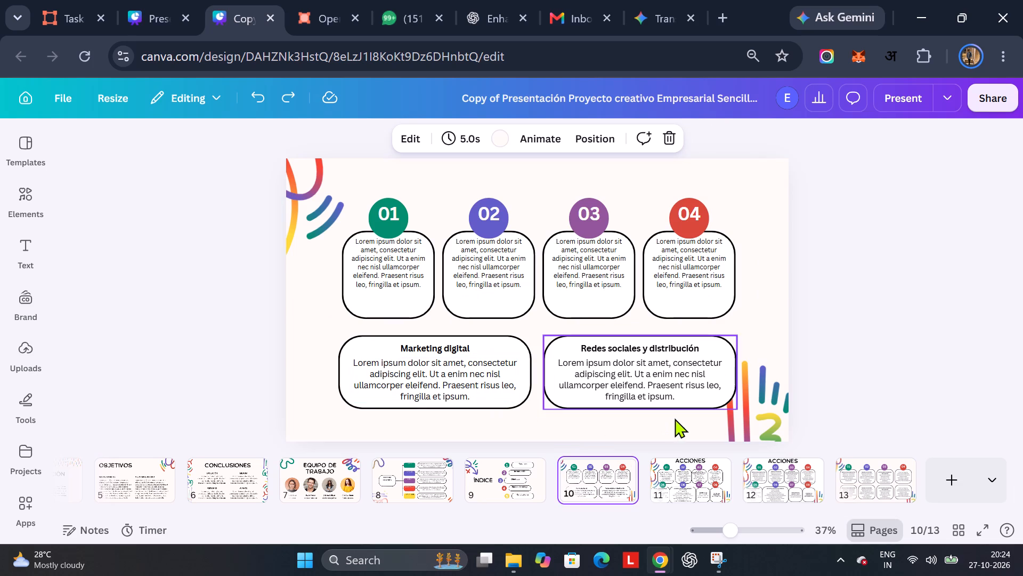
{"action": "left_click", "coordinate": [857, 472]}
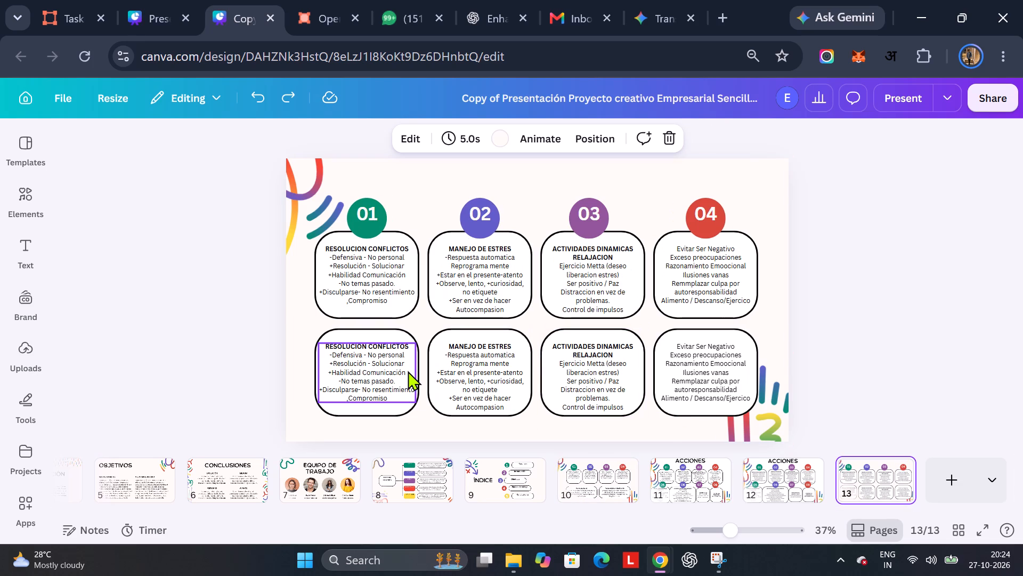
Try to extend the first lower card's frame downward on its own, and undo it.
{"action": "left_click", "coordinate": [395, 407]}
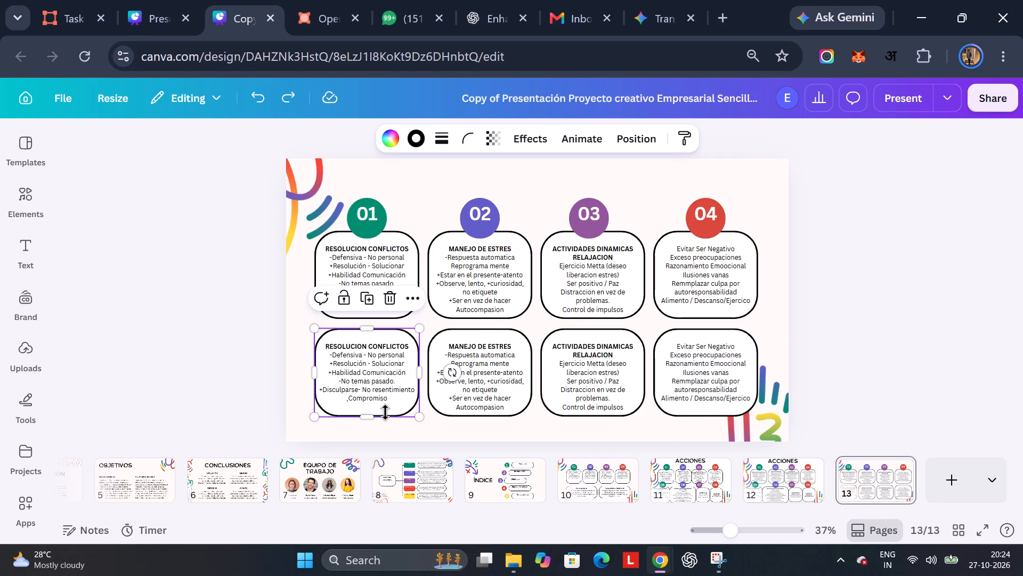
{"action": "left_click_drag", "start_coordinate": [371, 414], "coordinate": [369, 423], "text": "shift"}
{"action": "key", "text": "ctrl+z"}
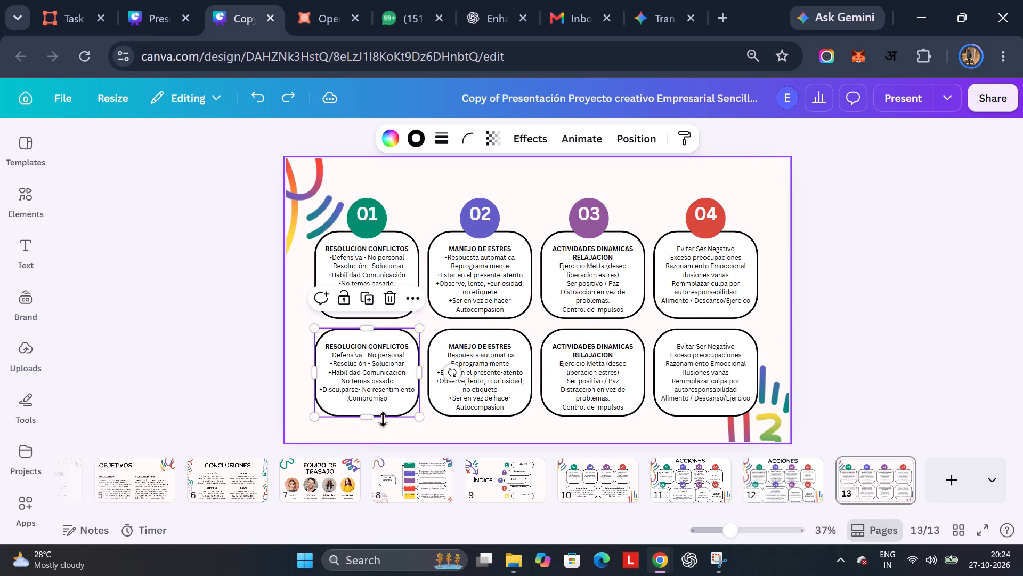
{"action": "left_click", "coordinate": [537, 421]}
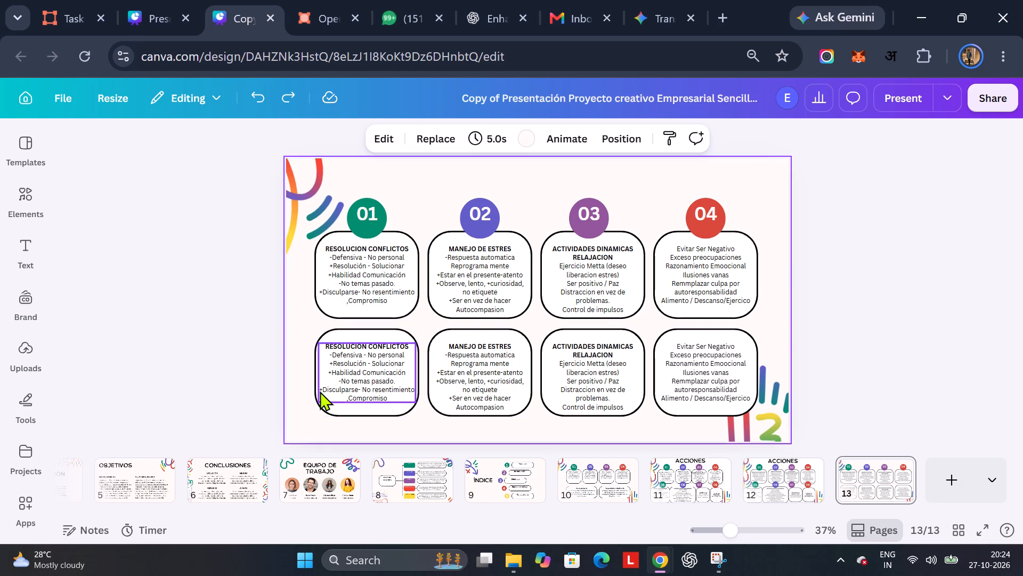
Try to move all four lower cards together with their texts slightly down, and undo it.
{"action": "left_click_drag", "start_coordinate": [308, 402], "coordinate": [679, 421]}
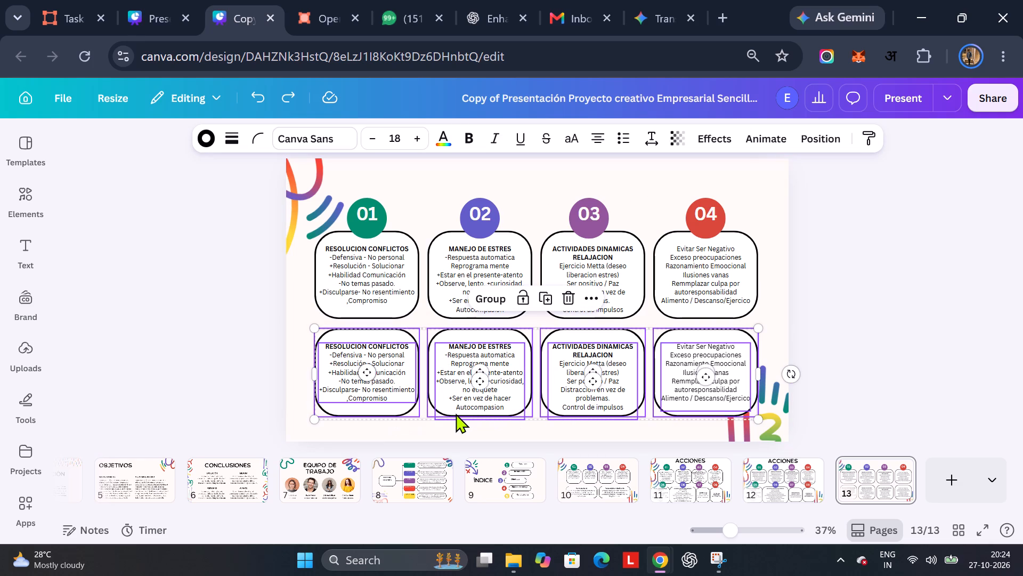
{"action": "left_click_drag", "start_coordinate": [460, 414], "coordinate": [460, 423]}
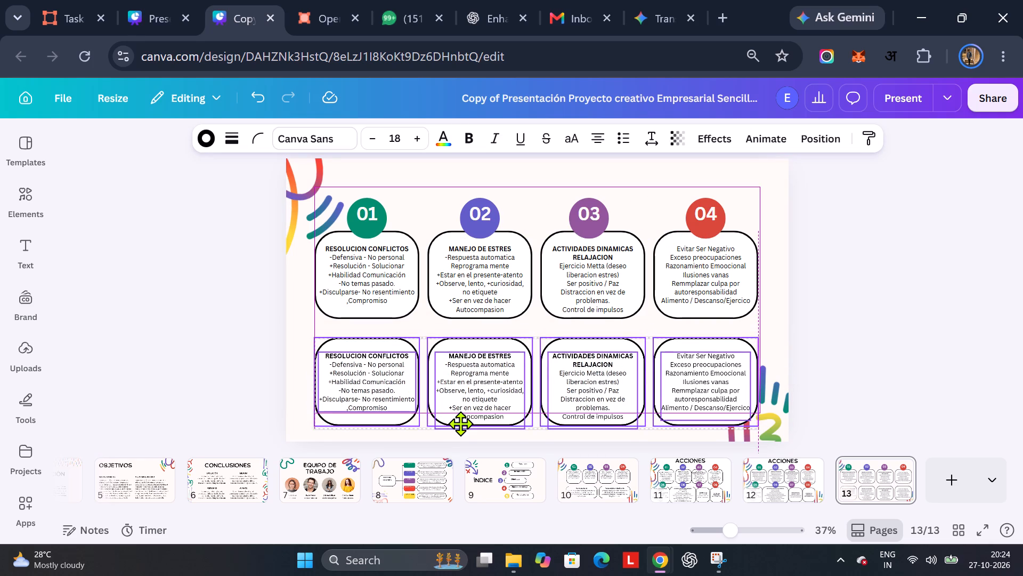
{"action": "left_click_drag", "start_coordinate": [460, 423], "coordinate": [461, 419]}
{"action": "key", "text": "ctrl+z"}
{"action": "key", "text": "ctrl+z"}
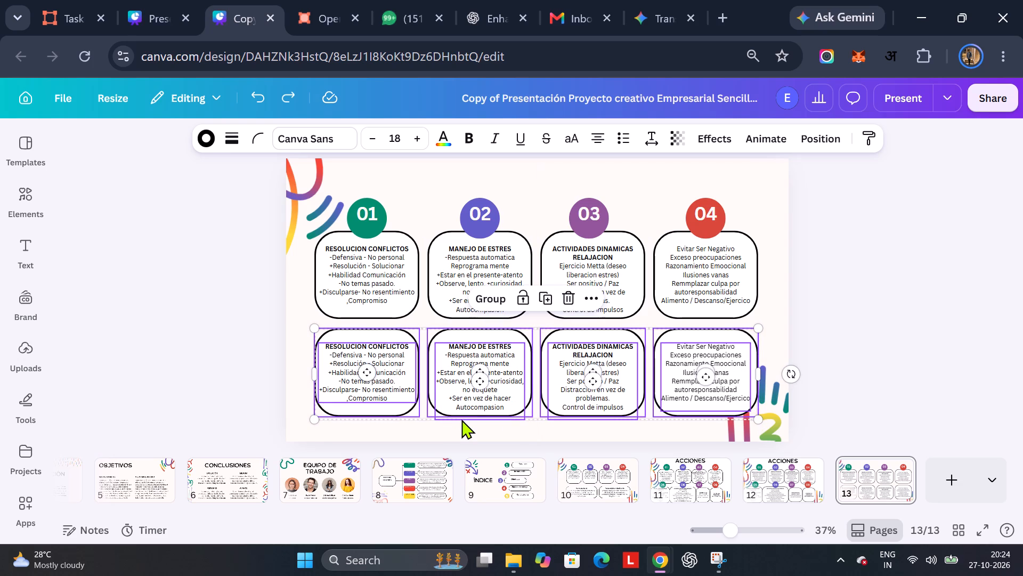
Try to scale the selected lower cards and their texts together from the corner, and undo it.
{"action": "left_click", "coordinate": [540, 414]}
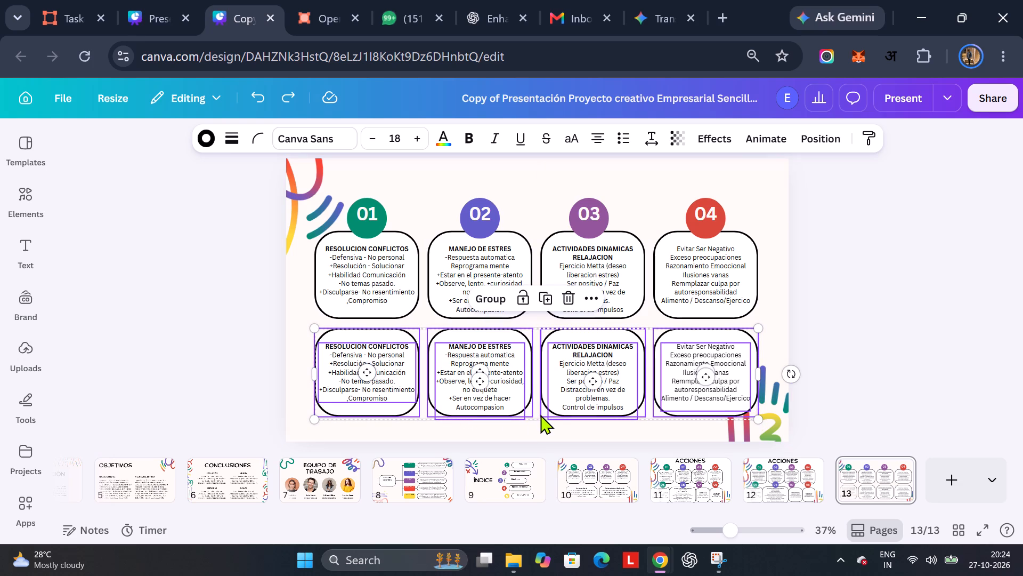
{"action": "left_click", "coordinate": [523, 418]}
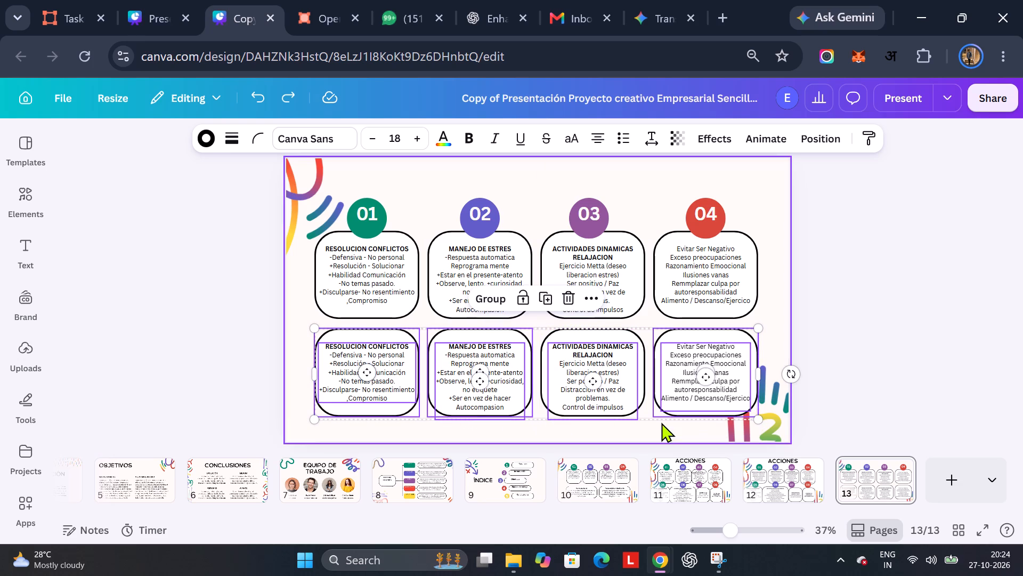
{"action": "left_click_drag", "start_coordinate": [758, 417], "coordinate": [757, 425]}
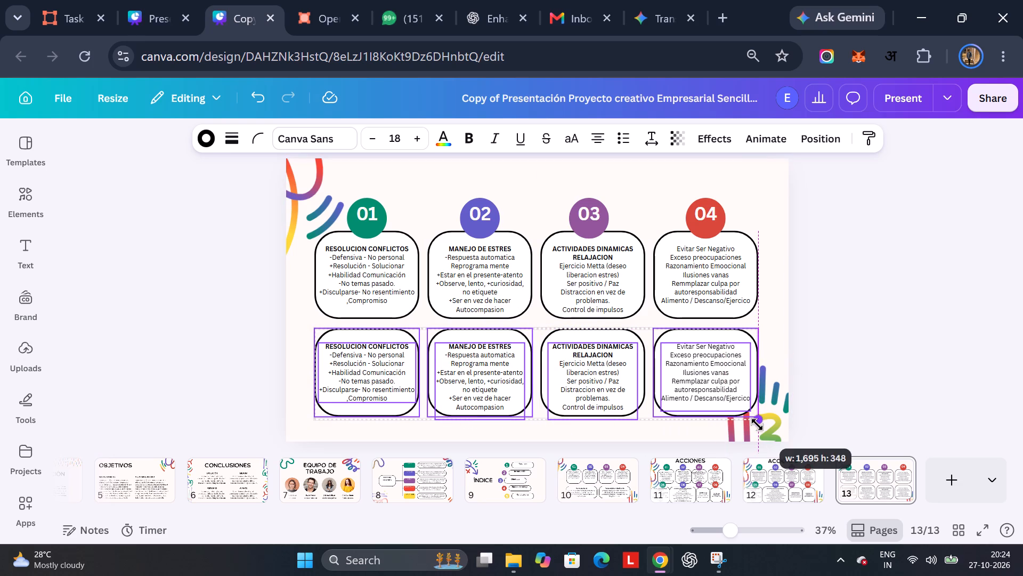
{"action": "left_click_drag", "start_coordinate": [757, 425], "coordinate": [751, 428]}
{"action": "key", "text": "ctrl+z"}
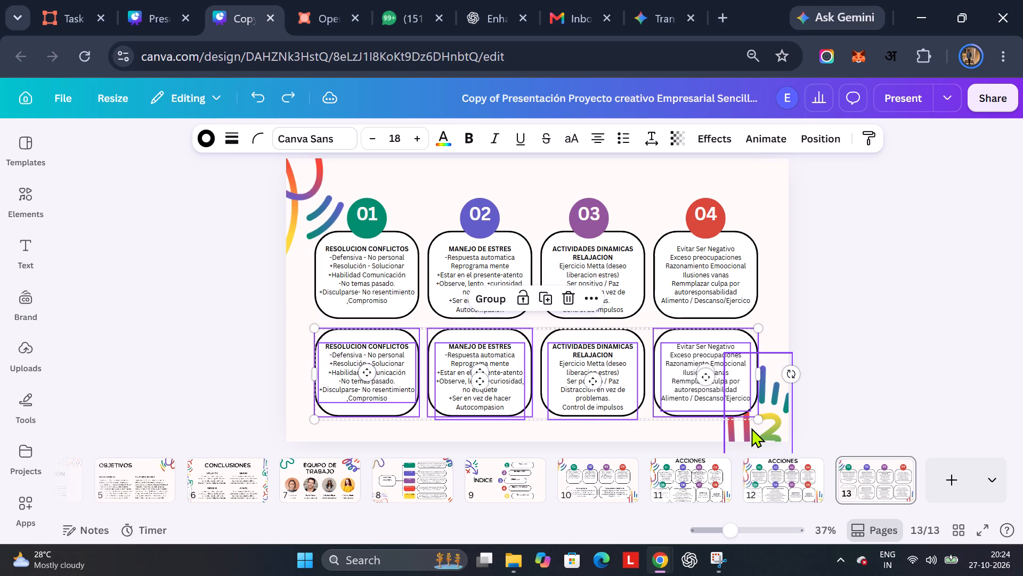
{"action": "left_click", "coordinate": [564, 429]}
Stretch the frames of all four lower cards together downward to nearly the slide's bottom edge, leaving their texts out of the selection.
{"action": "left_click", "coordinate": [583, 413]}
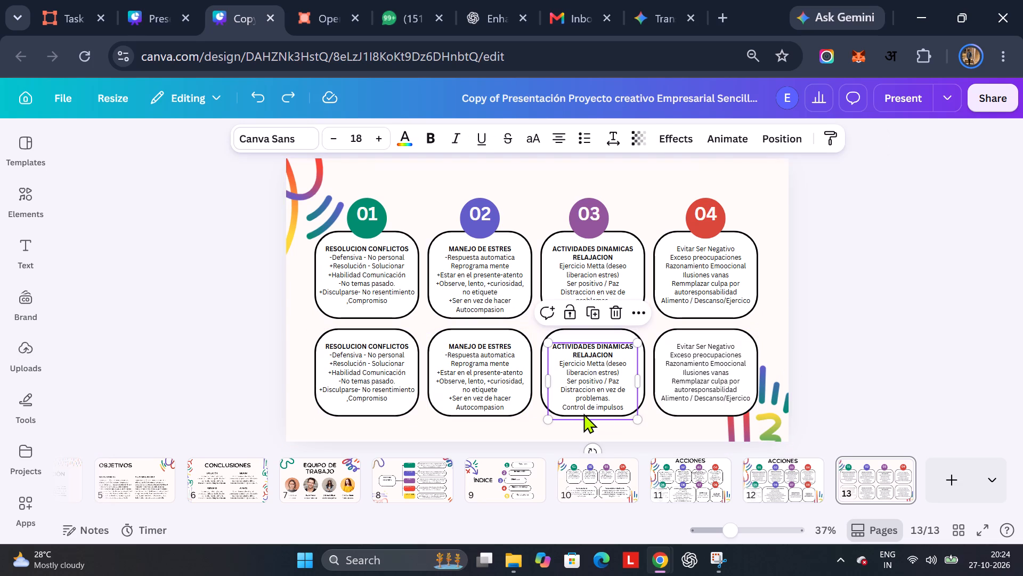
{"action": "left_click", "coordinate": [564, 332]}
{"action": "left_click", "coordinate": [479, 328], "text": "shift"}
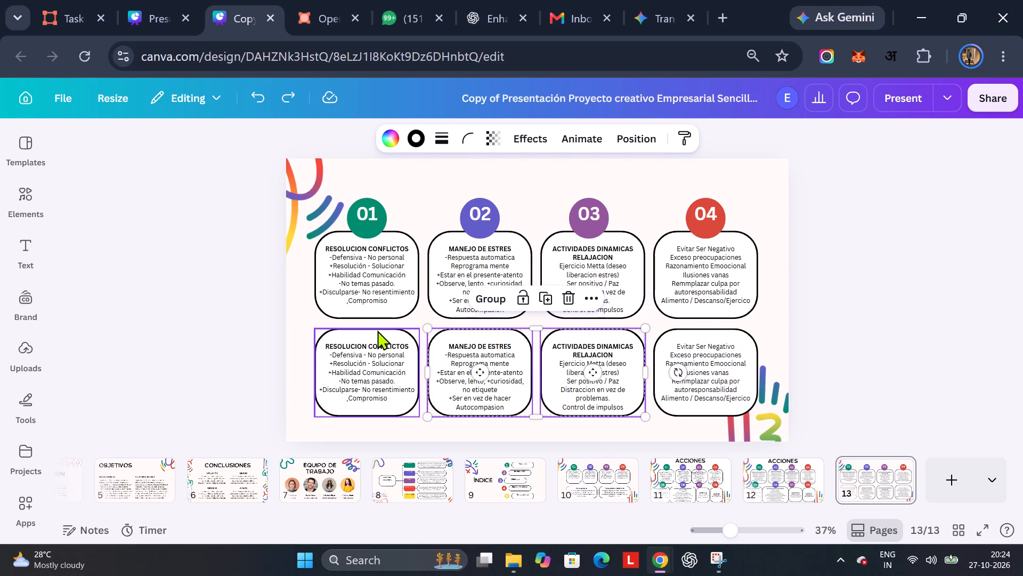
{"action": "left_click", "coordinate": [377, 329], "text": "shift"}
{"action": "left_click", "coordinate": [708, 328], "text": "shift"}
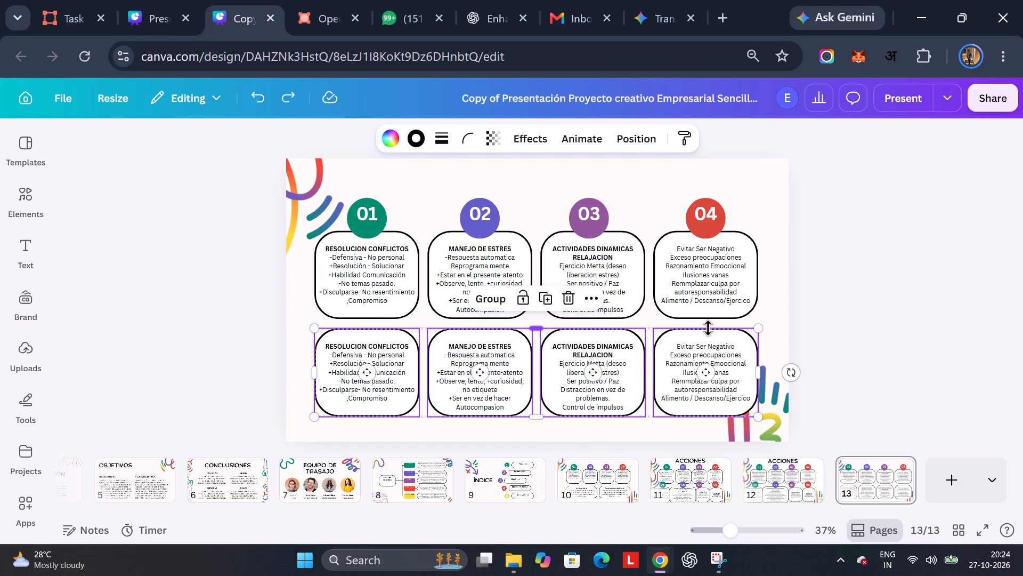
{"action": "left_click_drag", "start_coordinate": [534, 416], "coordinate": [534, 419]}
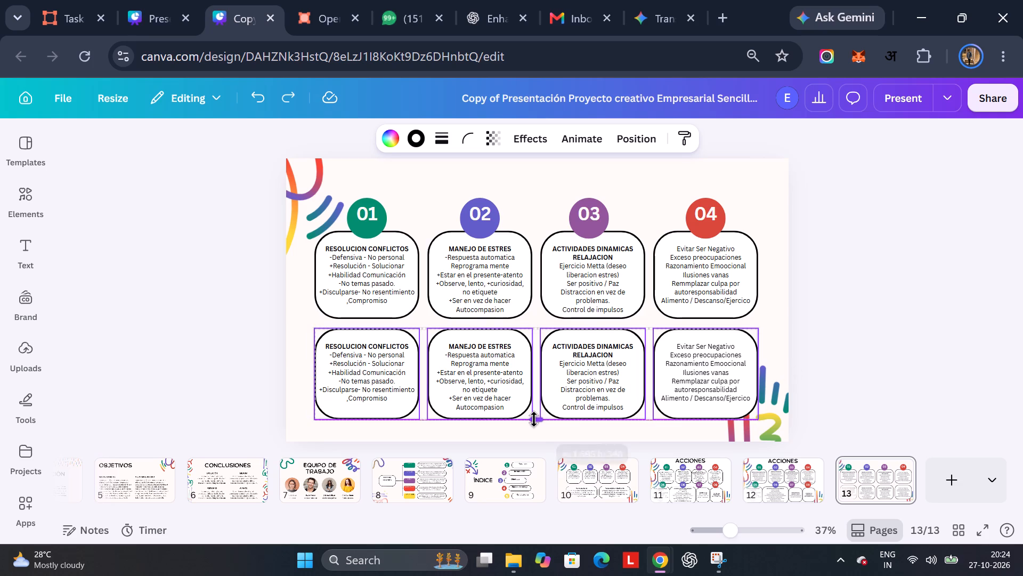
{"action": "left_click_drag", "start_coordinate": [534, 419], "coordinate": [534, 426]}
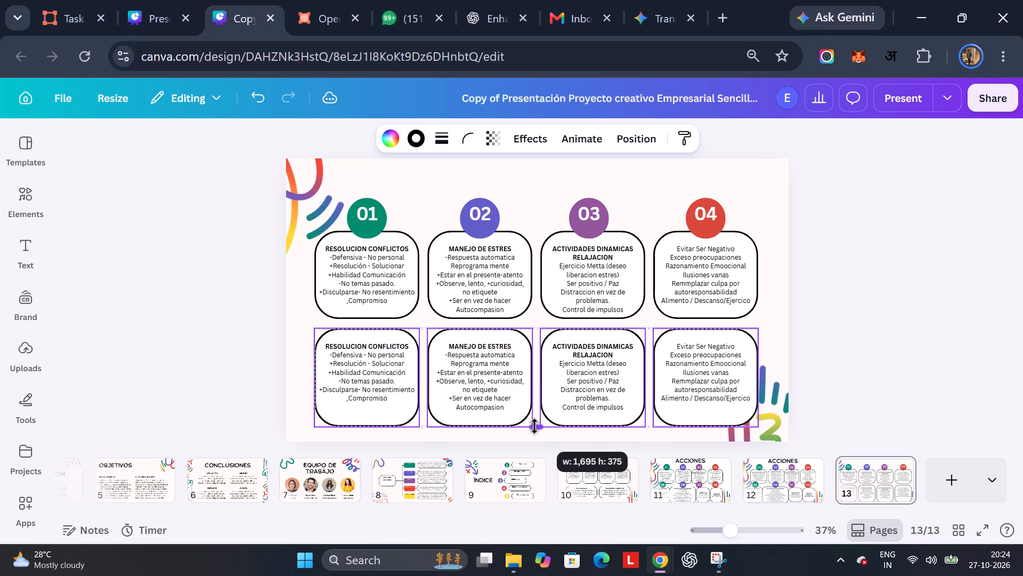
{"action": "left_click_drag", "start_coordinate": [534, 426], "coordinate": [536, 435]}
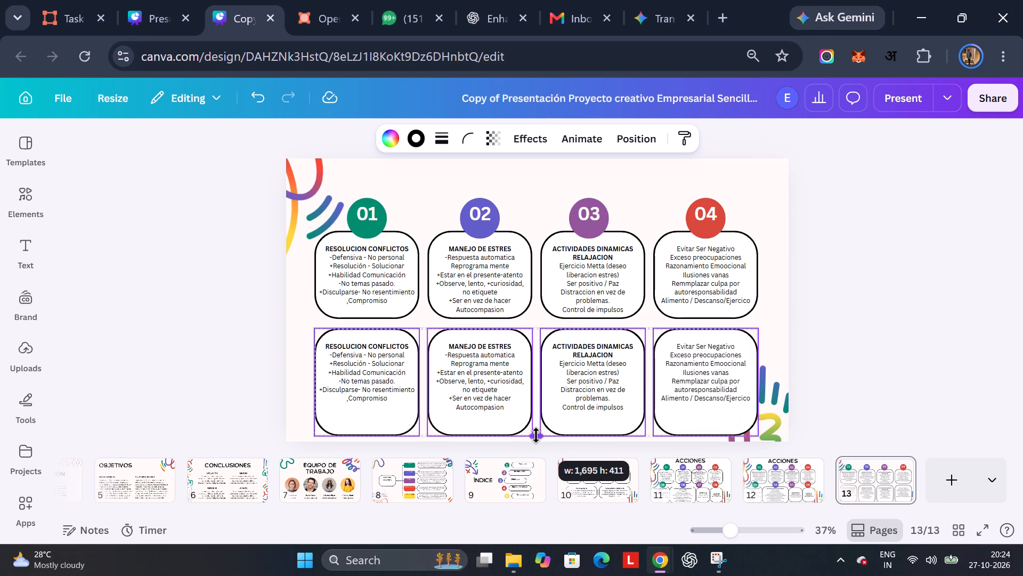
{"action": "left_click_drag", "start_coordinate": [536, 435], "coordinate": [536, 429]}
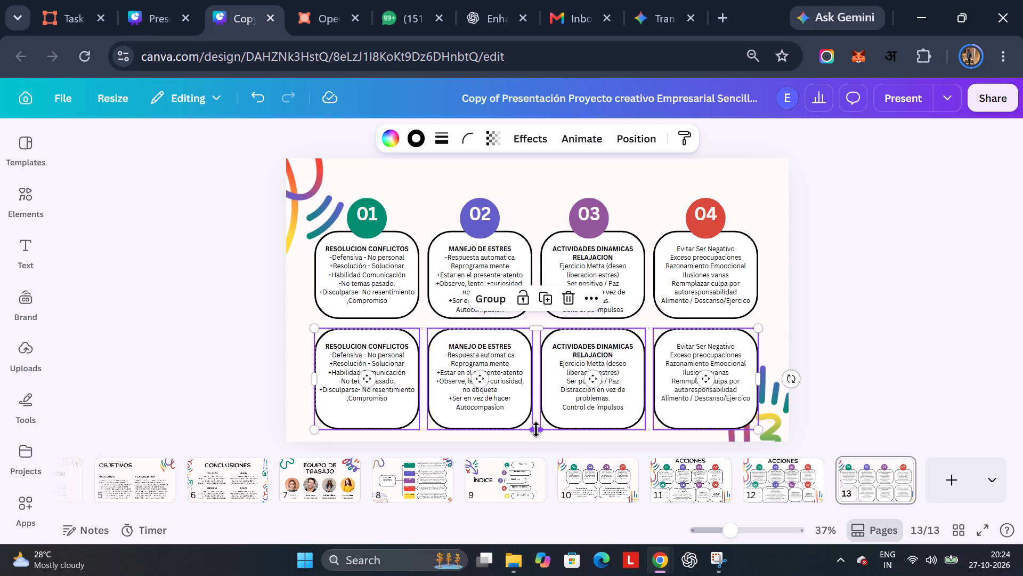
{"action": "left_click", "coordinate": [536, 429], "text": "shift"}
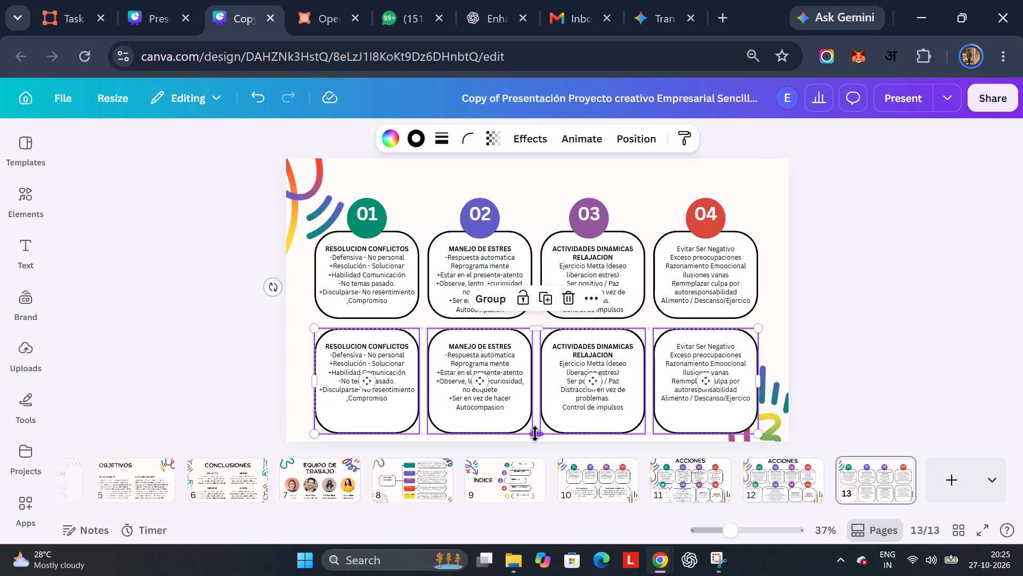
{"action": "left_click", "coordinate": [839, 318]}
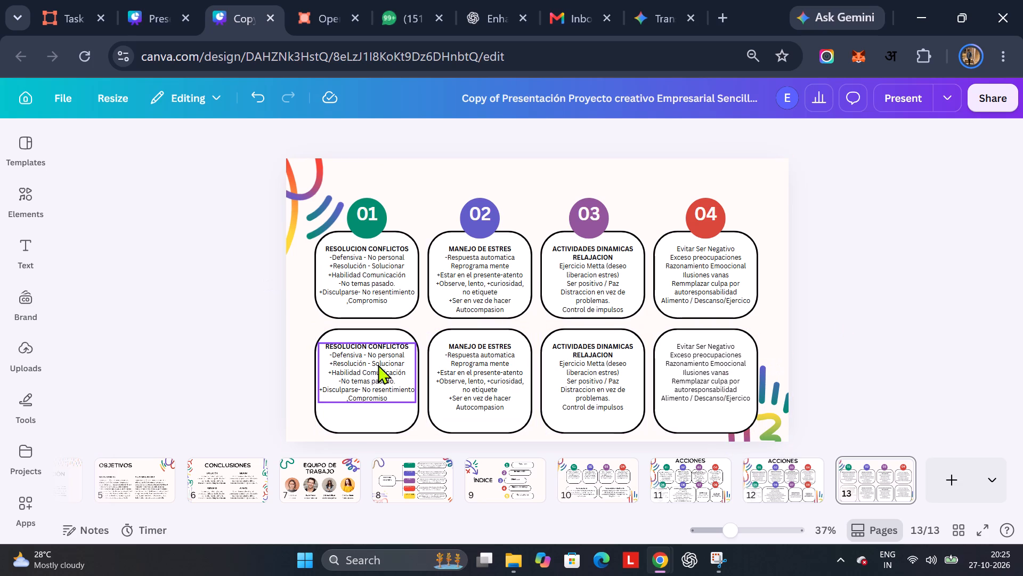
Copy the whole TRABAJO COLABORATIVO text from card 05 on slide 12.
{"action": "left_click", "coordinate": [758, 495]}
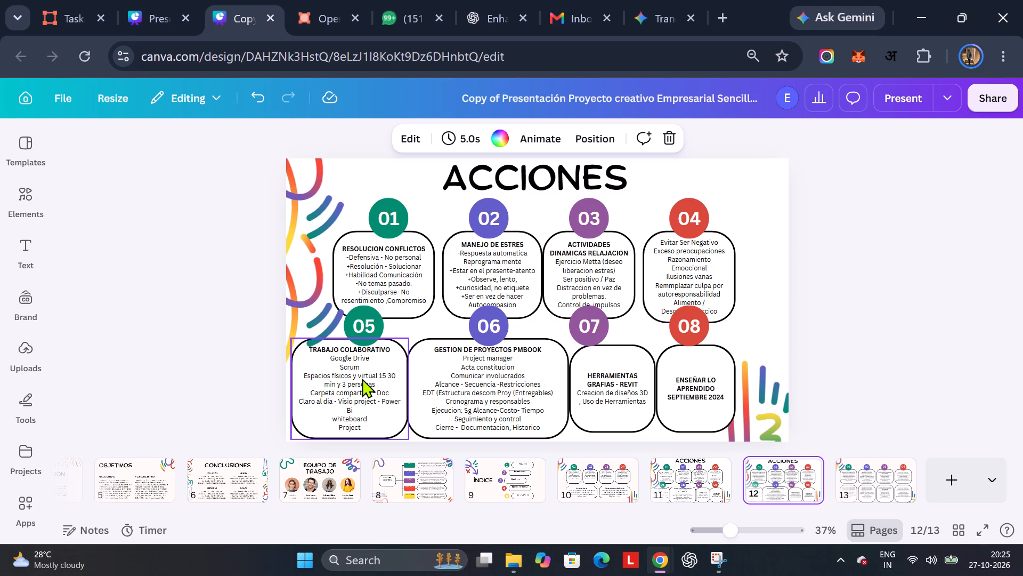
{"action": "double_click", "coordinate": [362, 378]}
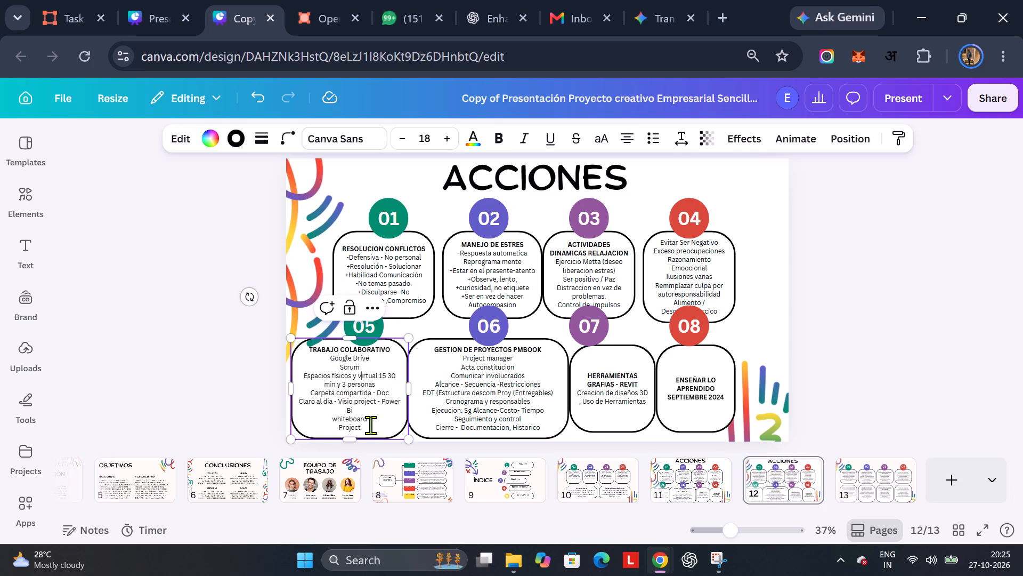
{"action": "left_click_drag", "start_coordinate": [367, 429], "coordinate": [298, 345]}
{"action": "key", "text": "ctrl+c"}
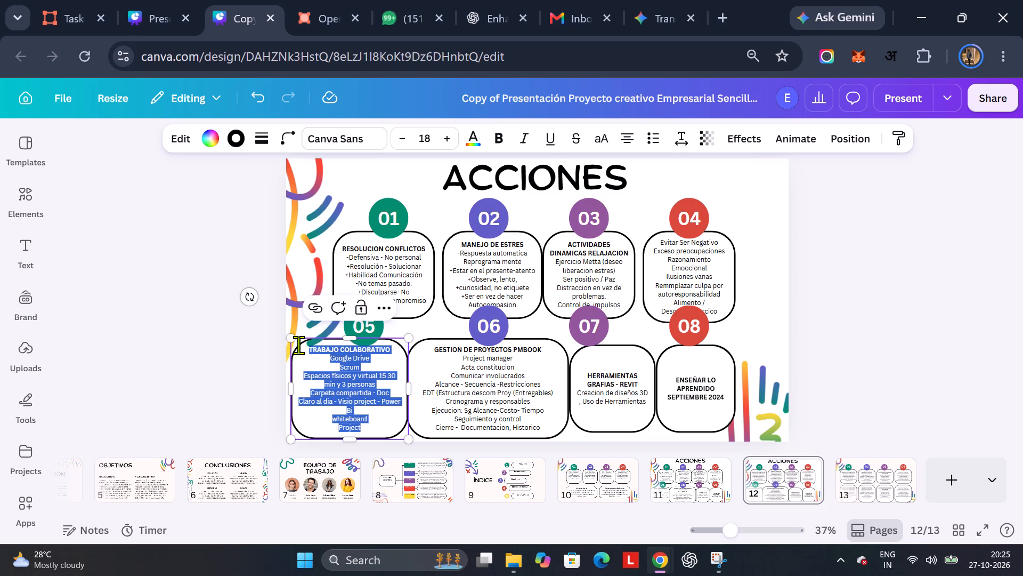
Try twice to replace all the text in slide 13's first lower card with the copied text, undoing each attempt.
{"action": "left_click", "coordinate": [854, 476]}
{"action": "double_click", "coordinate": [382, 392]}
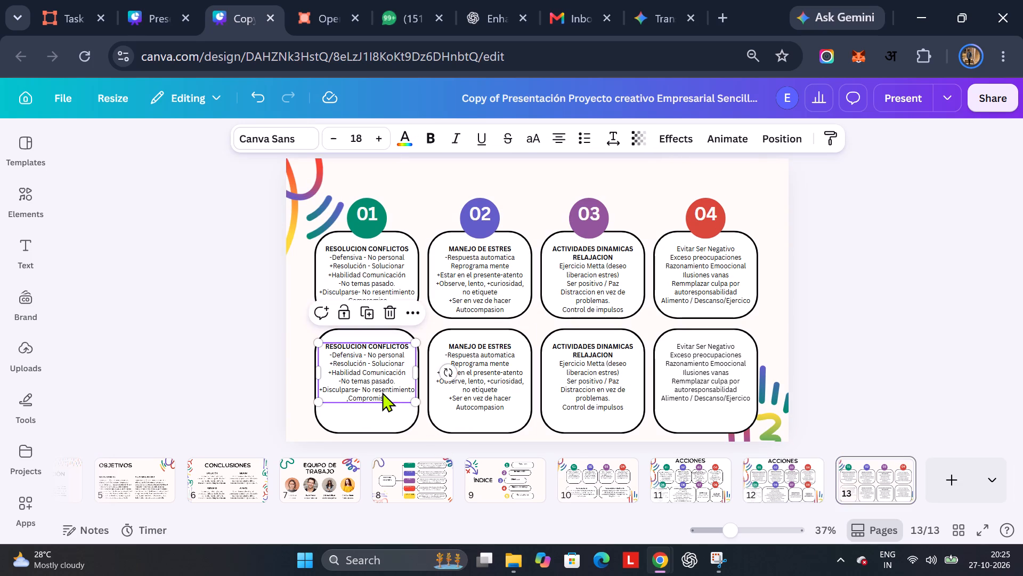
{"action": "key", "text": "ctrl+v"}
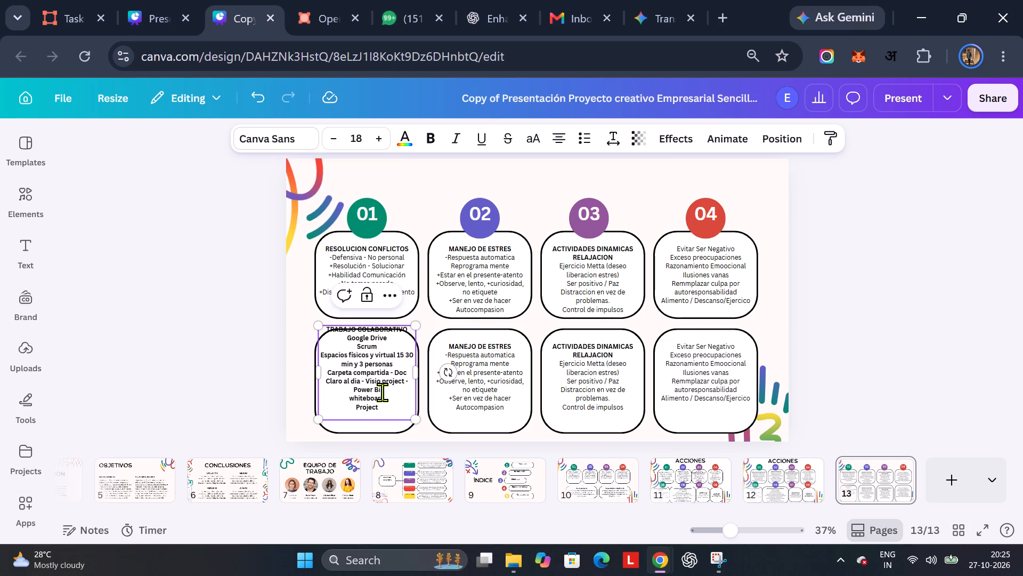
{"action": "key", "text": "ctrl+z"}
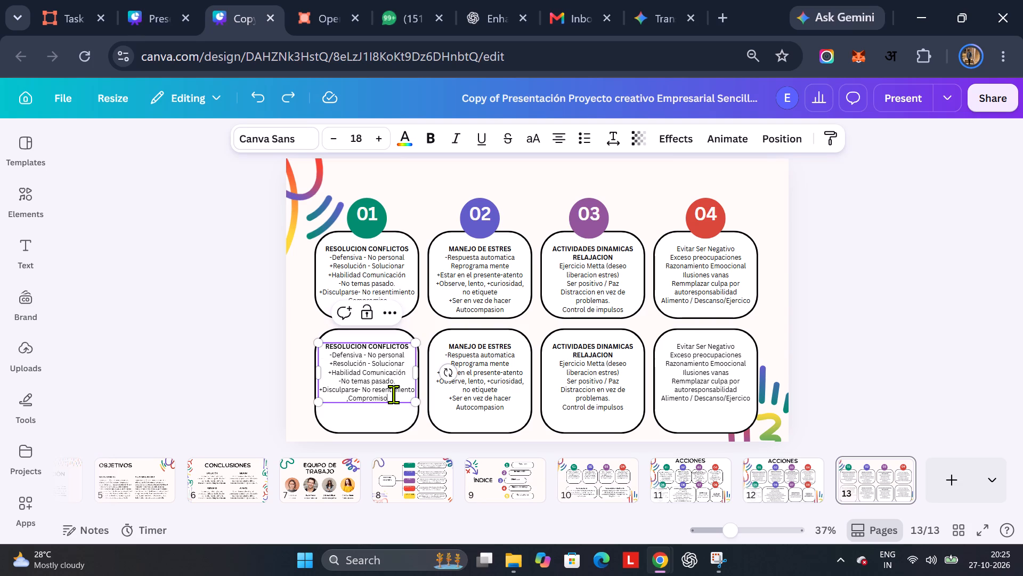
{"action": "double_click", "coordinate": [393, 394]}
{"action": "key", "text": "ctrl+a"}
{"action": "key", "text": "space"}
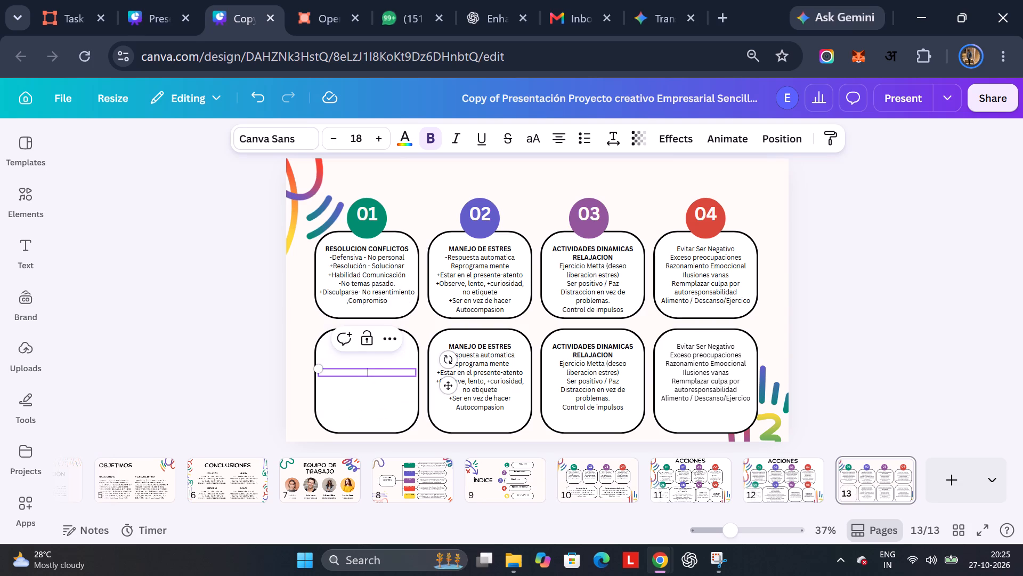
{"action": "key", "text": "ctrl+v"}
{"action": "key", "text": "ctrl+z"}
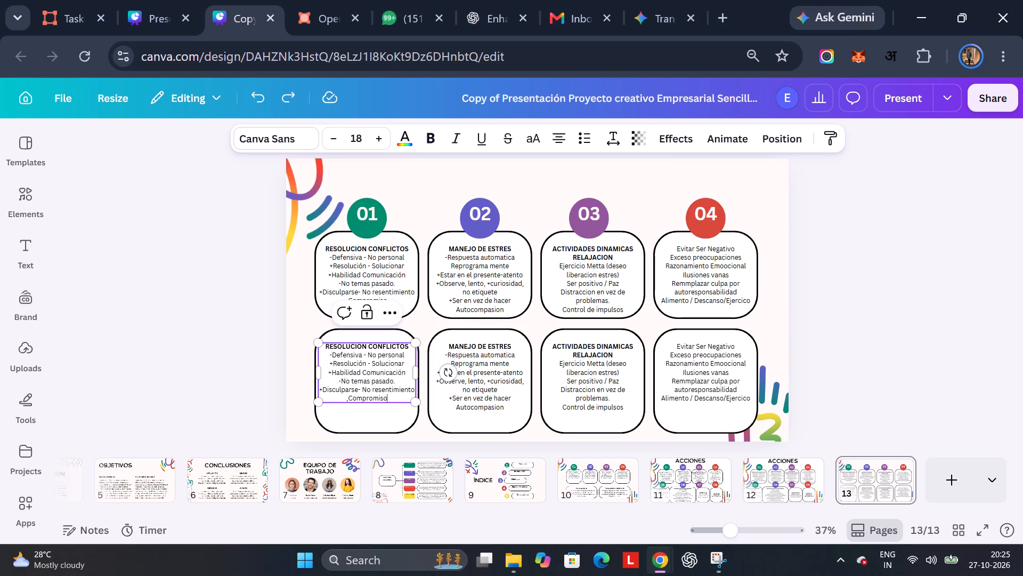
Replace the first lower card's body lines with the copied TRABAJO COLABORATIVO text, and delete the old RESOLUCION CONFLICTOS heading.
{"action": "left_click_drag", "start_coordinate": [389, 398], "coordinate": [318, 367]}
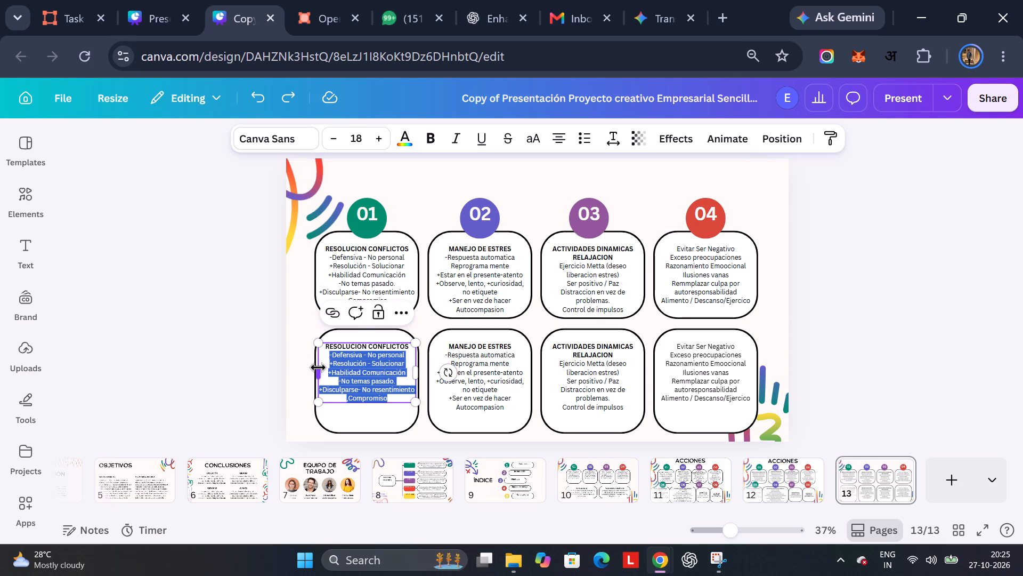
{"action": "key", "text": "BackSpace"}
{"action": "key", "text": "ctrl+v"}
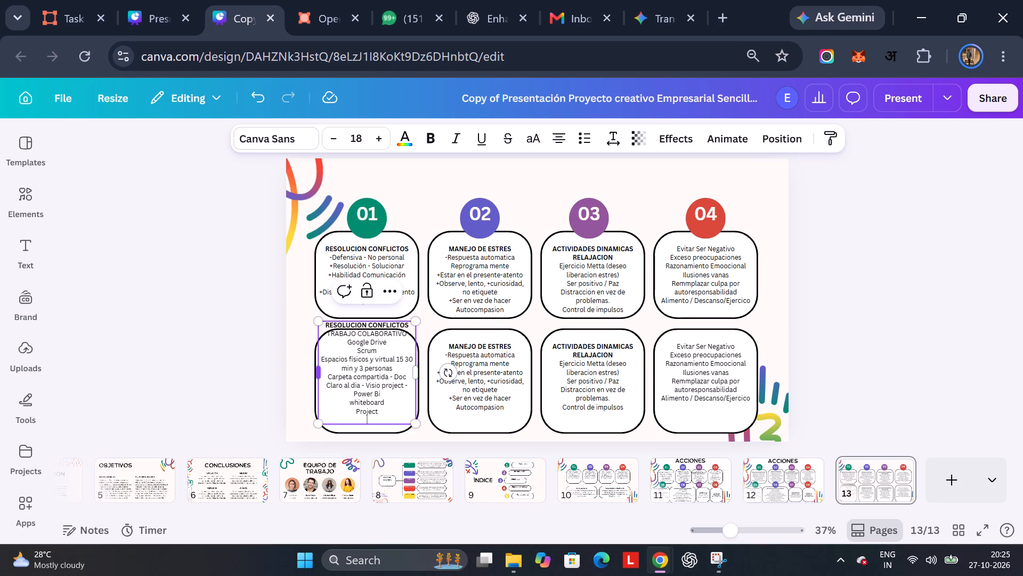
{"action": "left_click", "coordinate": [410, 329]}
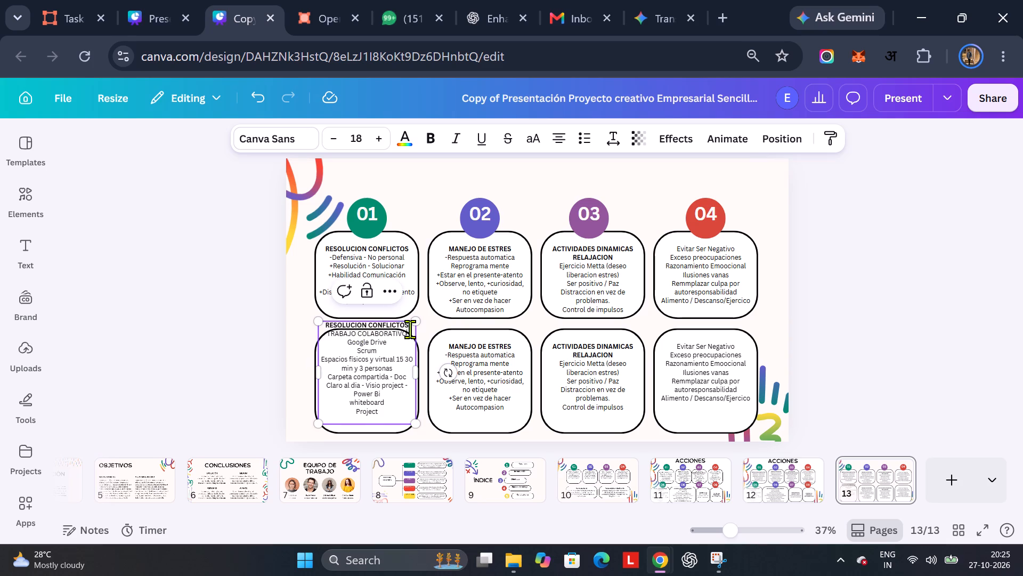
{"action": "left_click", "coordinate": [410, 326]}
{"action": "left_click_drag", "start_coordinate": [410, 326], "coordinate": [326, 319]}
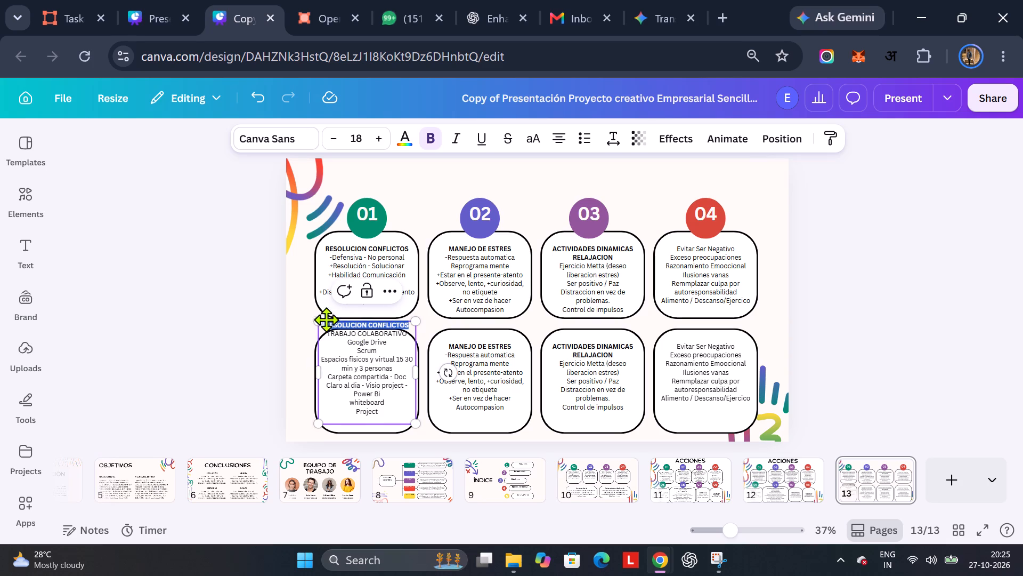
{"action": "left_click_drag", "start_coordinate": [326, 319], "coordinate": [318, 319]}
{"action": "key", "text": "BackSpace"}
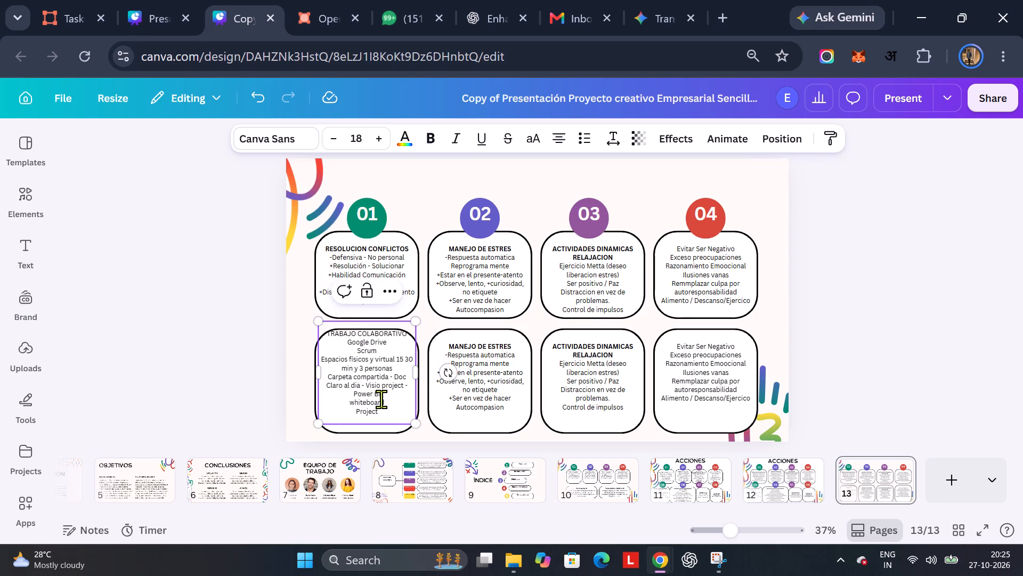
Nudge the TRABAJO COLABORATIVO text block down until all its lines sit inside the first lower card's frame.
{"action": "left_click", "coordinate": [429, 432]}
{"action": "left_click", "coordinate": [375, 379]}
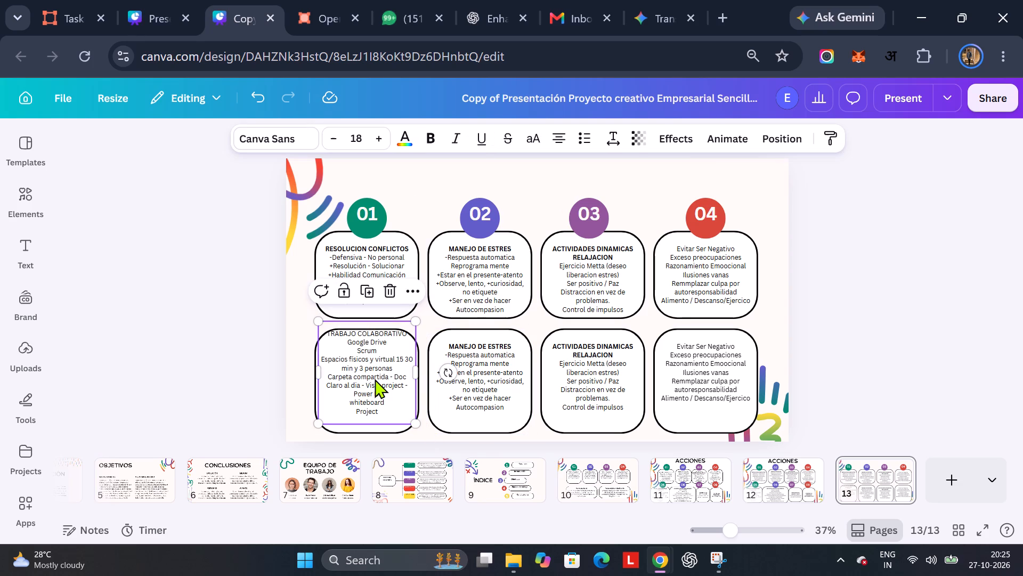
{"action": "key", "text": "Down"}
{"action": "key", "text": "Down"}
{"action": "key", "text": "Down"}
{"action": "key", "text": "Down"}
{"action": "key", "text": "Down"}
{"action": "key", "text": "Down"}
{"action": "key", "text": "Down"}
{"action": "key", "text": "Down"}
{"action": "key", "text": "Down"}
{"action": "key", "text": "Down"}
{"action": "key", "text": "Down"}
{"action": "key", "text": "Down"}
{"action": "key", "text": "Down"}
{"action": "key", "text": "Down"}
{"action": "key", "text": "Down"}
{"action": "key", "text": "Down"}
{"action": "key", "text": "Down"}
{"action": "key", "text": "Down"}
{"action": "key", "text": "Down"}
{"action": "key", "text": "Down"}
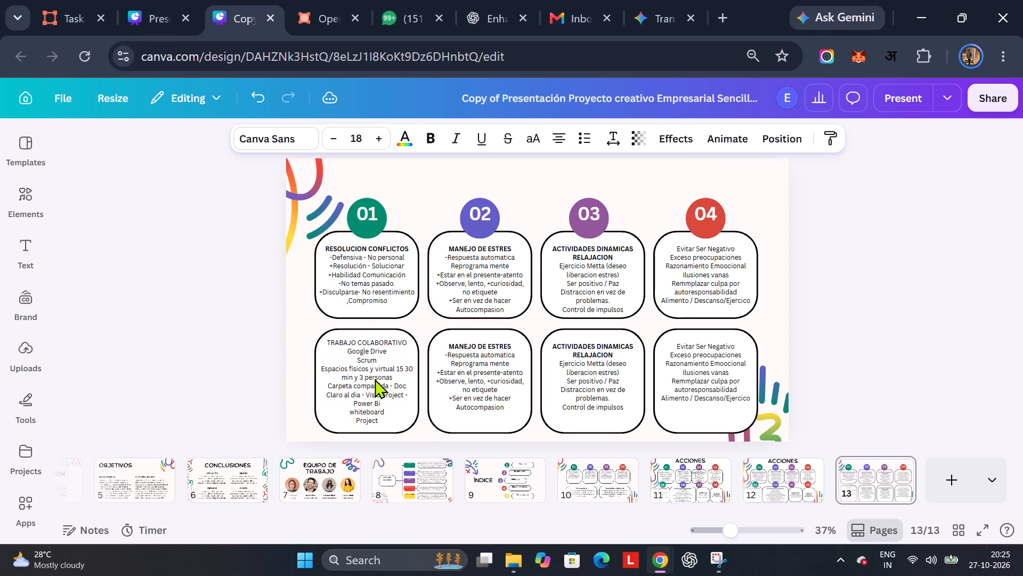
{"action": "key", "text": "Up"}
{"action": "key", "text": "Up"}
{"action": "key", "text": "Up"}
{"action": "key", "text": "Down"}
{"action": "key", "text": "Down"}
{"action": "key", "text": "Down"}
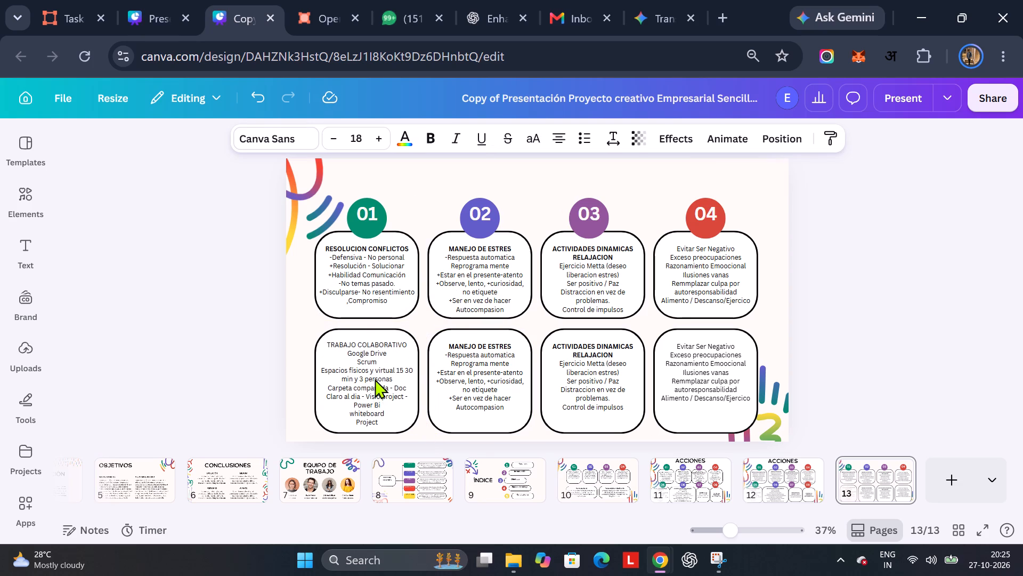
{"action": "key", "text": "Down"}
{"action": "key", "text": "Down"}
{"action": "key", "text": "Down"}
{"action": "key", "text": "Down"}
{"action": "key", "text": "Down"}
{"action": "key", "text": "Down"}
{"action": "key", "text": "Down"}
{"action": "key", "text": "Up"}
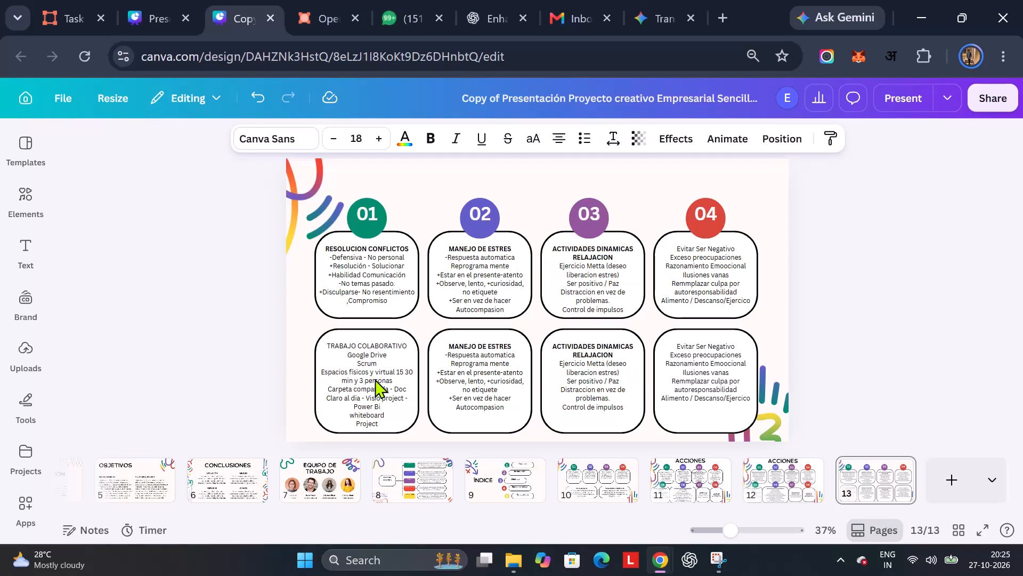
{"action": "key", "text": "Up"}
{"action": "key", "text": "Up"}
{"action": "key", "text": "Up"}
{"action": "key", "text": "Up"}
{"action": "key", "text": "Up"}
{"action": "key", "text": "Up"}
{"action": "key", "text": "Up"}
{"action": "key", "text": "Up"}
{"action": "key", "text": "Up"}
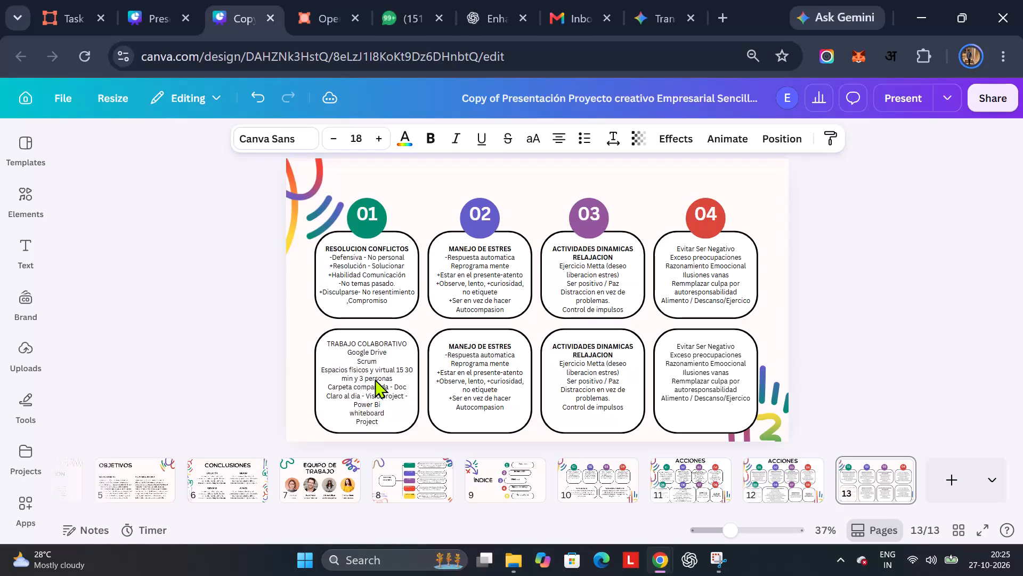
{"action": "key", "text": "Up"}
{"action": "key", "text": "Up"}
{"action": "key", "text": "Up"}
{"action": "key", "text": "Down"}
{"action": "key", "text": "Down"}
{"action": "key", "text": "Down"}
{"action": "key", "text": "Down"}
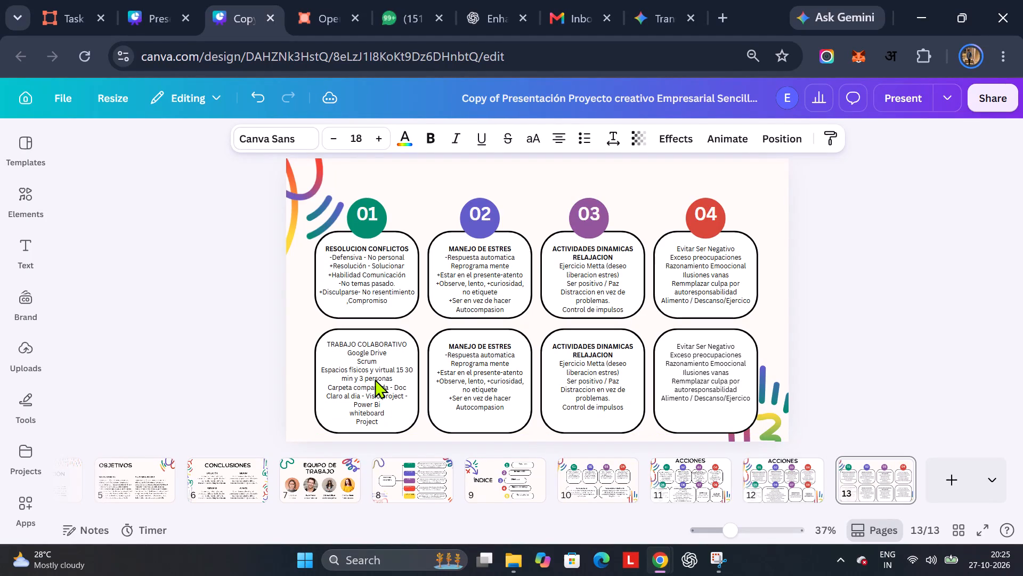
Make the TRABAJO COLABORATIVO heading in the first lower card bold.
{"action": "left_click", "coordinate": [375, 379]}
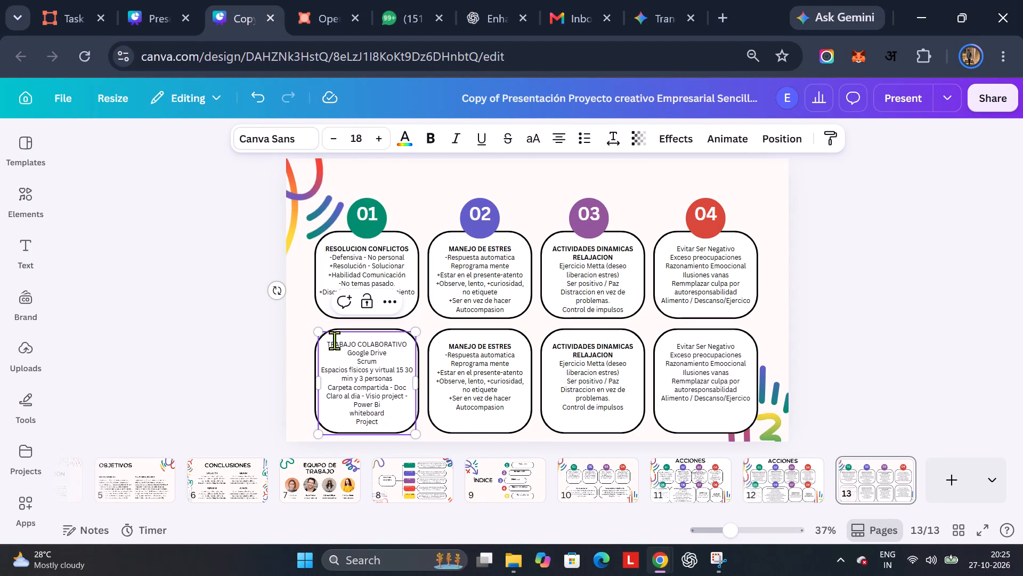
{"action": "left_click_drag", "start_coordinate": [325, 339], "coordinate": [410, 347]}
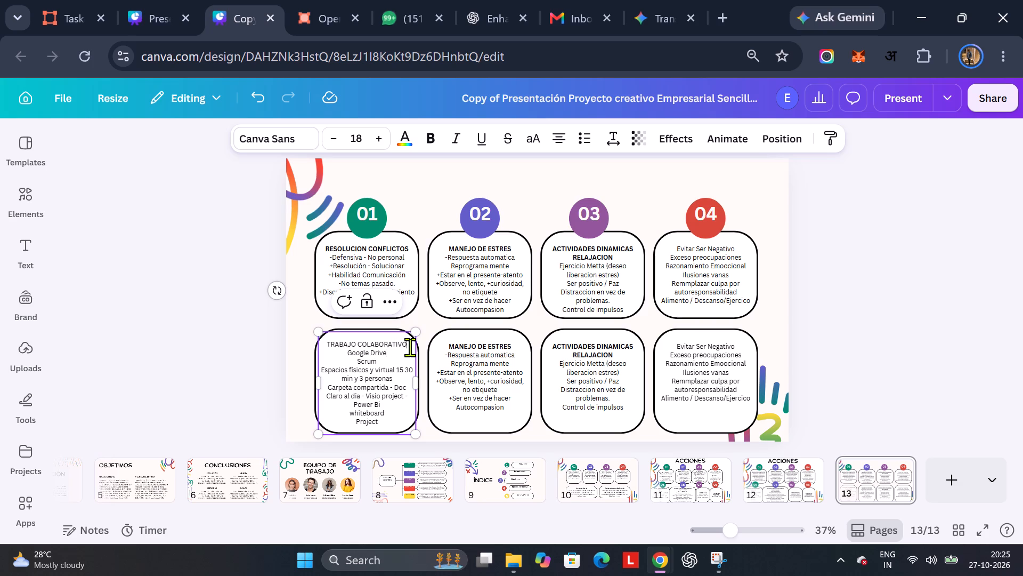
{"action": "left_click_drag", "start_coordinate": [410, 347], "coordinate": [322, 341]}
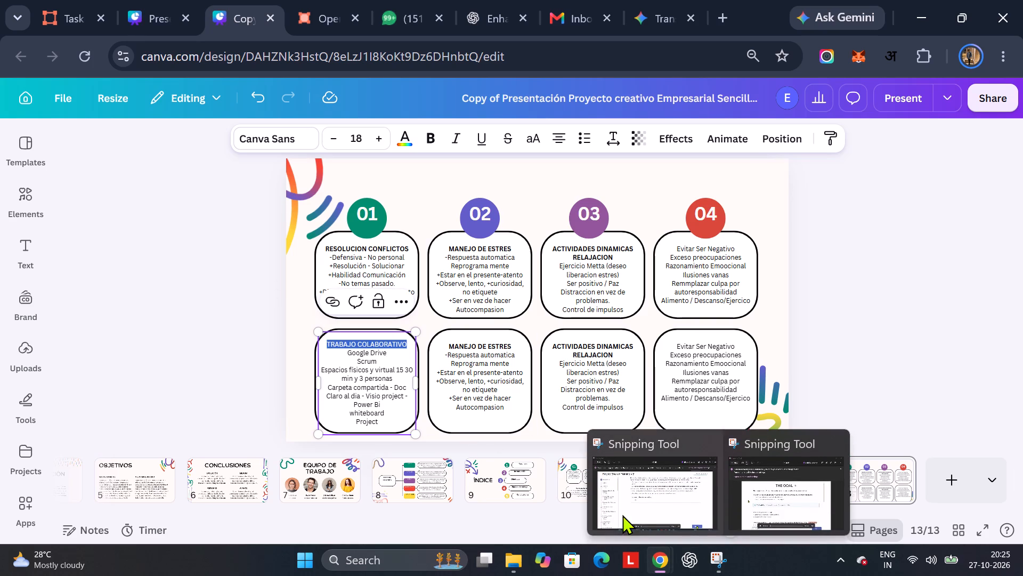
{"action": "left_click", "coordinate": [440, 133]}
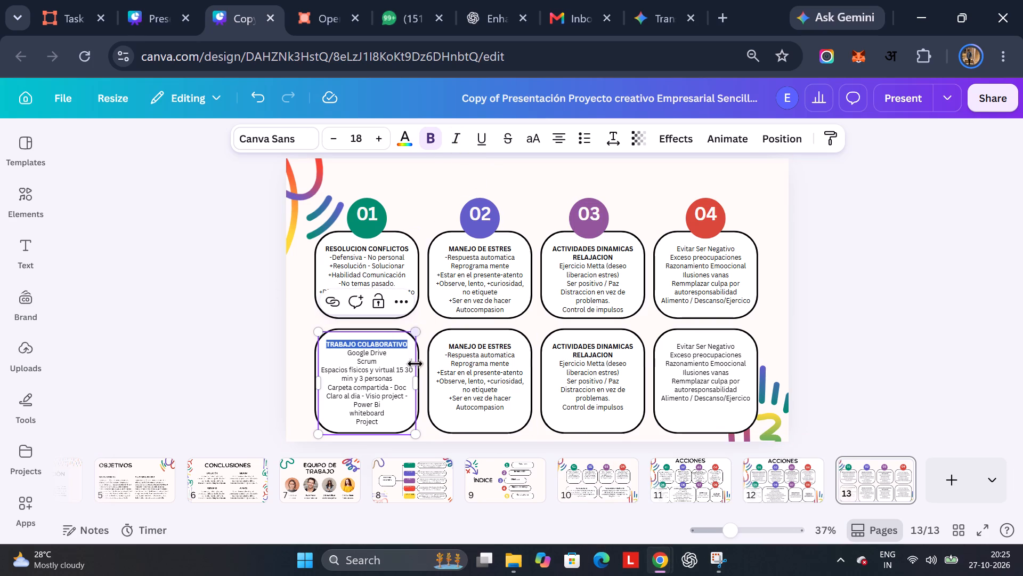
{"action": "left_click", "coordinate": [427, 323]}
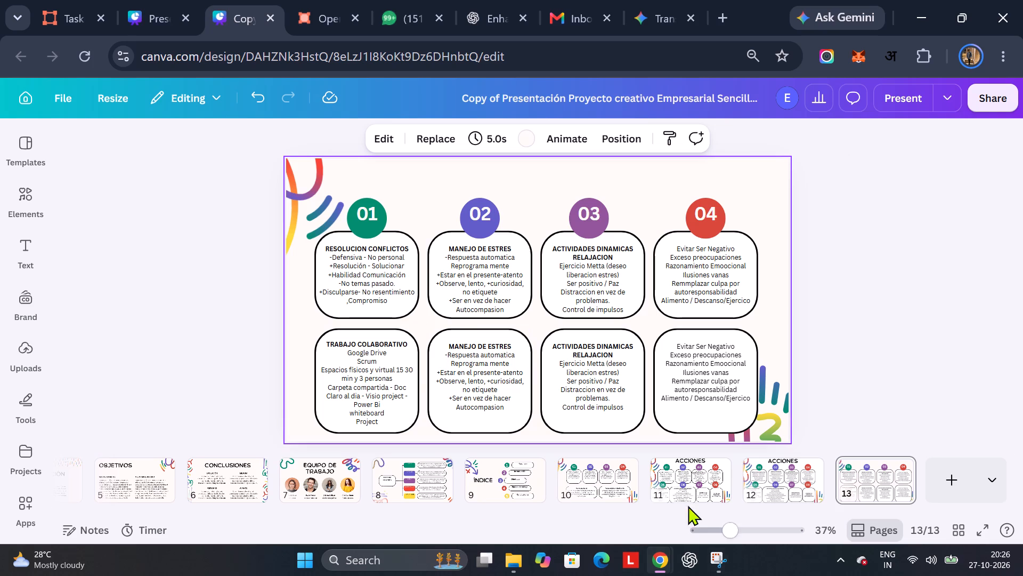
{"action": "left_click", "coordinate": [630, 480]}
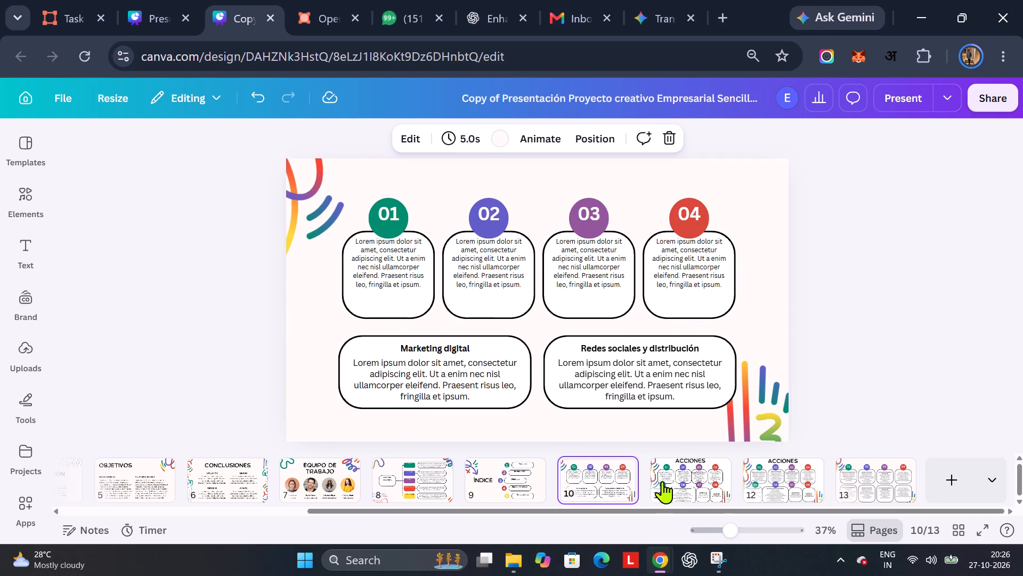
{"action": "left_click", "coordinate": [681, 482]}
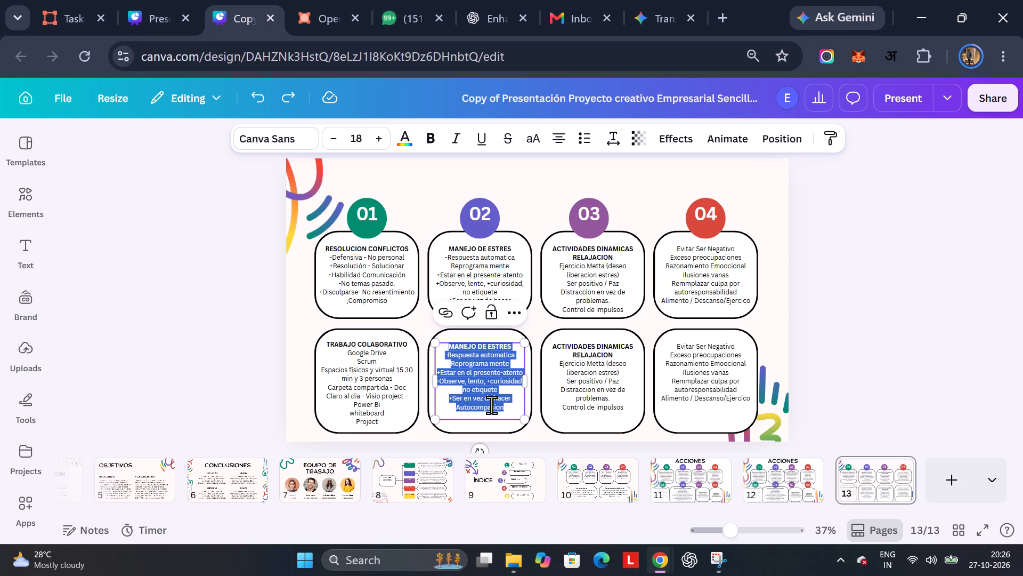
{"action": "left_click", "coordinate": [492, 405]}
{"action": "left_click_drag", "start_coordinate": [509, 410], "coordinate": [434, 363]}
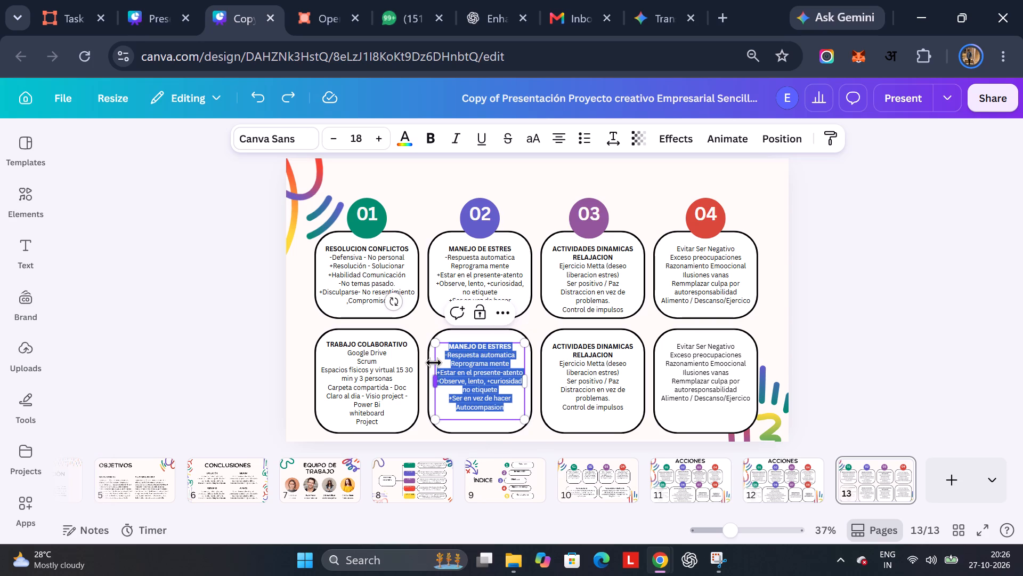
{"action": "left_click_drag", "start_coordinate": [434, 363], "coordinate": [434, 367]}
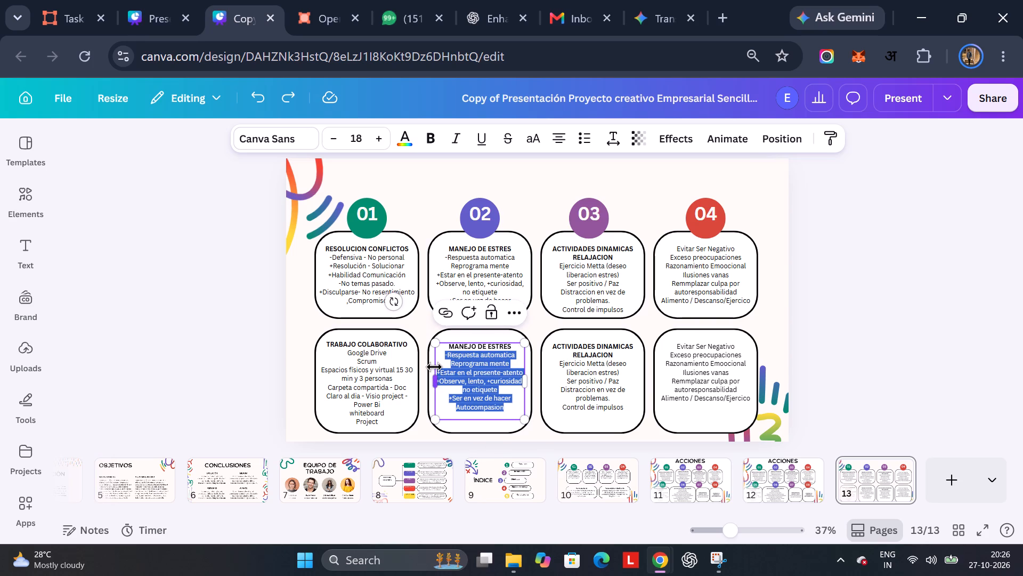
{"action": "key", "text": "space"}
{"action": "key", "text": "ctrl+v"}
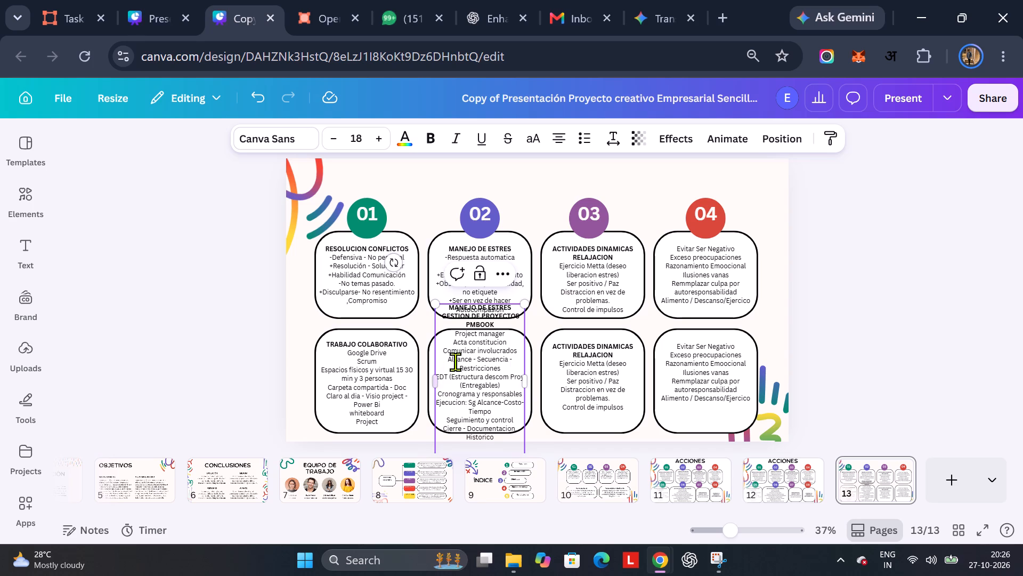
Remove the leftover MANEJO DE ESTRES heading and its blank line above GESTION DE PROYECTOS PMBOOK in the second lower card.
{"action": "left_click", "coordinate": [514, 310]}
{"action": "left_click_drag", "start_coordinate": [514, 310], "coordinate": [444, 309]}
{"action": "key", "text": "space"}
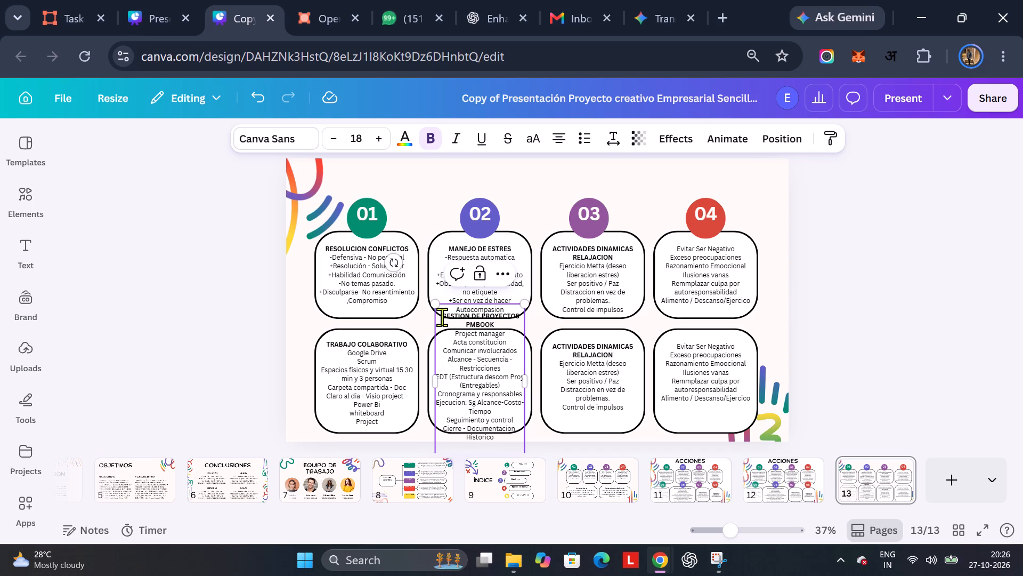
{"action": "left_click", "coordinate": [443, 316]}
{"action": "left_click", "coordinate": [442, 316]}
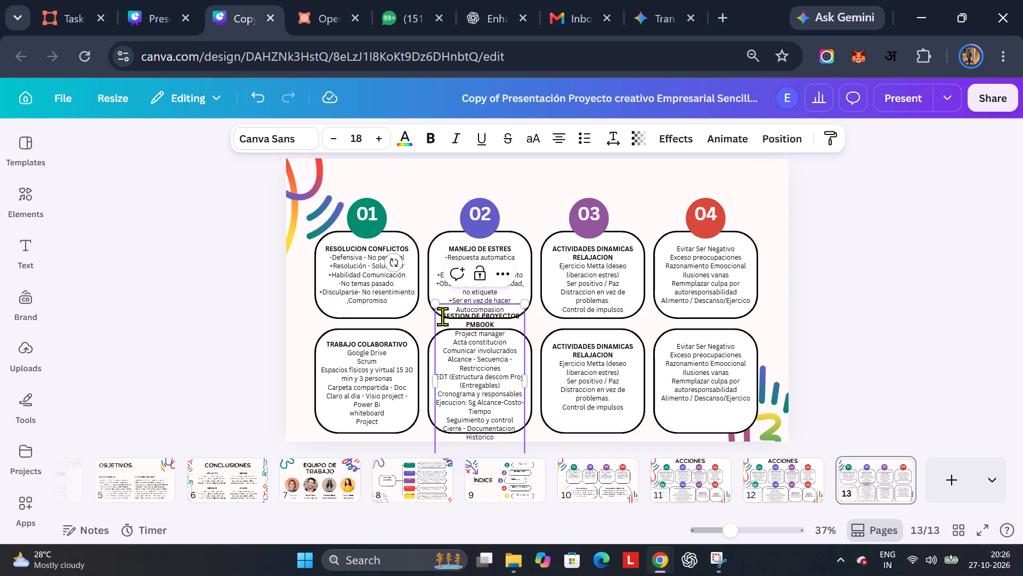
{"action": "left_click", "coordinate": [442, 316]}
{"action": "key", "text": "BackSpace"}
{"action": "key", "text": "BackSpace"}
{"action": "key", "text": "BackSpace"}
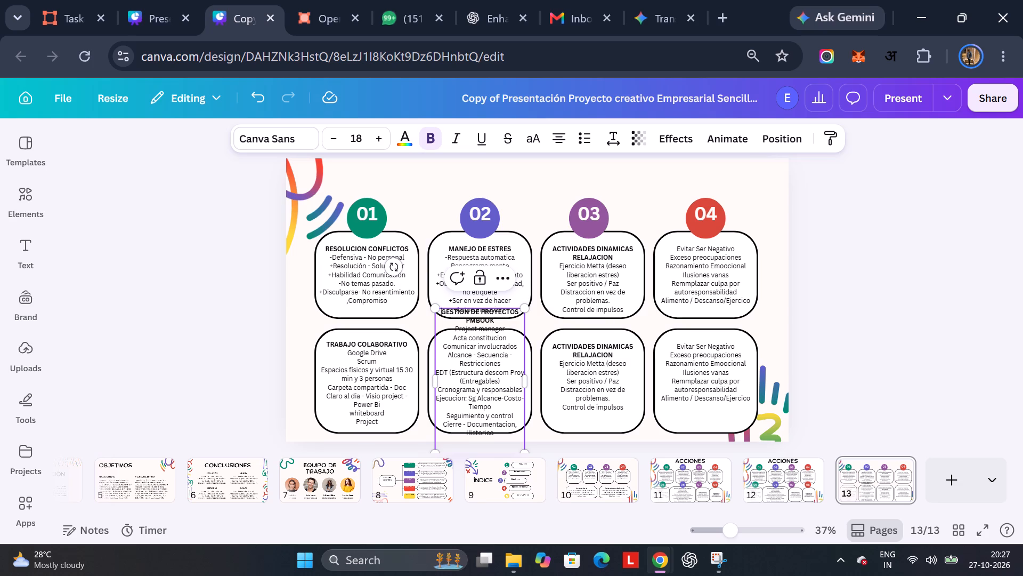
{"action": "key", "text": "BackSpace"}
{"action": "key", "text": "BackSpace"}
Set the font size of the whole GESTION DE PROYECTOS PMBOOK text block to 15.
{"action": "scroll", "coordinate": [499, 387], "scroll_direction": "down", "scroll_amount": 1}
{"action": "key", "text": "ctrl+a"}
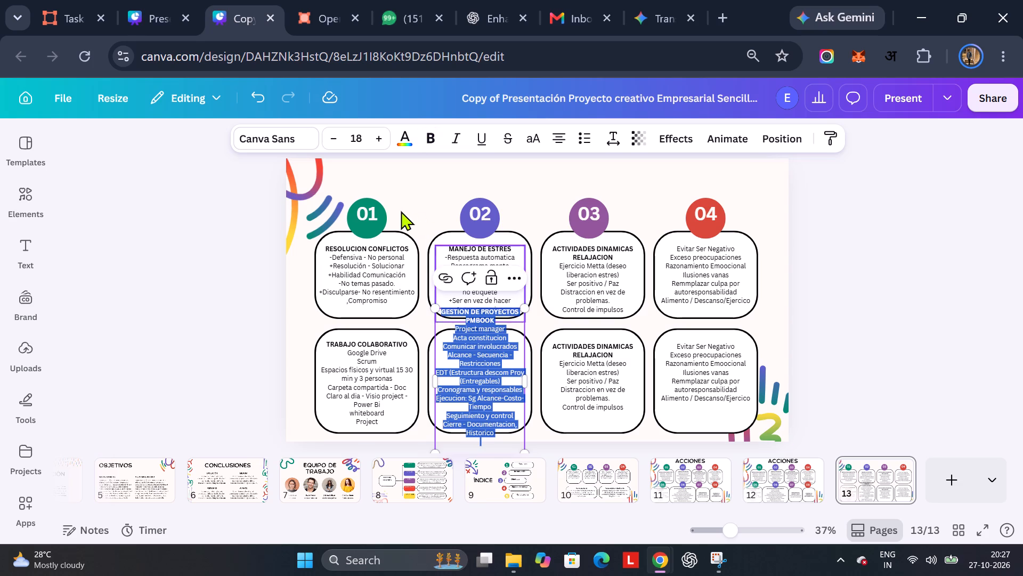
{"action": "triple_click", "coordinate": [326, 132]}
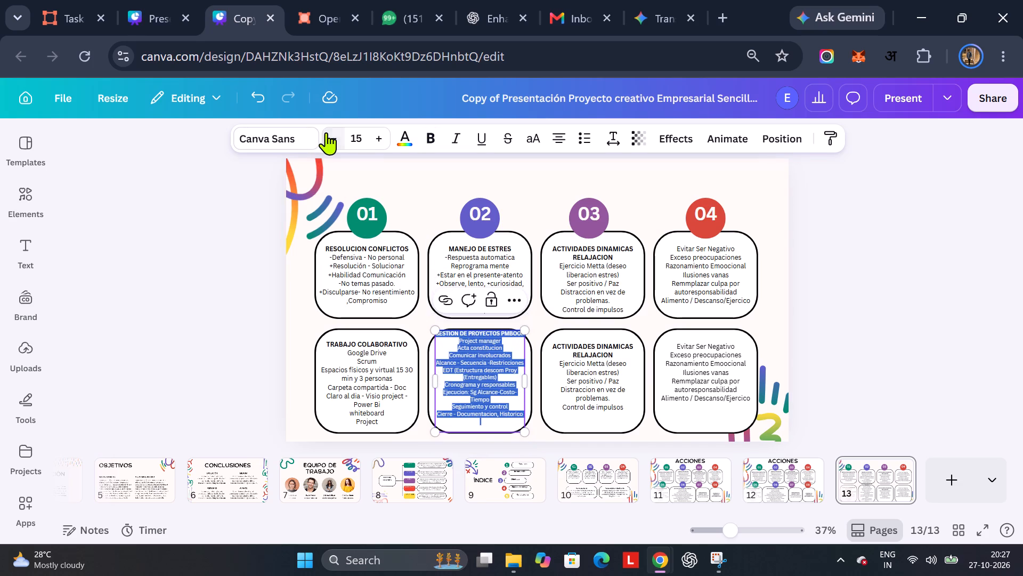
{"action": "left_click", "coordinate": [326, 132]}
{"action": "left_click", "coordinate": [379, 141]}
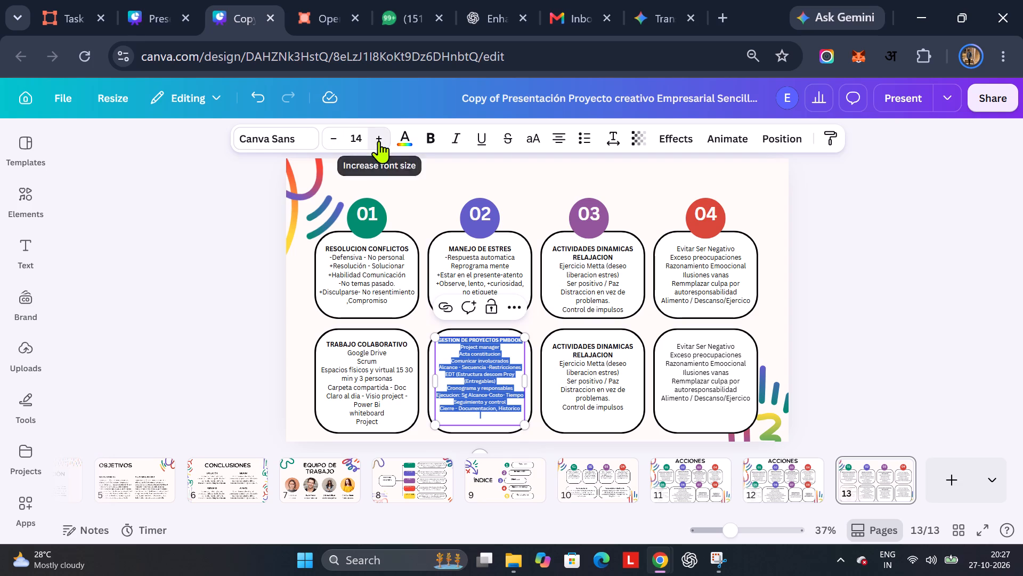
Nudge the GESTION DE PROYECTOS PMBOOK text block down until all its lines sit inside the second lower card's frame.
{"action": "left_click", "coordinate": [439, 211]}
{"action": "left_click", "coordinate": [459, 342]}
{"action": "key", "text": "Down"}
{"action": "key", "text": "Down"}
{"action": "key", "text": "Down"}
{"action": "key", "text": "Down"}
{"action": "key", "text": "Down"}
{"action": "key", "text": "Down"}
{"action": "key", "text": "Down"}
{"action": "key", "text": "Down"}
{"action": "key", "text": "Down"}
{"action": "key", "text": "Down"}
{"action": "key", "text": "Down"}
{"action": "key", "text": "Down"}
{"action": "key", "text": "Down"}
{"action": "key", "text": "Down"}
{"action": "key", "text": "Down"}
{"action": "key", "text": "Down"}
{"action": "key", "text": "Down"}
{"action": "key", "text": "Down"}
{"action": "key", "text": "Down"}
{"action": "key", "text": "Down"}
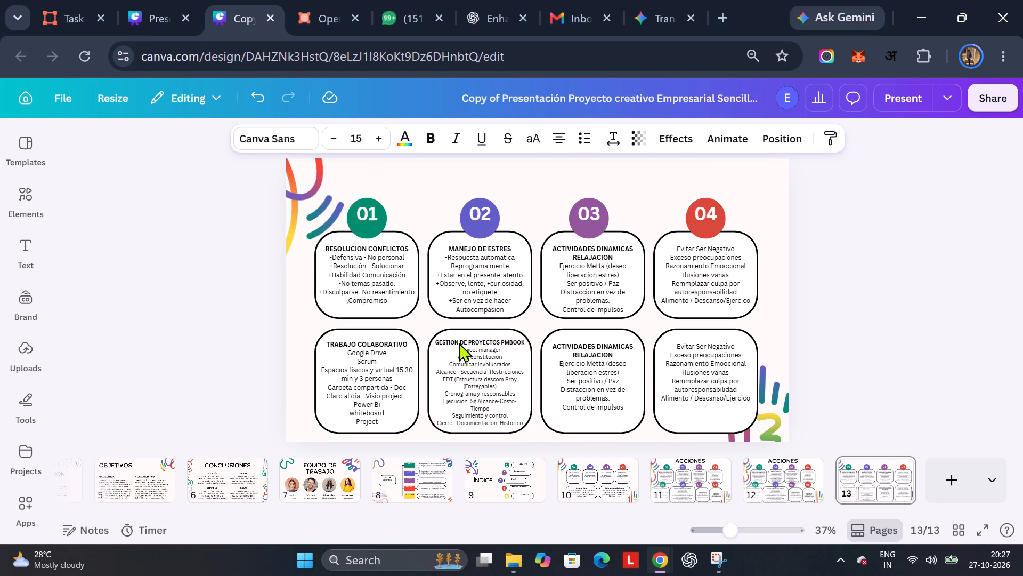
{"action": "key", "text": "Up"}
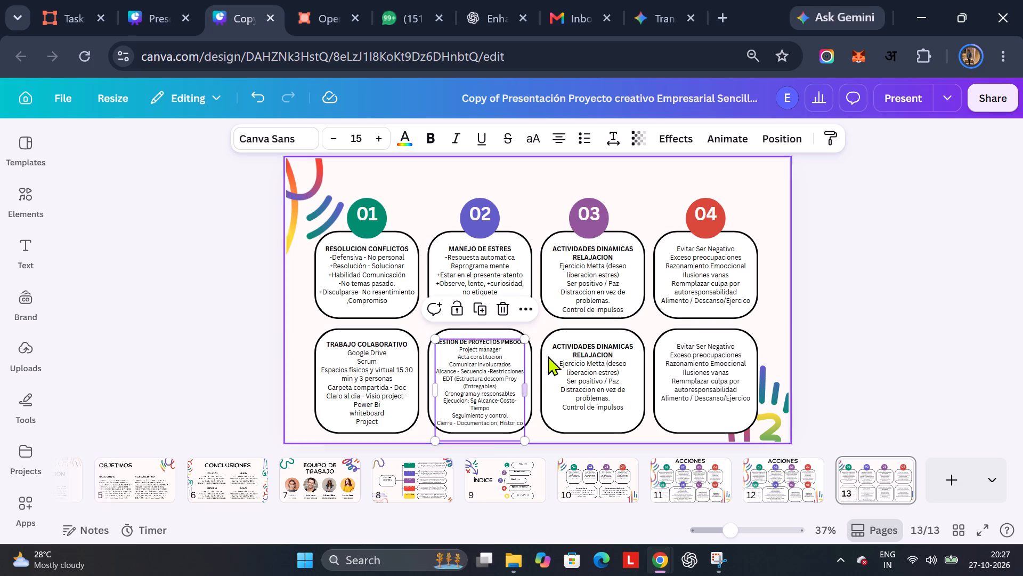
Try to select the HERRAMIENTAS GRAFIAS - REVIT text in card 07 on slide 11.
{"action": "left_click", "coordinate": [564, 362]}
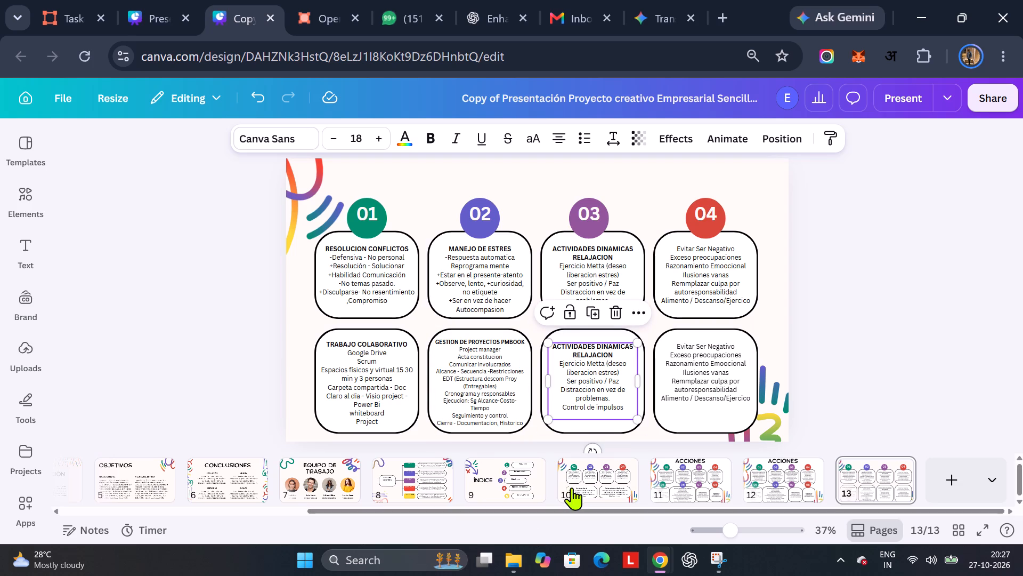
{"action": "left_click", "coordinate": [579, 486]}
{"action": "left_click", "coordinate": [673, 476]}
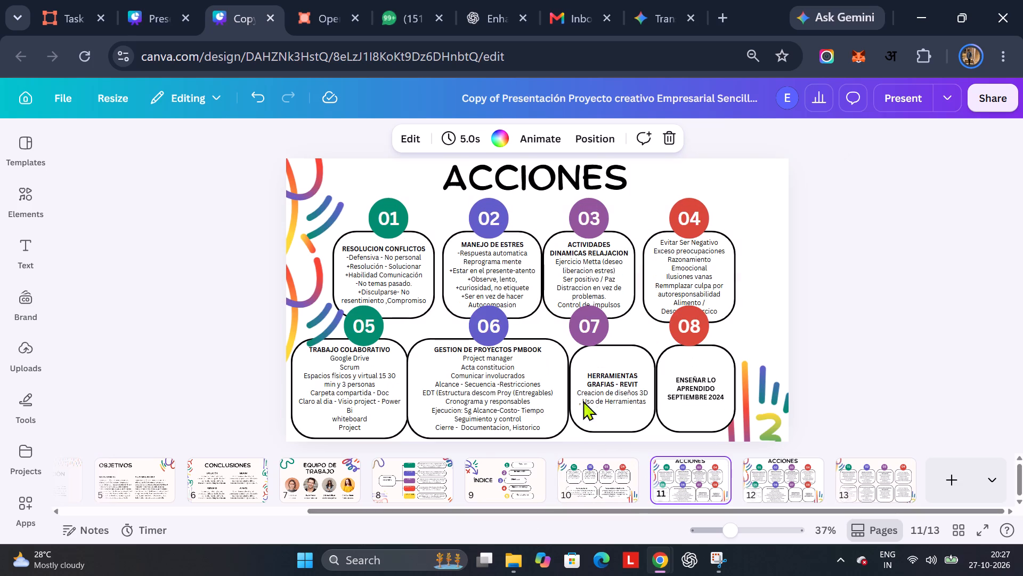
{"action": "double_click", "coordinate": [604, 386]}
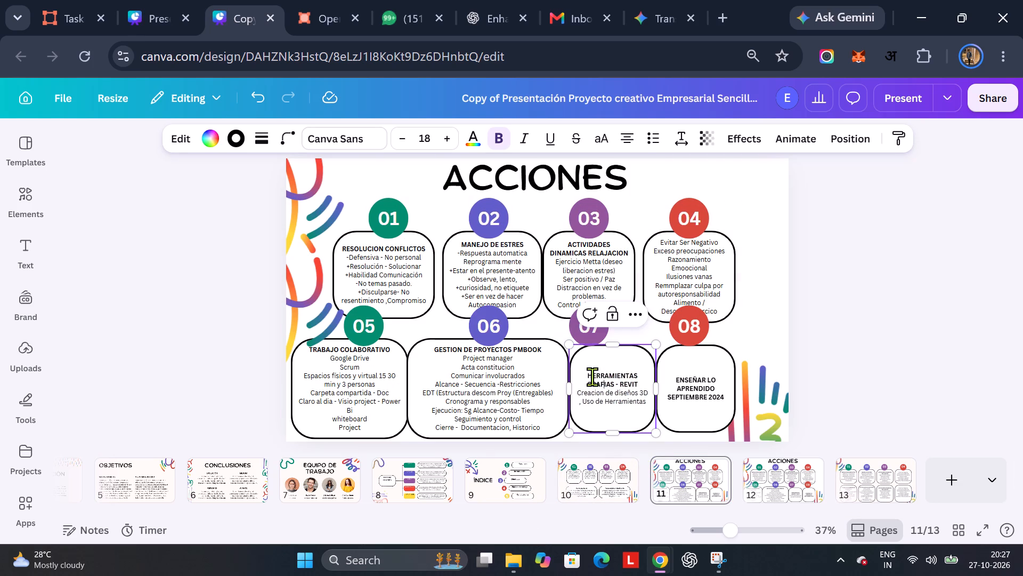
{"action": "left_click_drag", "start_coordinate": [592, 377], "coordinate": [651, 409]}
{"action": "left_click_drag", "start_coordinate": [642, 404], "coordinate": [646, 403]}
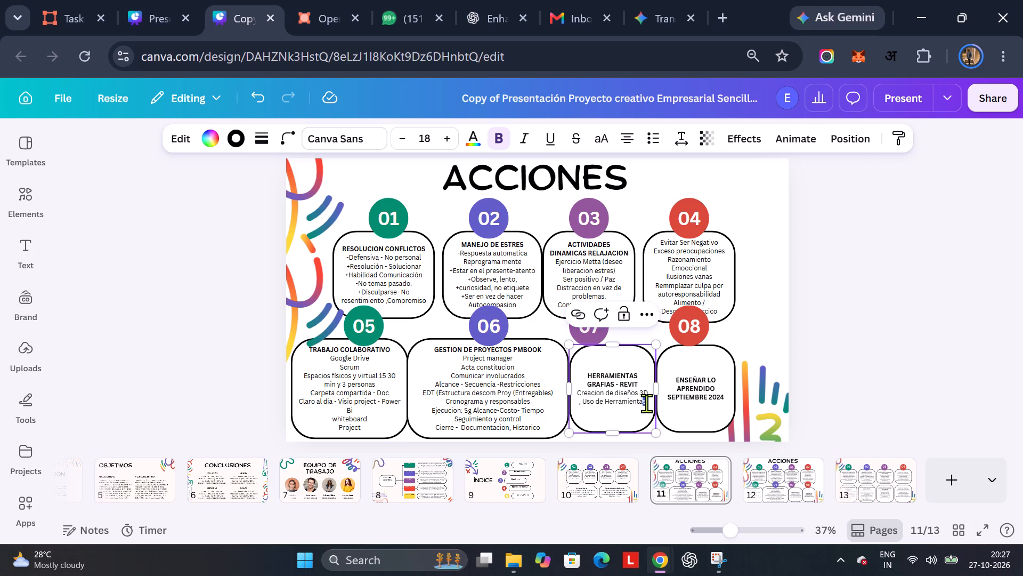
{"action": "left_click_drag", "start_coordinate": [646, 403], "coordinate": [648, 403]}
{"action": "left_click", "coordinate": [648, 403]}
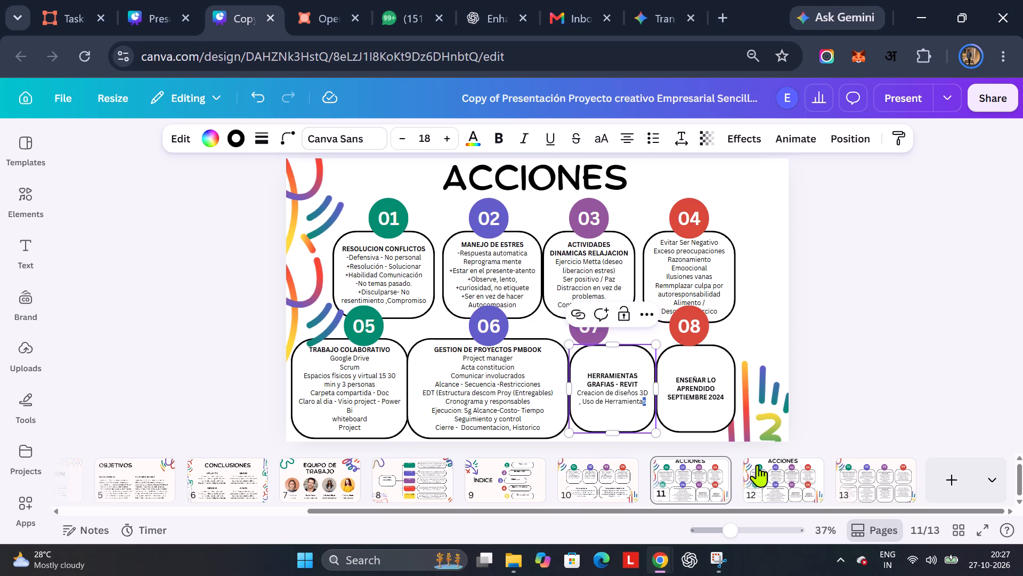
Copy the HERRAMIENTAS GRAFIAS - REVIT text from card 07 on slide 12.
{"action": "left_click", "coordinate": [775, 478]}
{"action": "double_click", "coordinate": [645, 398]}
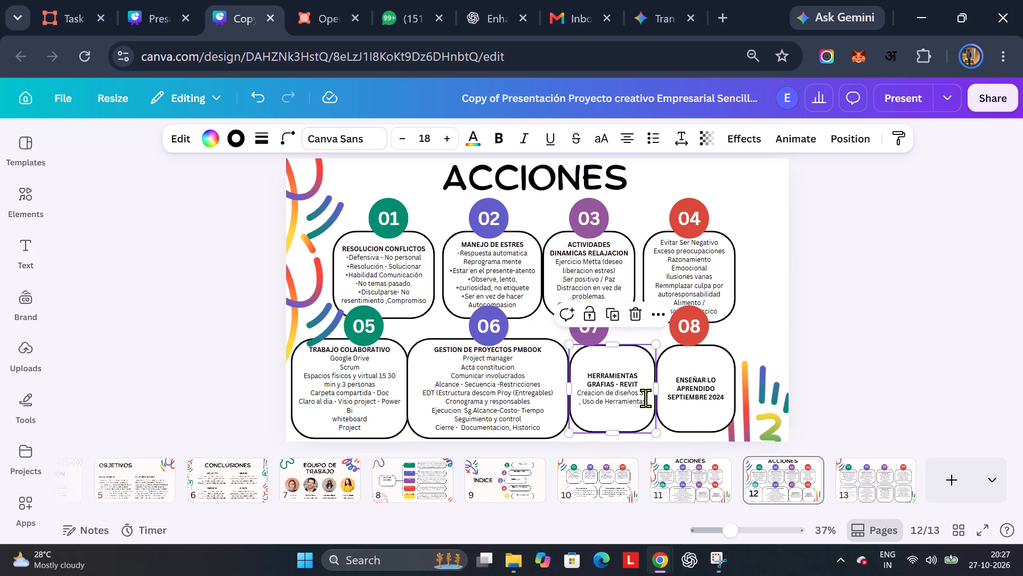
{"action": "left_click_drag", "start_coordinate": [646, 398], "coordinate": [580, 365]}
{"action": "left_click", "coordinate": [580, 365]}
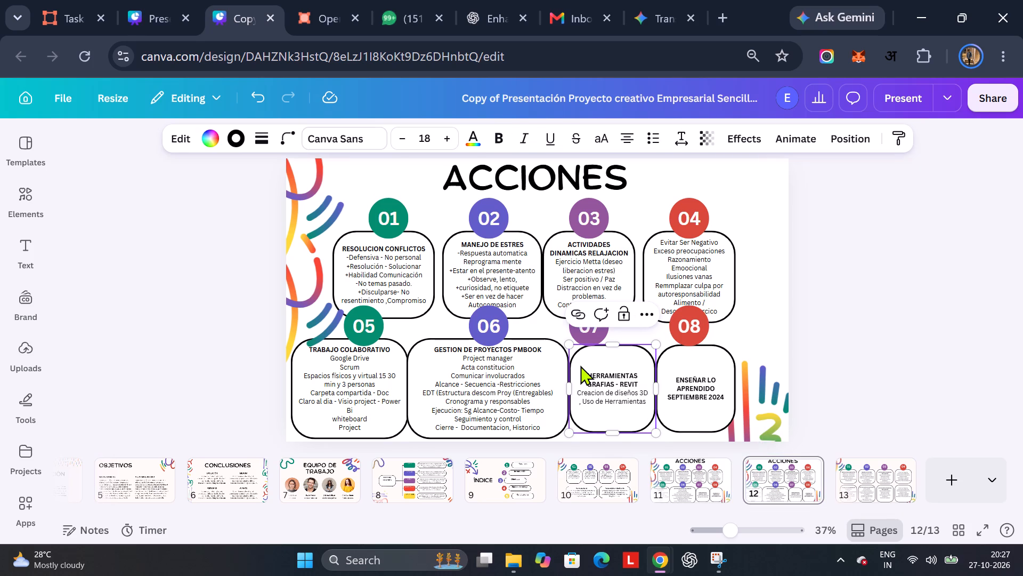
{"action": "key", "text": "ctrl+c"}
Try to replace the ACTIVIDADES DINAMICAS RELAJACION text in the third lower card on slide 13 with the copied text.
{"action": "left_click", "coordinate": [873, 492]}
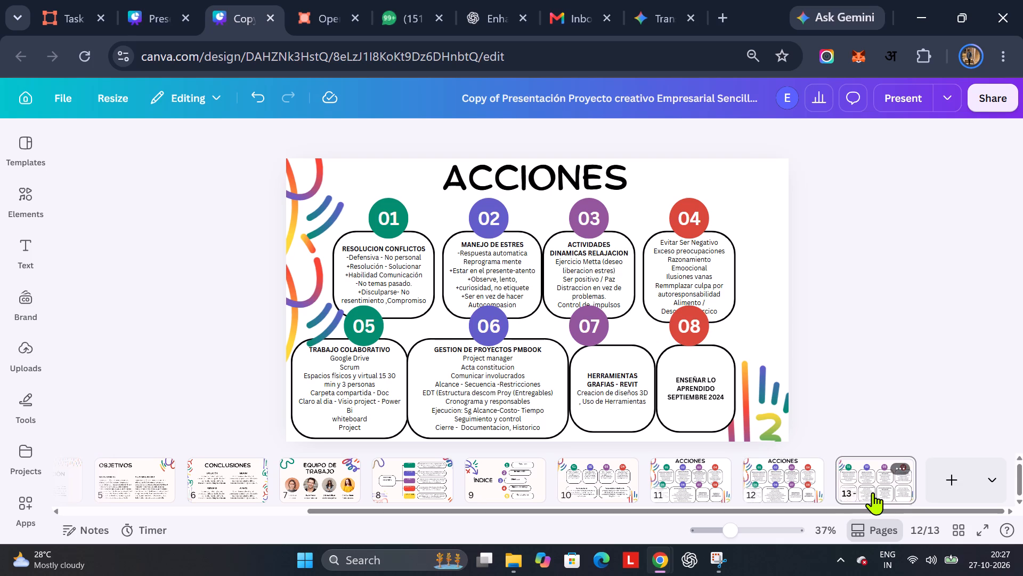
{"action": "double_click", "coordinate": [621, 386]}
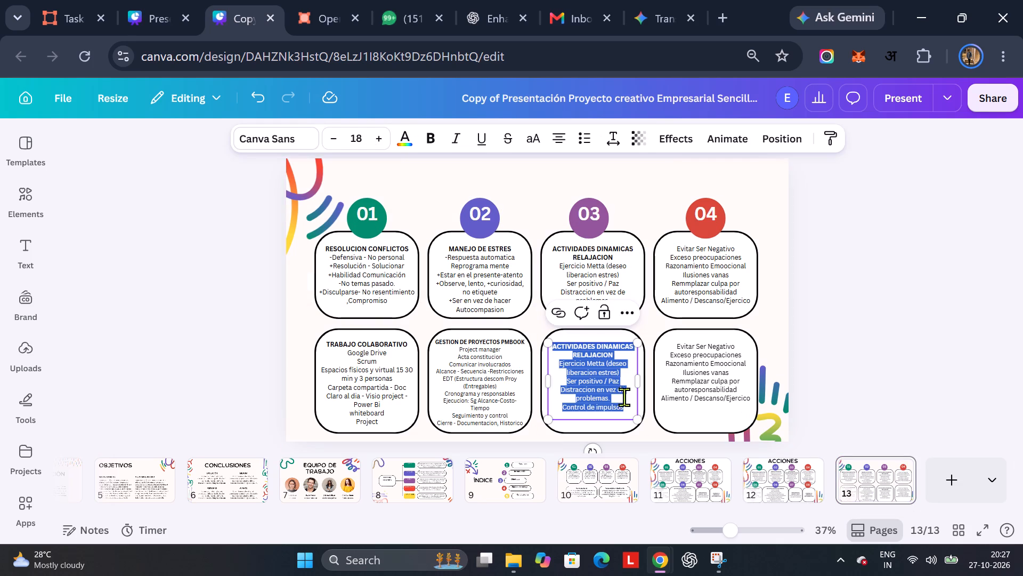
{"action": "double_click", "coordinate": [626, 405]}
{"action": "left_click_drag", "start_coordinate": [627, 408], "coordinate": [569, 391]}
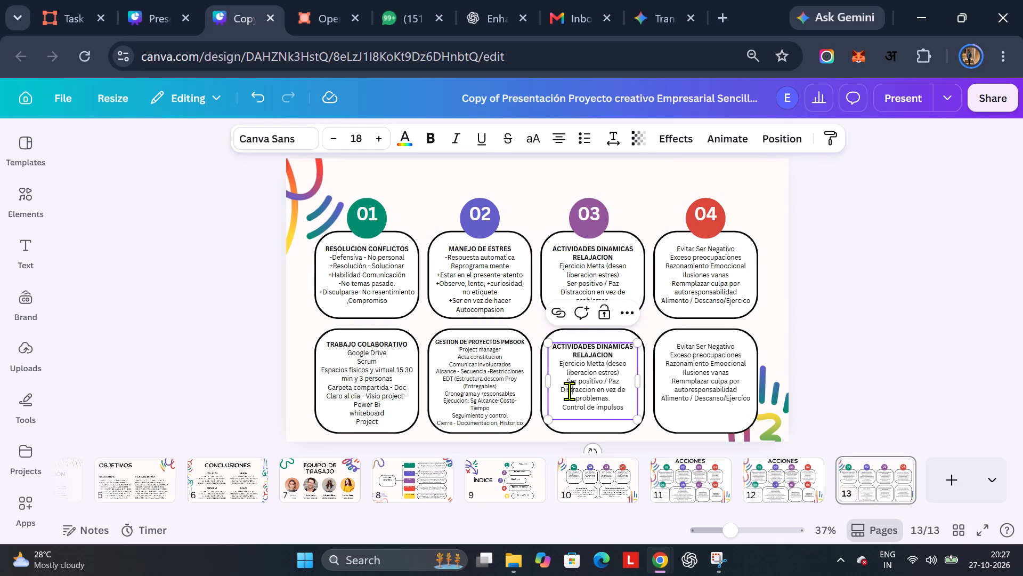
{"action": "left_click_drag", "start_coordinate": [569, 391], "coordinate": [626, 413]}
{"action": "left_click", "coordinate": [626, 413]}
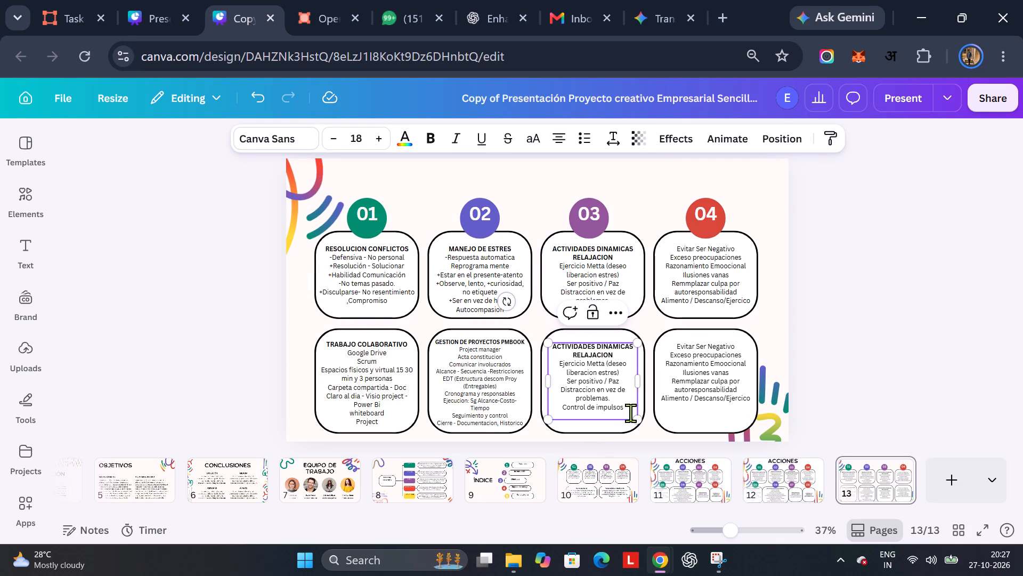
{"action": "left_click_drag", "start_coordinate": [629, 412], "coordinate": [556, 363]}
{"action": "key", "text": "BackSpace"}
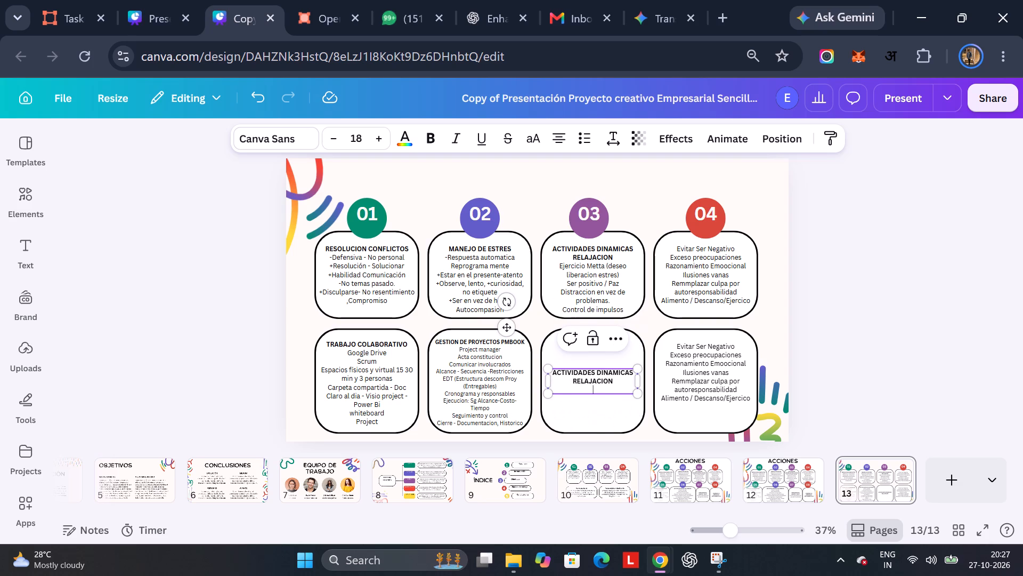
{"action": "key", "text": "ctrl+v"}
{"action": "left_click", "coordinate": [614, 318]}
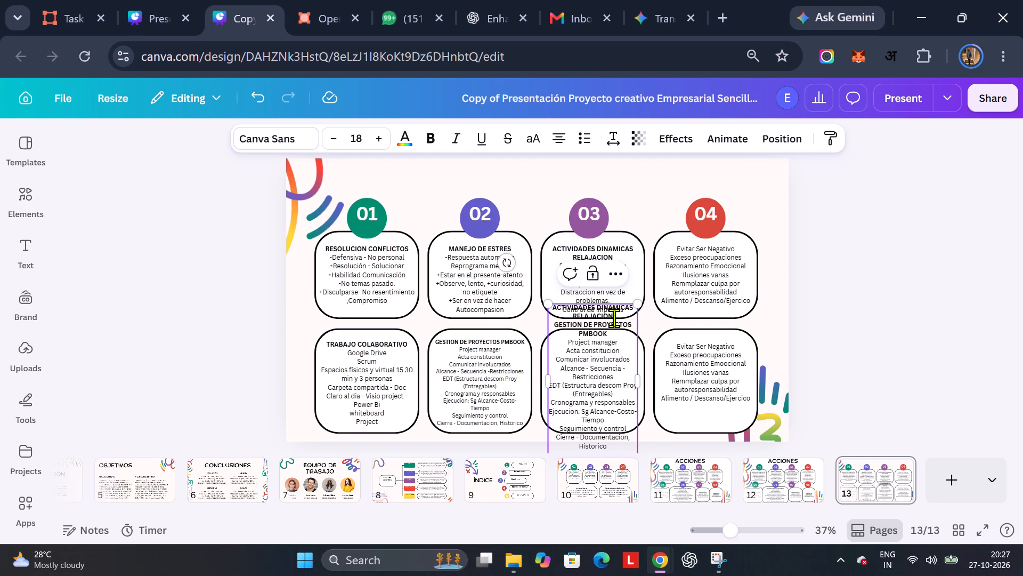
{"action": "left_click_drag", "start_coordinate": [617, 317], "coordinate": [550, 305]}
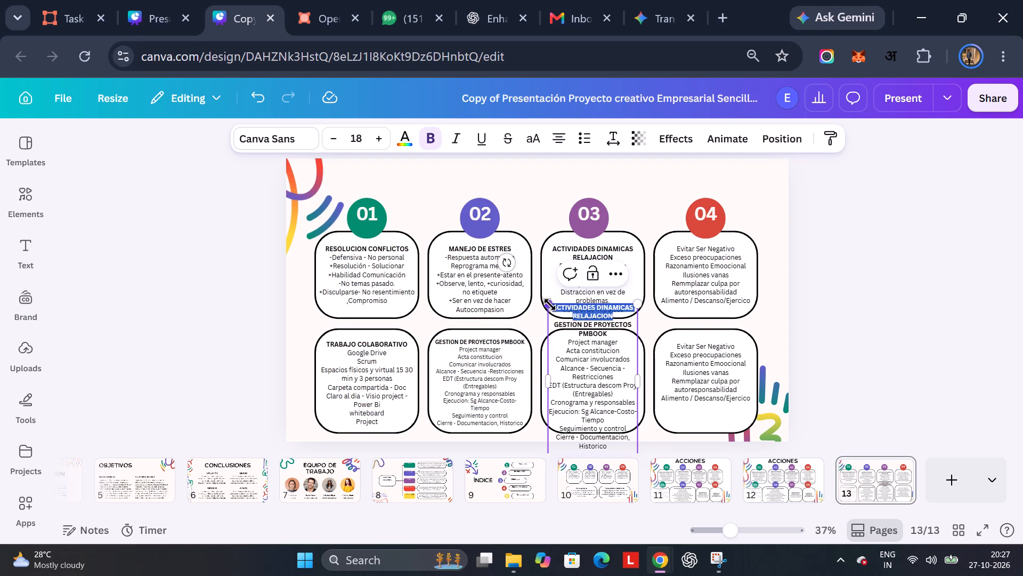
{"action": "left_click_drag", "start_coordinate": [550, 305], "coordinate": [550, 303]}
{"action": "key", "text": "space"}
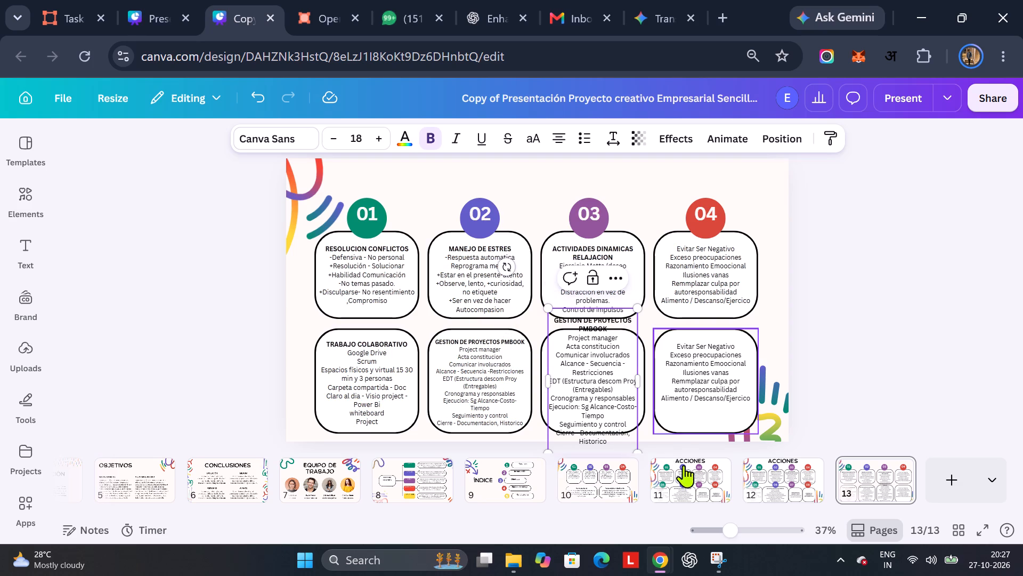
Copy the full HERRAMIENTAS GRAFIAS - REVIT text, heading and body, from card 07 on slide 12.
{"action": "left_click", "coordinate": [759, 487]}
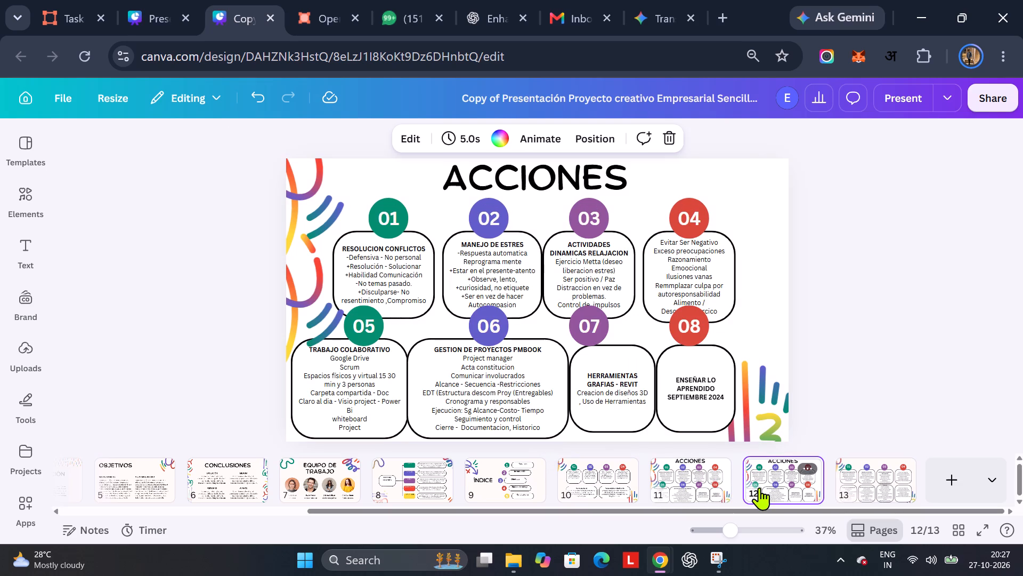
{"action": "double_click", "coordinate": [876, 496]}
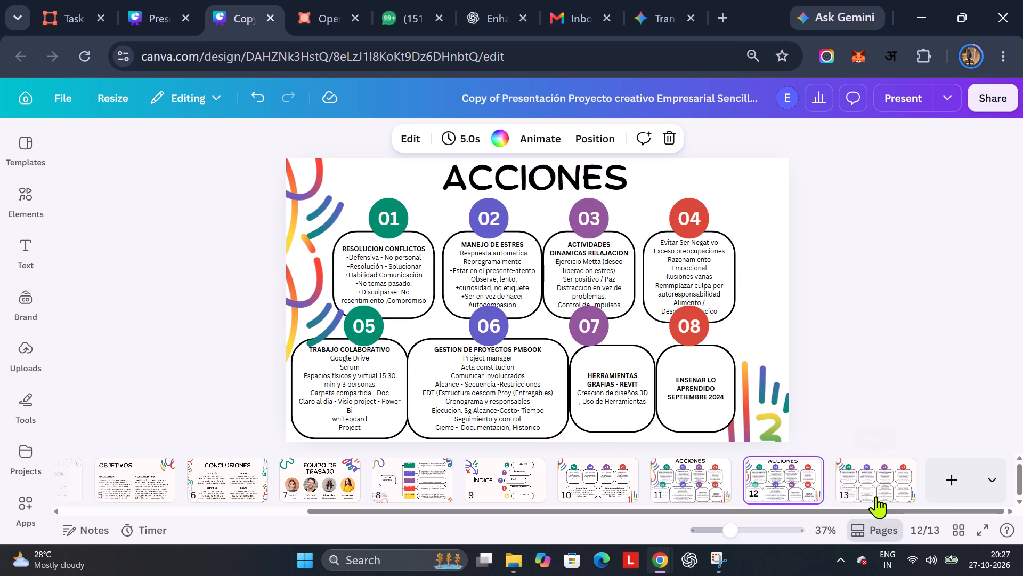
{"action": "left_click", "coordinate": [818, 486]}
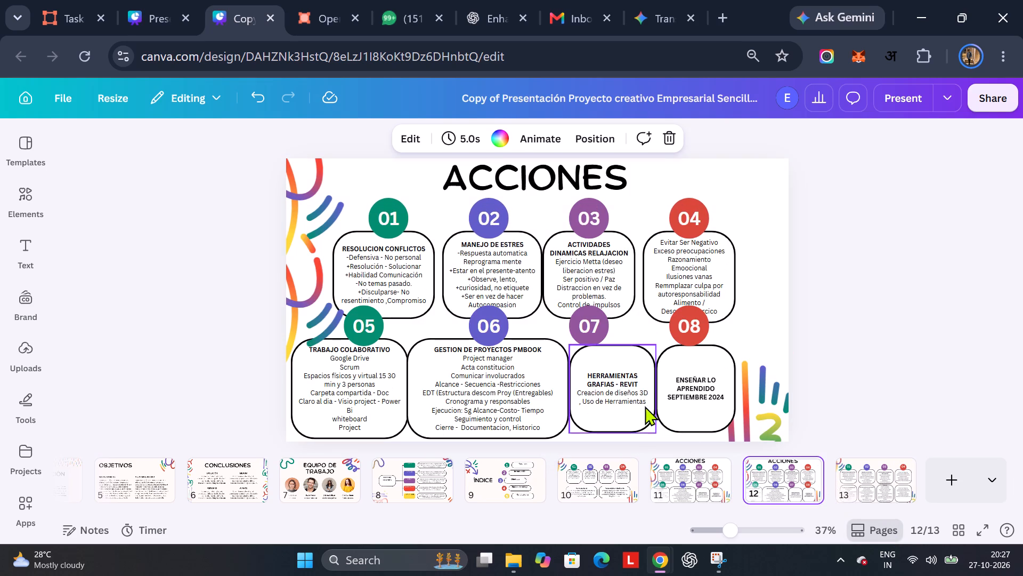
{"action": "double_click", "coordinate": [616, 391]}
{"action": "left_click", "coordinate": [648, 406]}
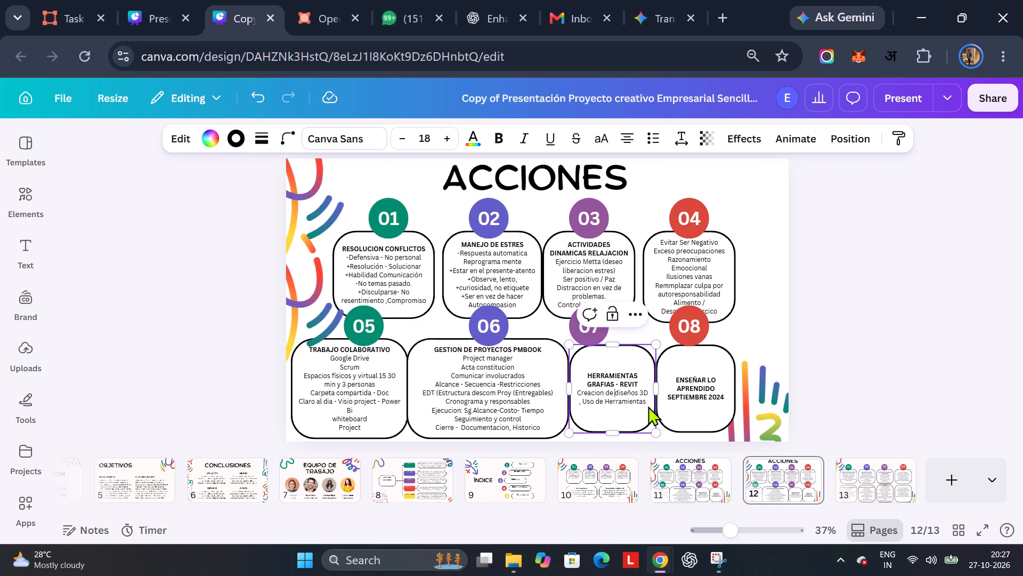
{"action": "left_click_drag", "start_coordinate": [645, 403], "coordinate": [580, 377]}
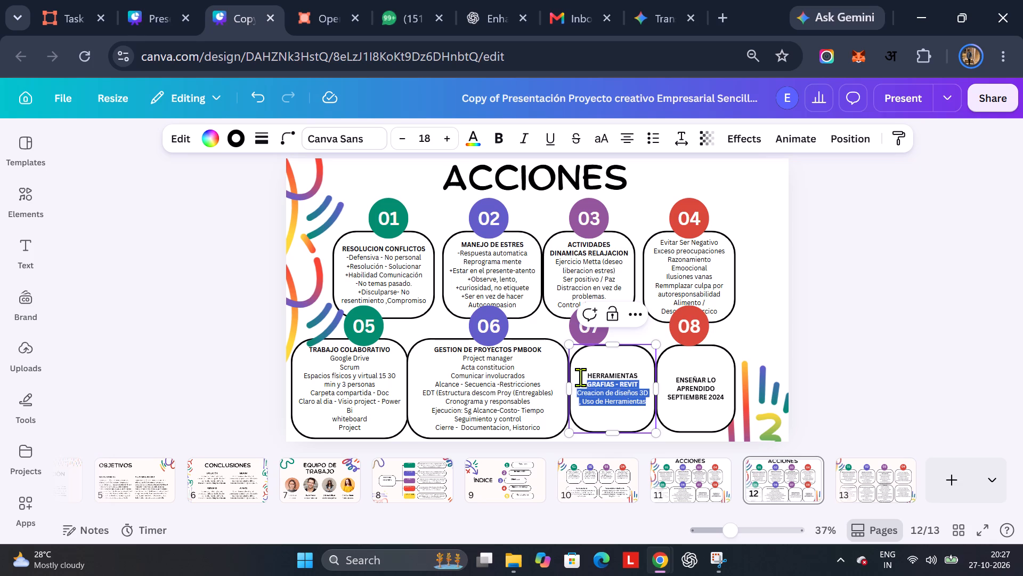
{"action": "left_click_drag", "start_coordinate": [580, 377], "coordinate": [580, 375]}
{"action": "key", "text": "ctrl+c"}
Replace all the text in the third lower card on slide 13 with the copied HERRAMIENTAS GRAFIAS - REVIT text.
{"action": "left_click", "coordinate": [869, 473]}
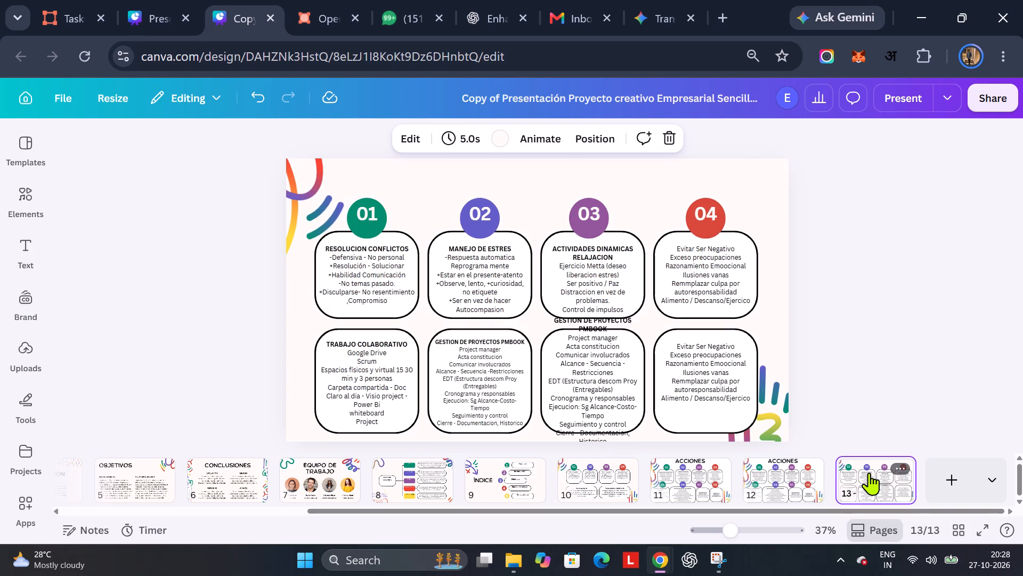
{"action": "double_click", "coordinate": [618, 398]}
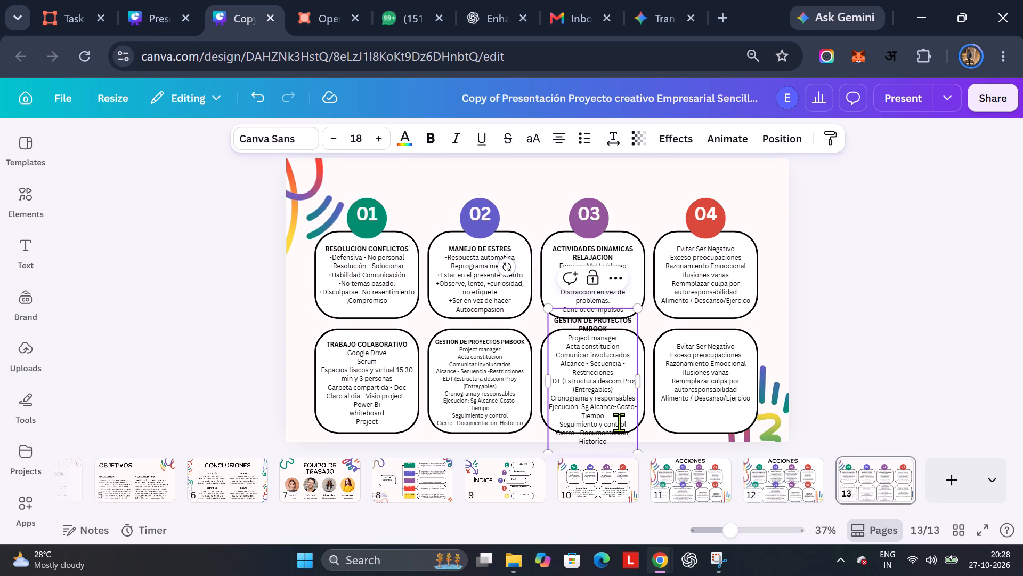
{"action": "key", "text": "ctrl+a"}
{"action": "key", "text": "space"}
{"action": "key", "text": "ctrl+v"}
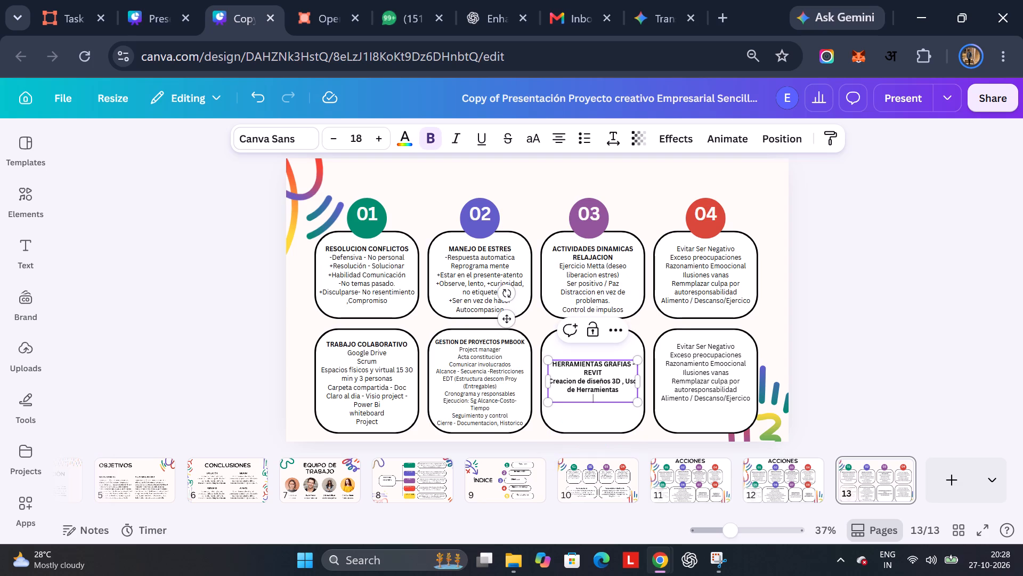
Remove the bold from the "Creacion de diseños 3D , Uso de Herramientas" lines in the third lower card, keeping the heading bold.
{"action": "left_click", "coordinate": [568, 383]}
{"action": "left_click_drag", "start_coordinate": [622, 394], "coordinate": [555, 383]}
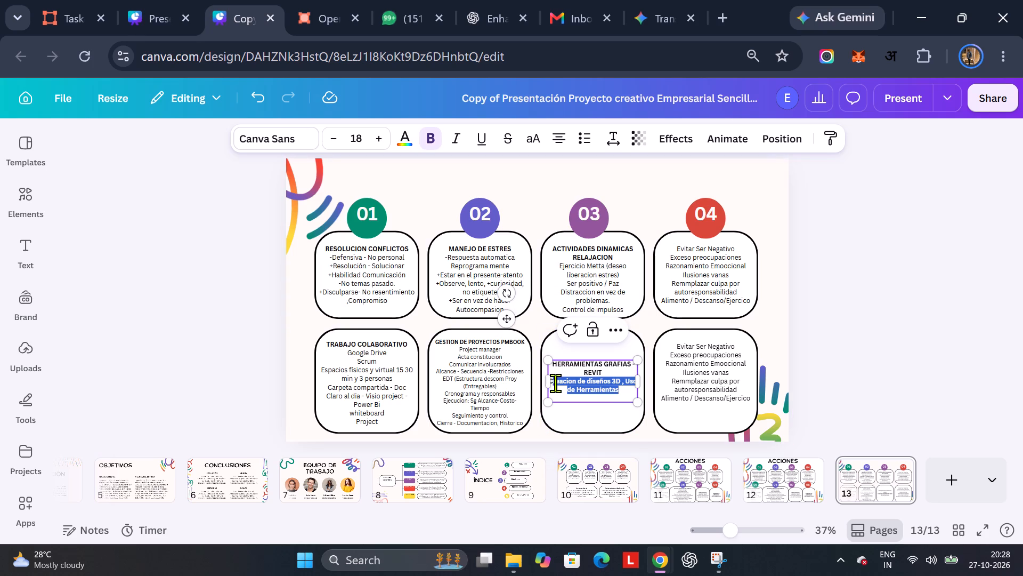
{"action": "left_click_drag", "start_coordinate": [555, 383], "coordinate": [550, 383]}
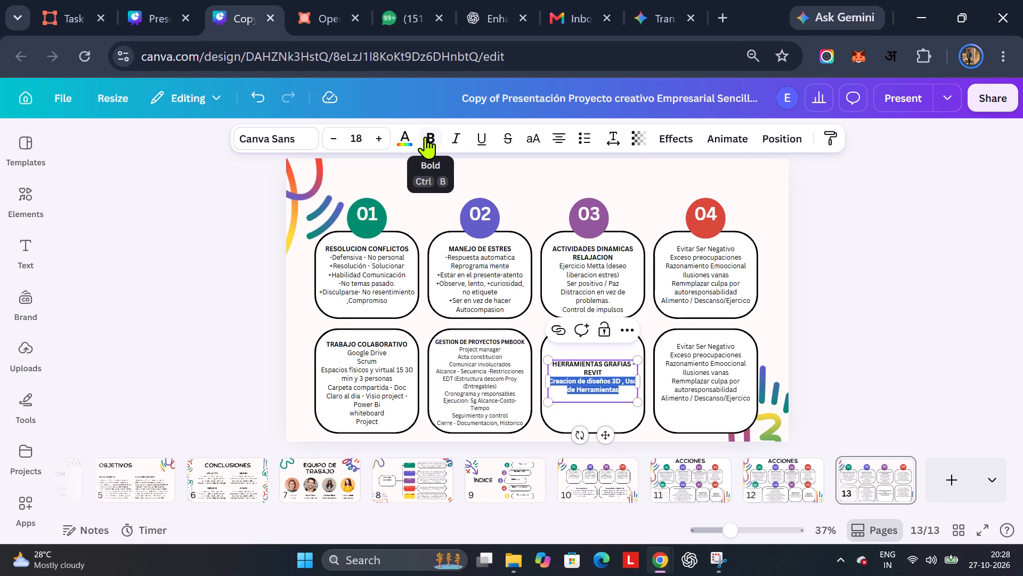
{"action": "left_click", "coordinate": [426, 138]}
{"action": "left_click", "coordinate": [426, 138]}
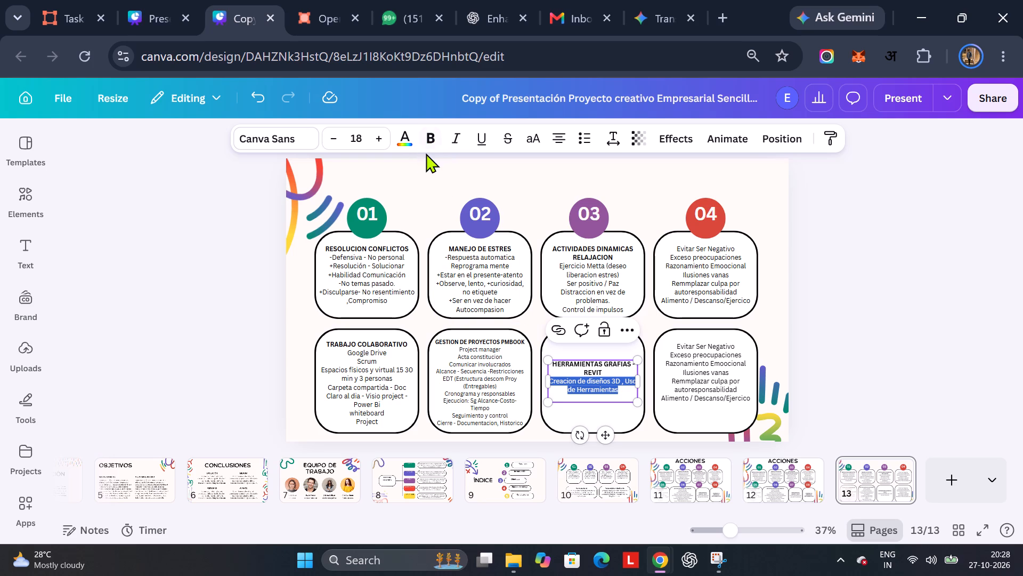
{"action": "left_click", "coordinate": [426, 141]}
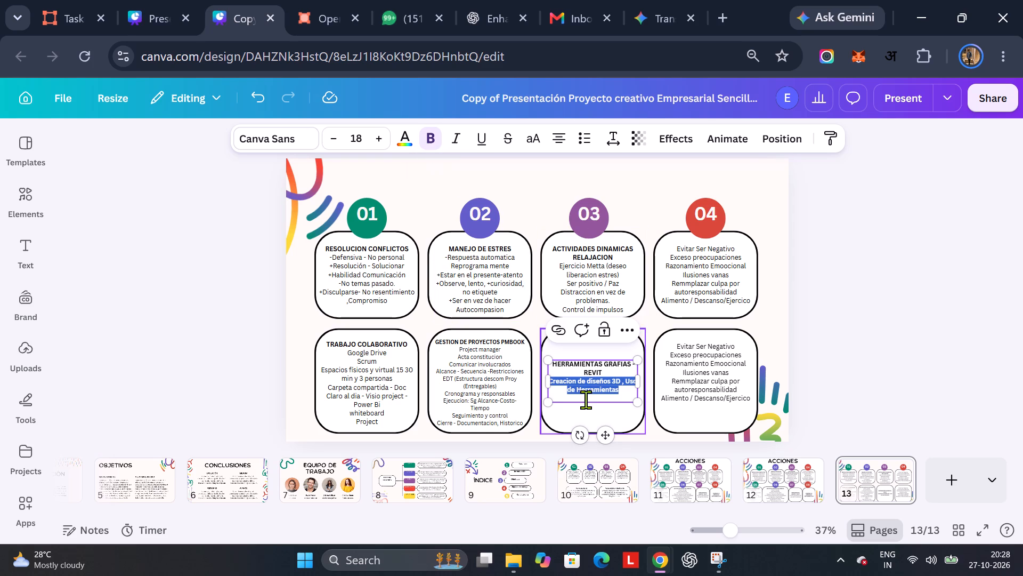
{"action": "left_click", "coordinate": [586, 399]}
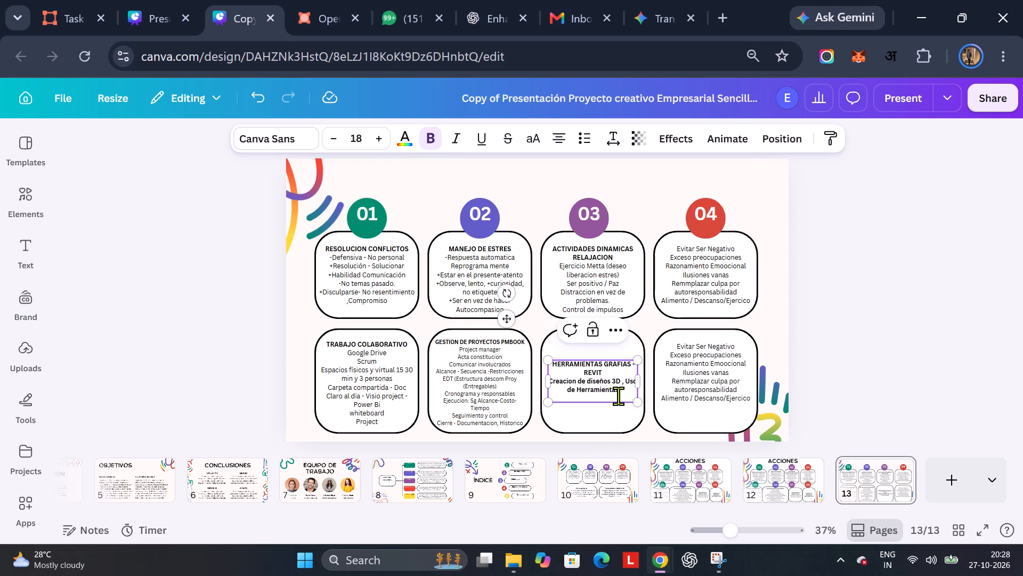
{"action": "left_click_drag", "start_coordinate": [619, 396], "coordinate": [548, 382]}
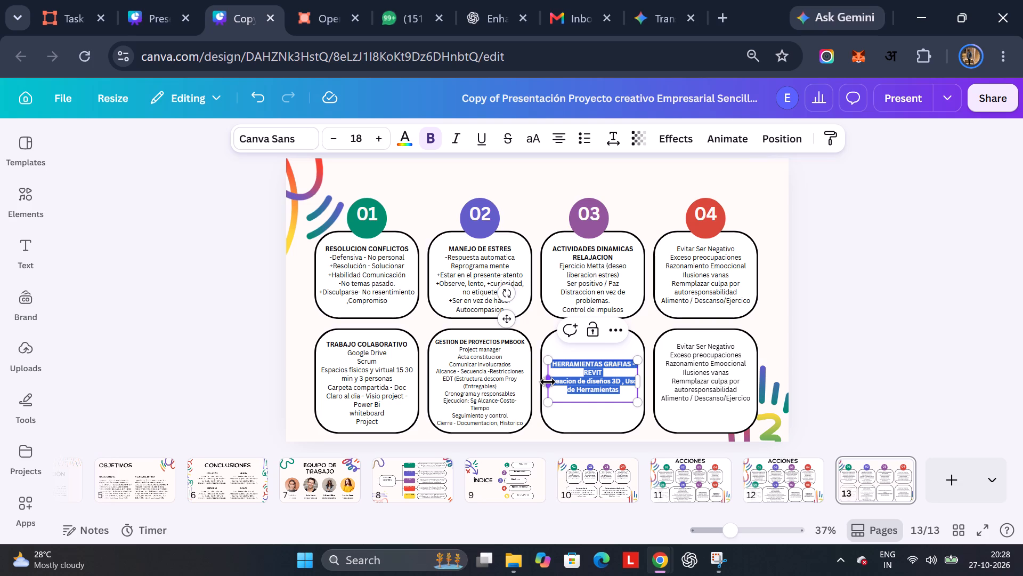
{"action": "left_click_drag", "start_coordinate": [548, 382], "coordinate": [552, 383]}
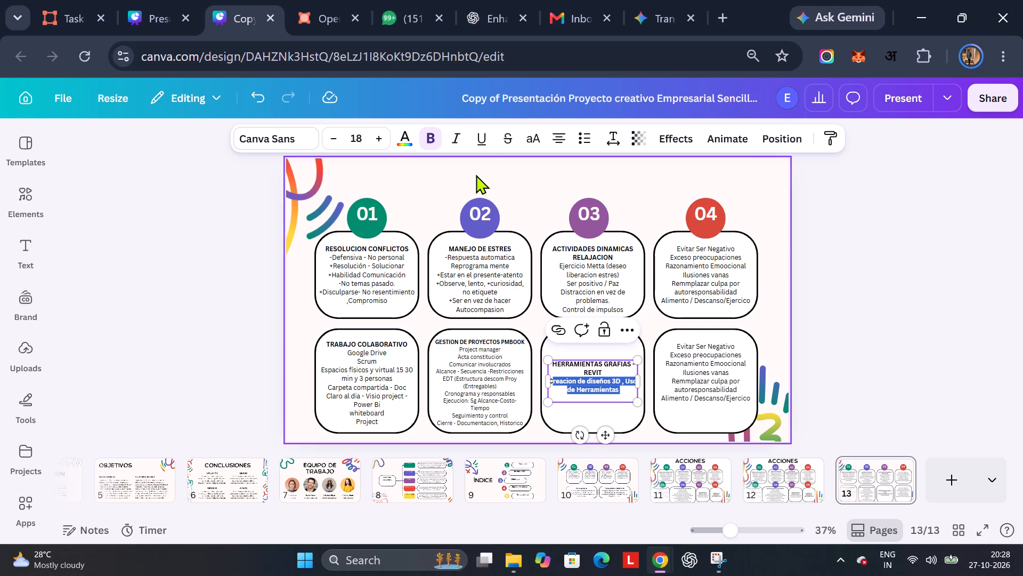
{"action": "left_click", "coordinate": [431, 143]}
{"action": "left_click", "coordinate": [476, 194]}
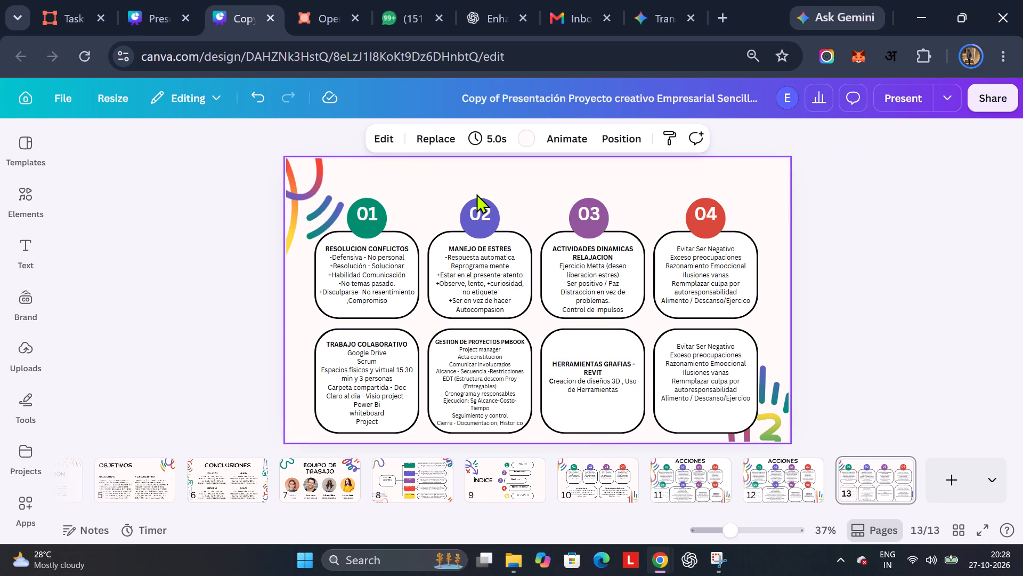
Remove the bold from the initial C of "Creacion" in the third lower card.
{"action": "left_click", "coordinate": [658, 440]}
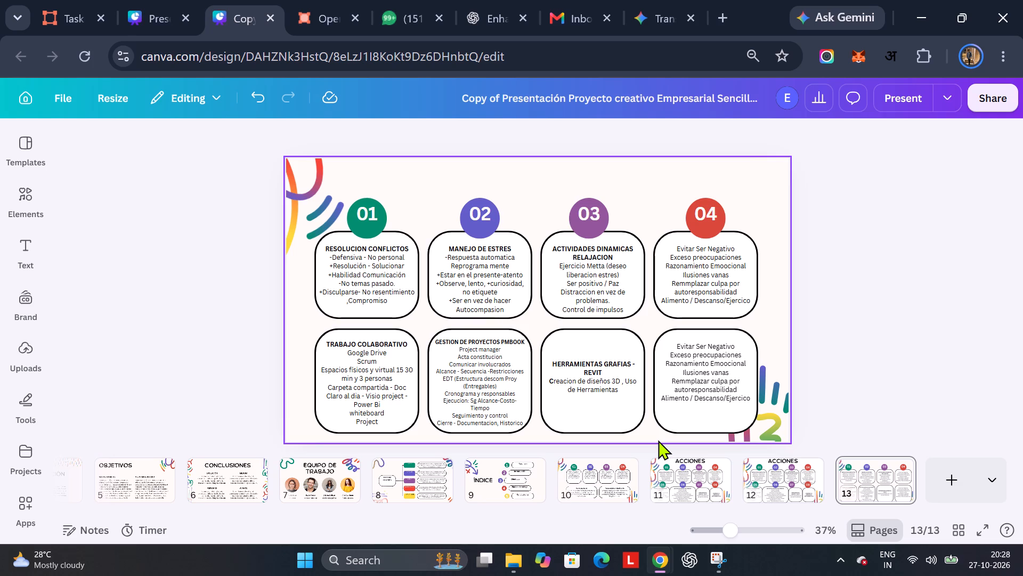
{"action": "left_click", "coordinate": [549, 378]}
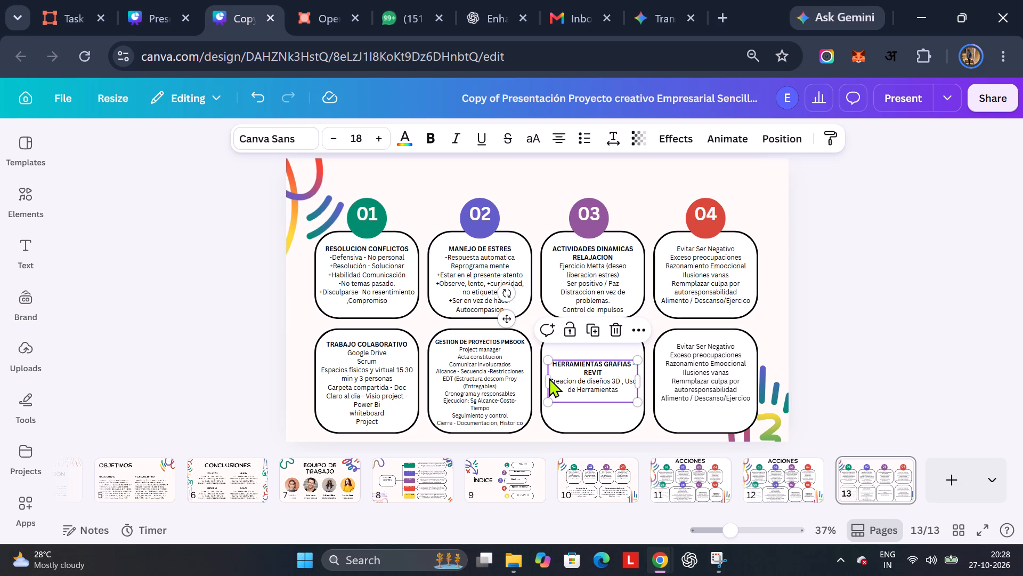
{"action": "left_click", "coordinate": [554, 381]}
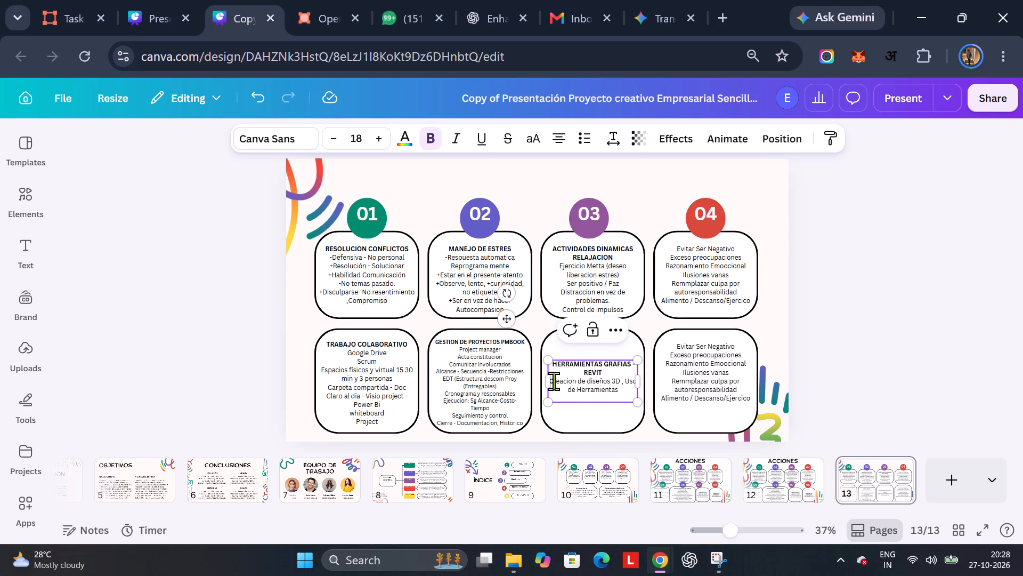
{"action": "key", "text": "shift+Left"}
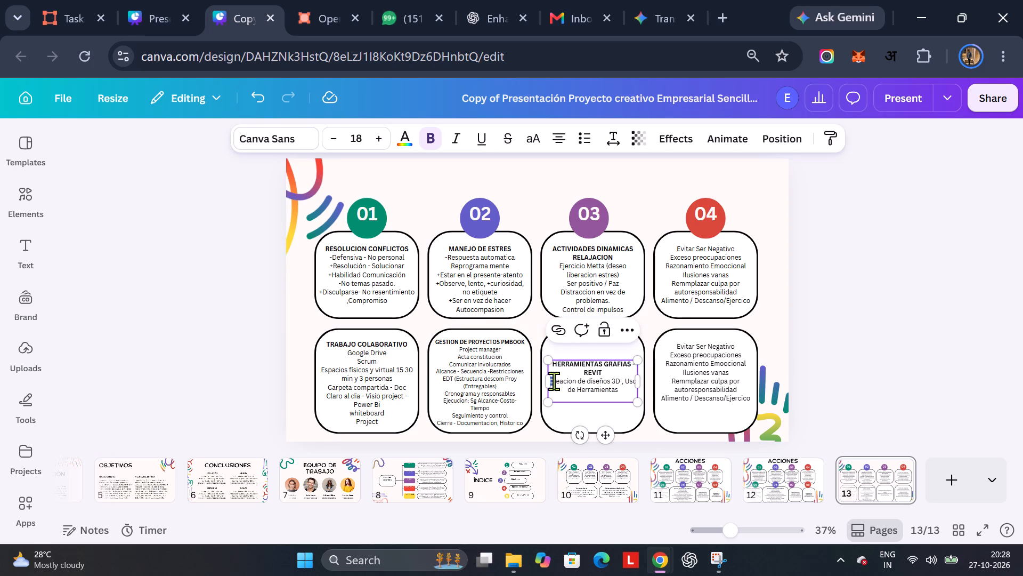
{"action": "left_click", "coordinate": [433, 142]}
{"action": "left_click", "coordinate": [679, 369]}
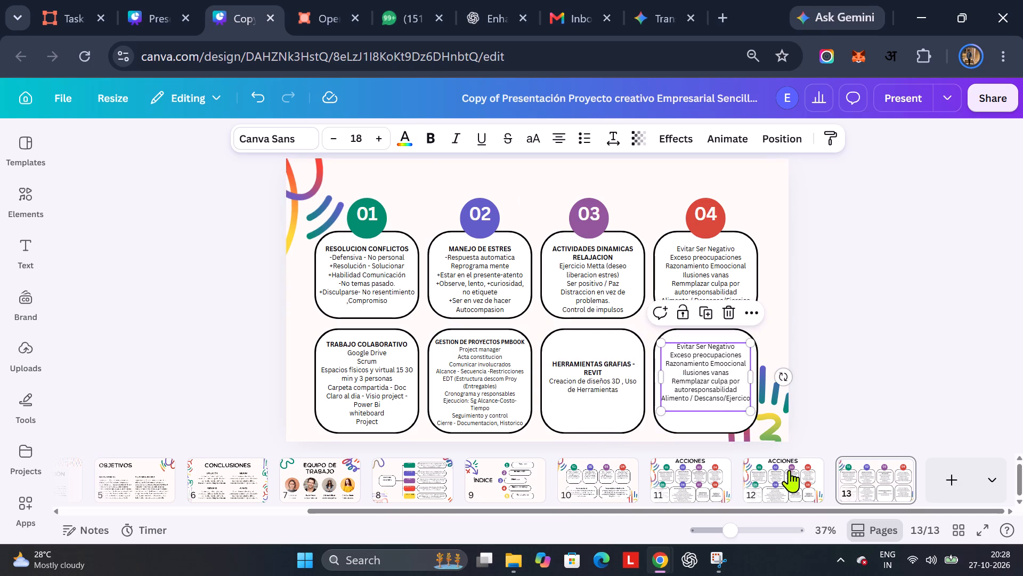
{"action": "left_click", "coordinate": [791, 475]}
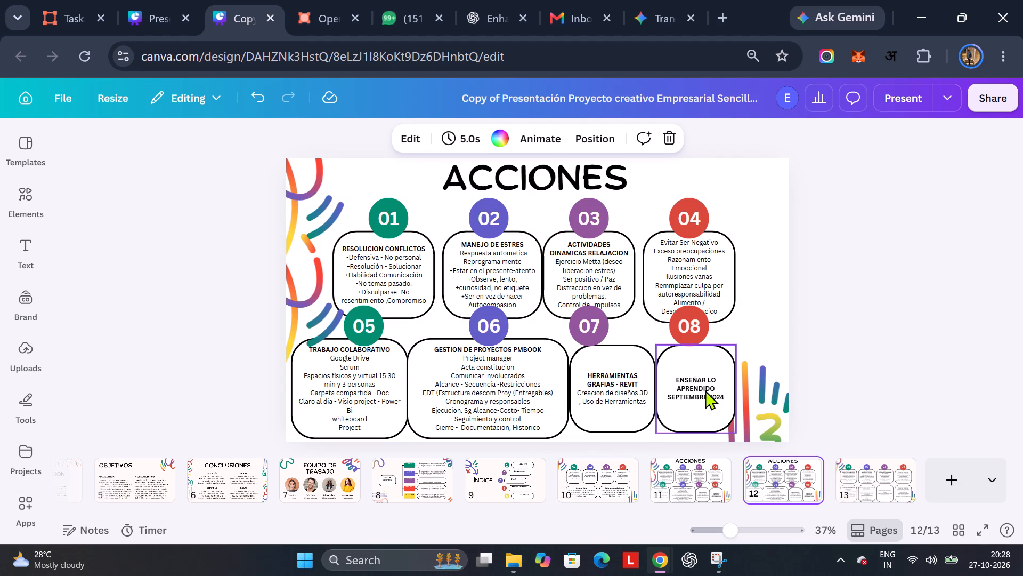
{"action": "triple_click", "coordinate": [705, 390]}
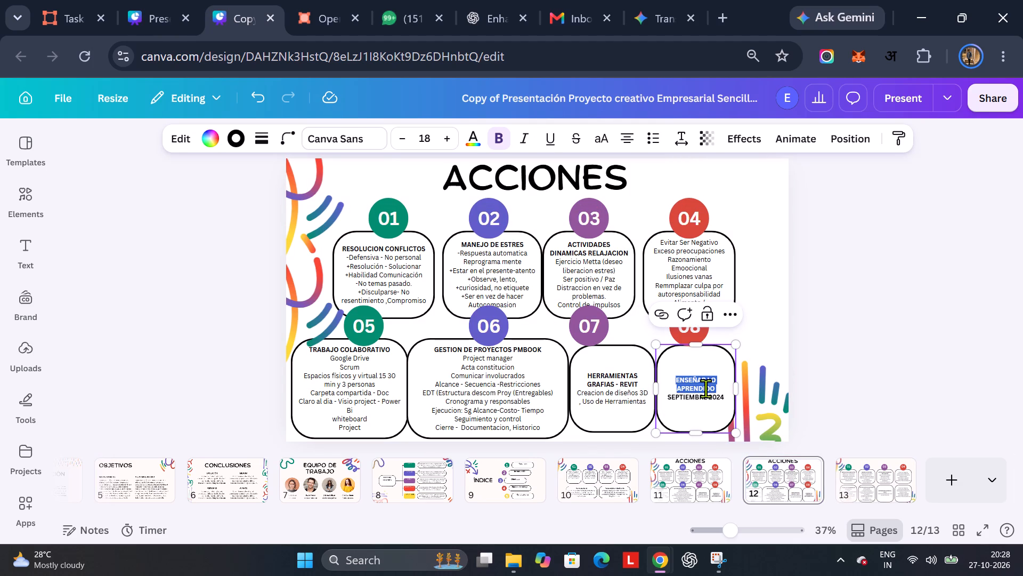
{"action": "key", "text": "ctrl+a"}
{"action": "key", "text": "ctrl+c"}
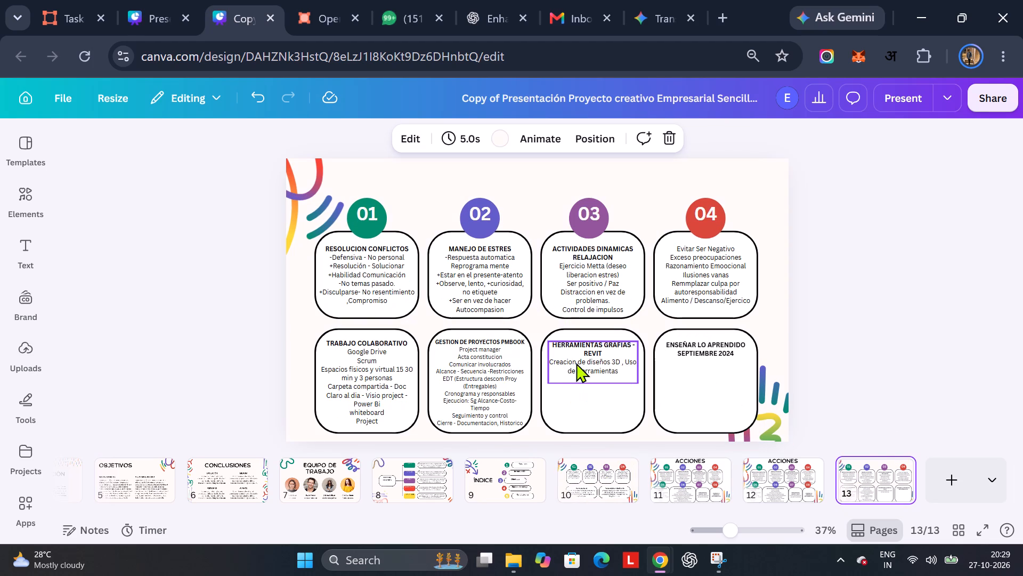
{"action": "left_click", "coordinate": [703, 388]}
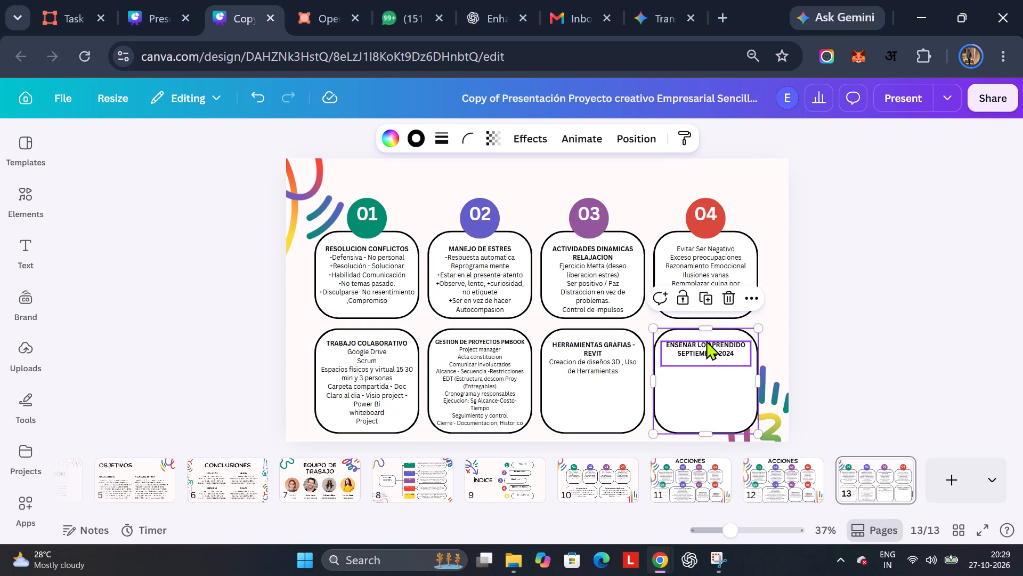
{"action": "left_click", "coordinate": [820, 350]}
{"action": "left_click", "coordinate": [592, 470]}
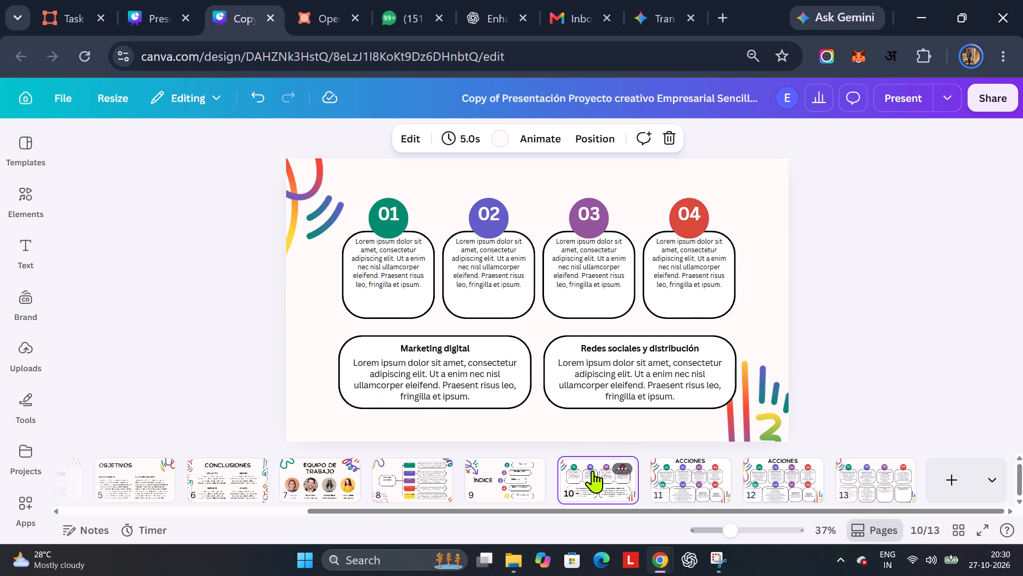
{"action": "left_click", "coordinate": [863, 489]}
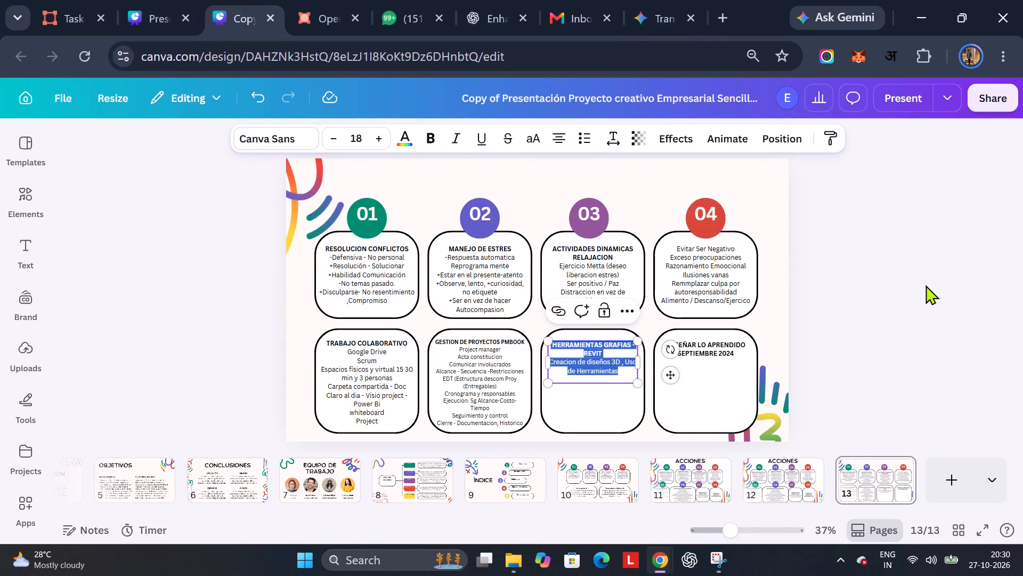
{"action": "left_click", "coordinate": [925, 285]}
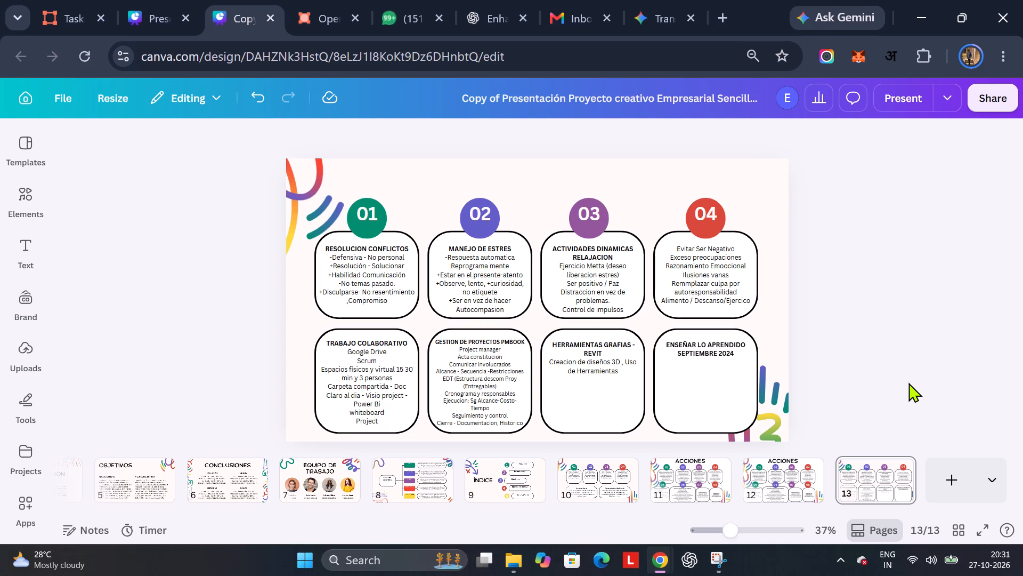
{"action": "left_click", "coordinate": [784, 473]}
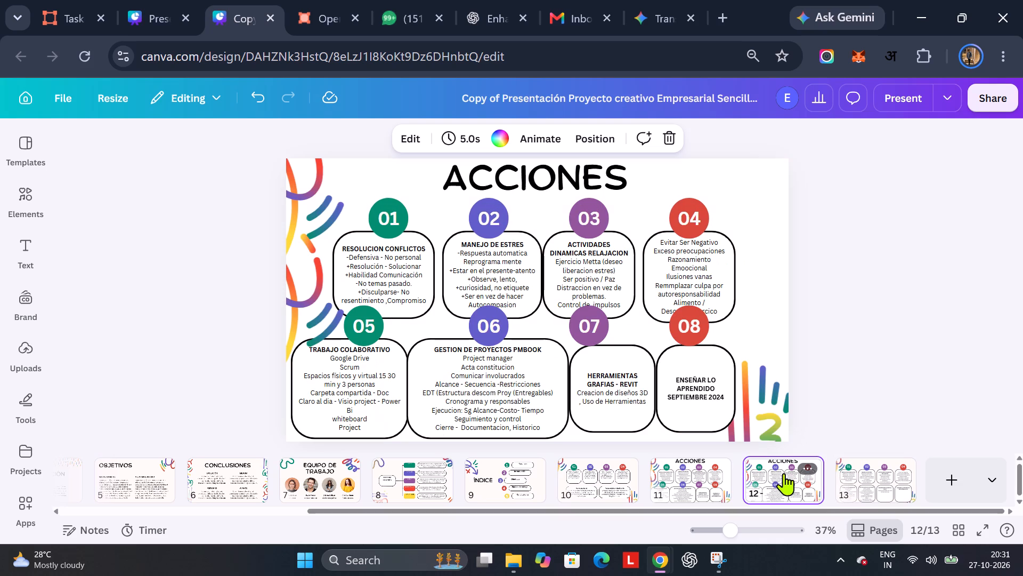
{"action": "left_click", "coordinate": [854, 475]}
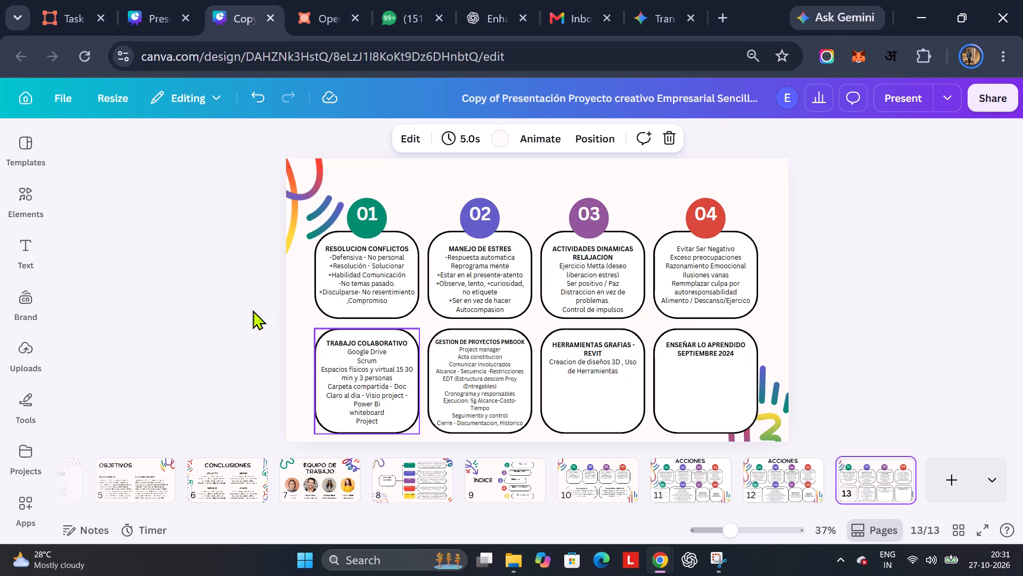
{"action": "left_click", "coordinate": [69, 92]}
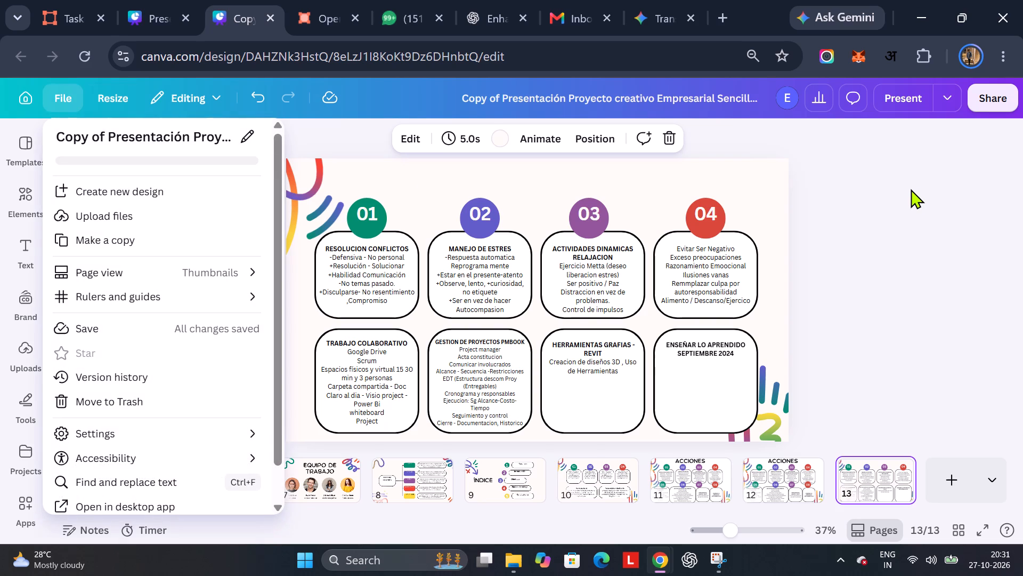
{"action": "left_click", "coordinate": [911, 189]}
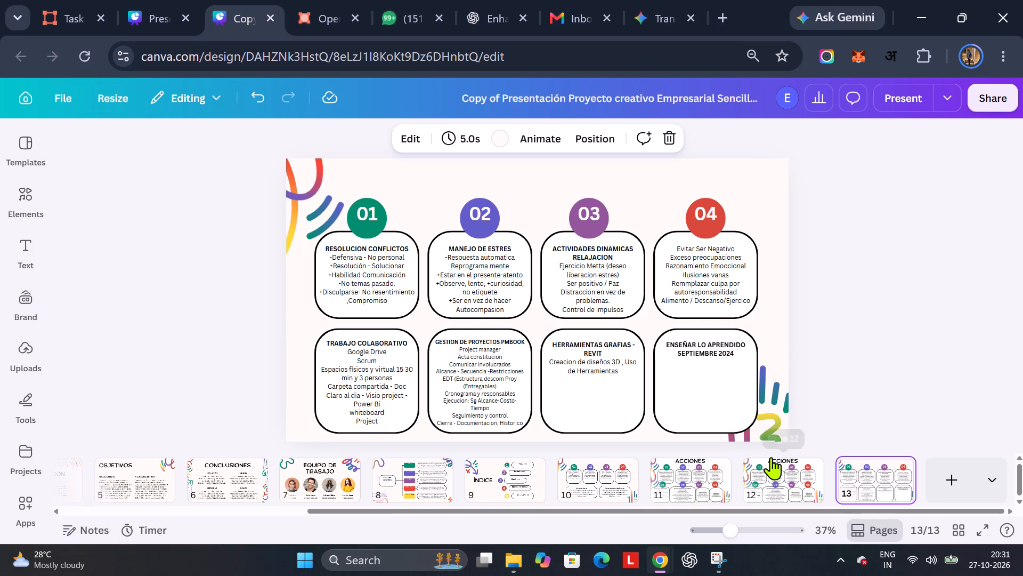
{"action": "left_click", "coordinate": [771, 457]}
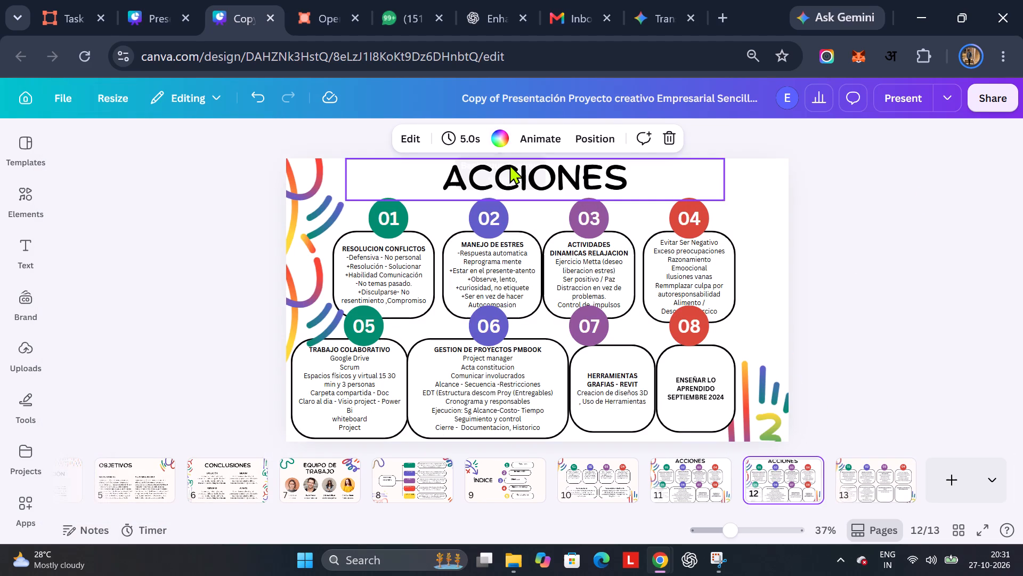
{"action": "left_click", "coordinate": [510, 164]}
{"action": "key", "text": "ctrl+c"}
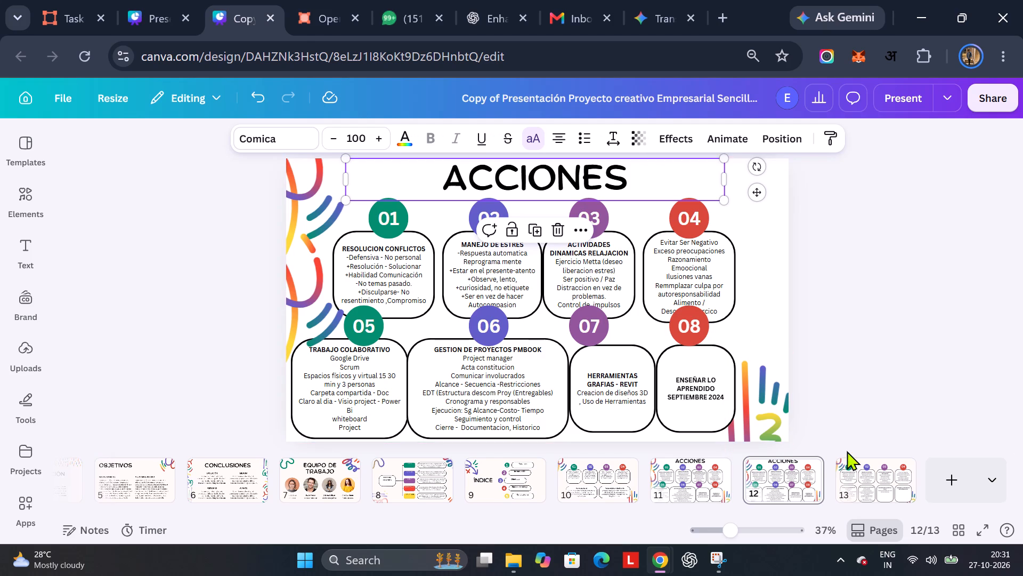
{"action": "left_click", "coordinate": [850, 457]}
{"action": "left_click", "coordinate": [518, 175]}
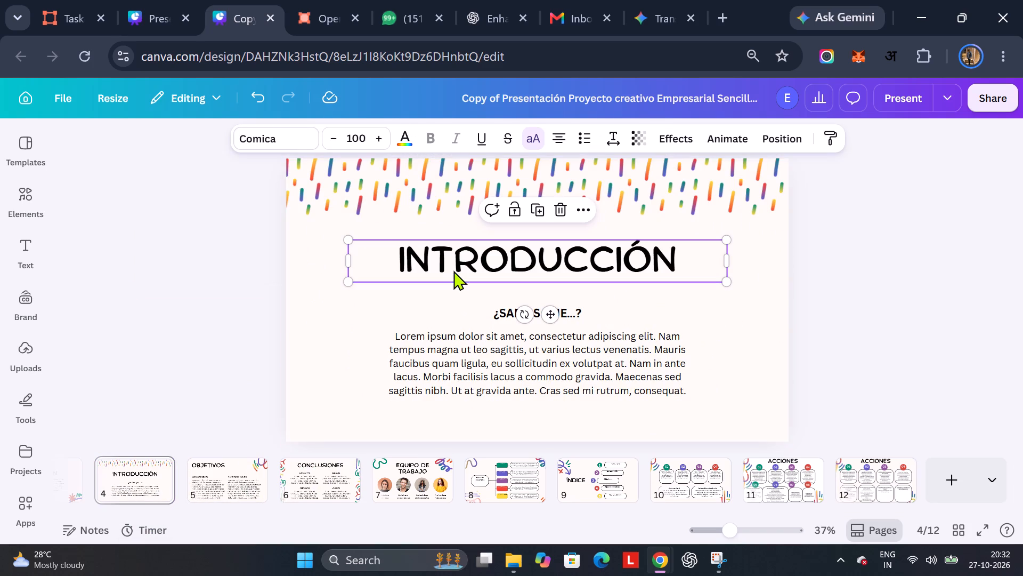
{"action": "left_click", "coordinate": [871, 462]}
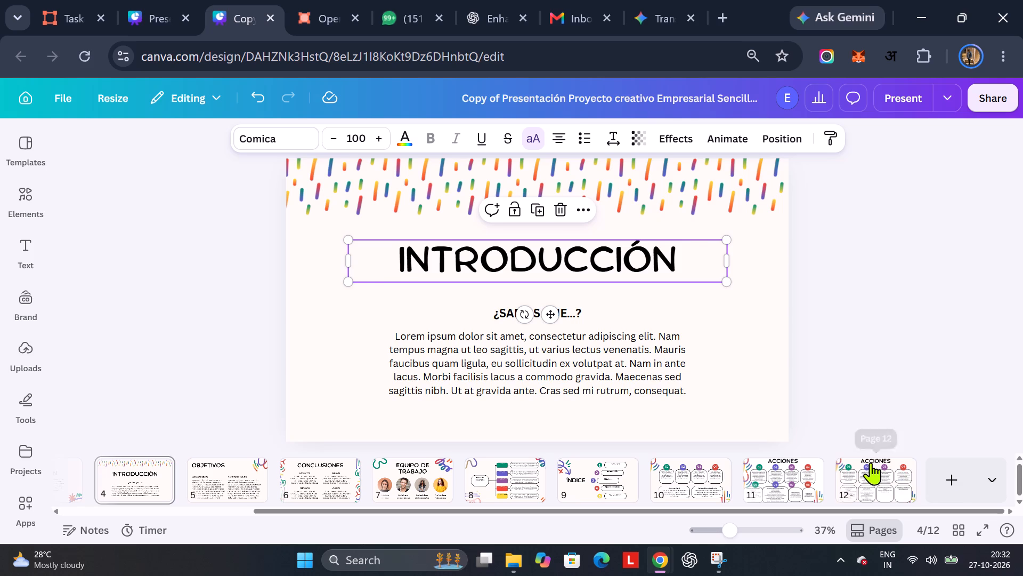
{"action": "left_click", "coordinate": [620, 186]}
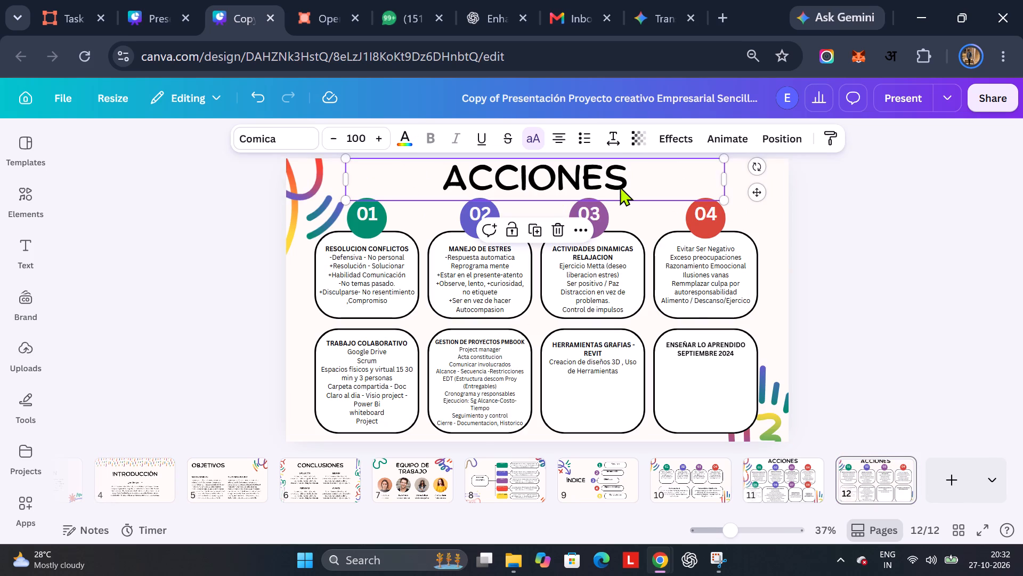
{"action": "left_click", "coordinate": [881, 243]}
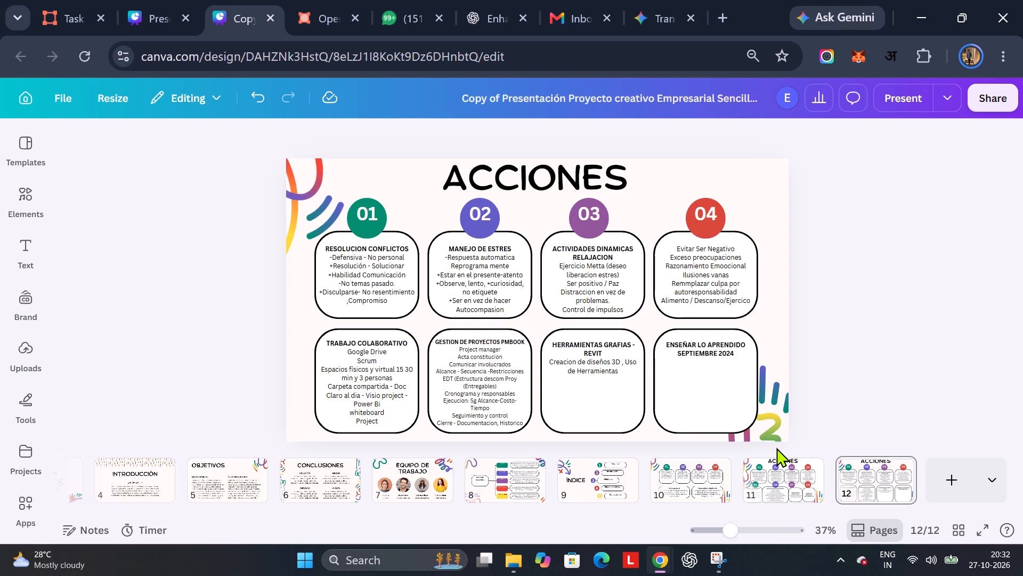
Review slides 10 and 11 once more against the rebuilt ACCIONES slide 12.
{"action": "left_click", "coordinate": [776, 469]}
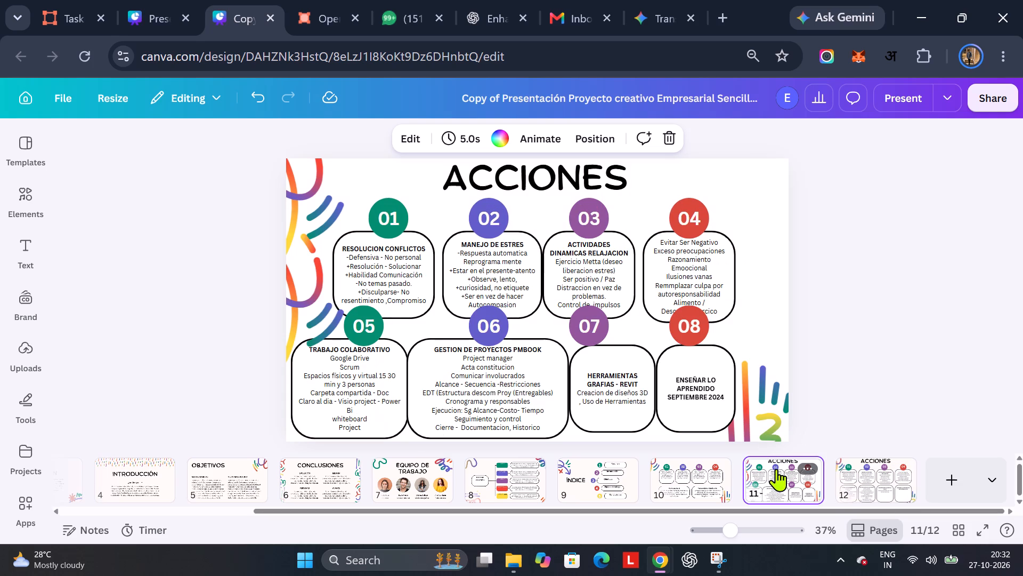
{"action": "left_click", "coordinate": [858, 479]}
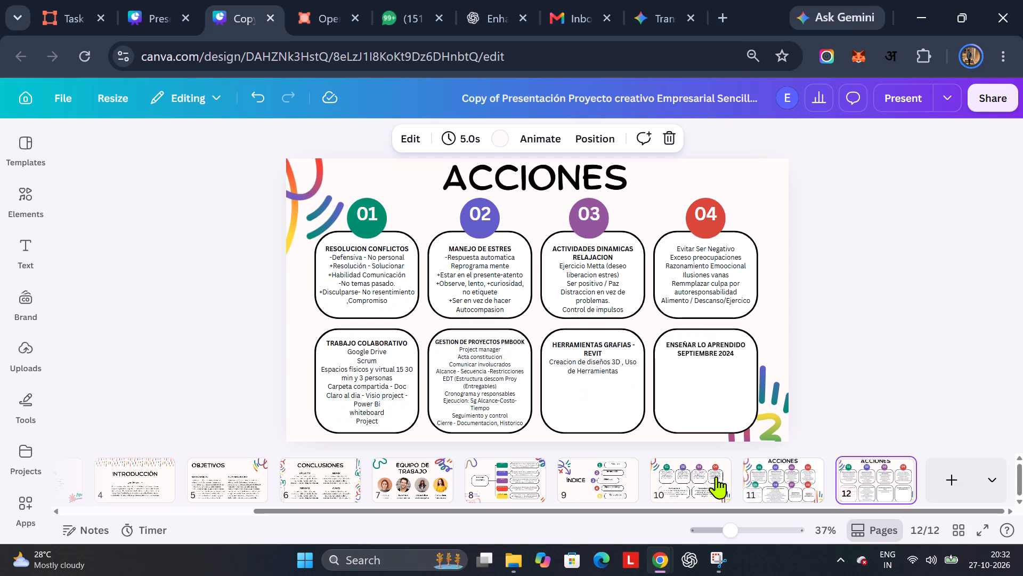
{"action": "left_click", "coordinate": [698, 479]}
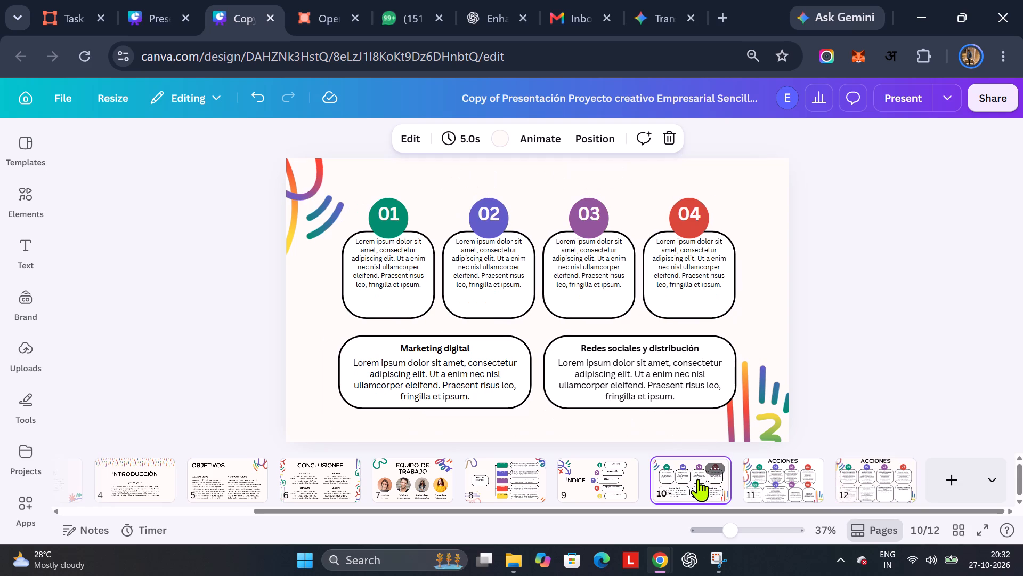
{"action": "left_click", "coordinate": [801, 477]}
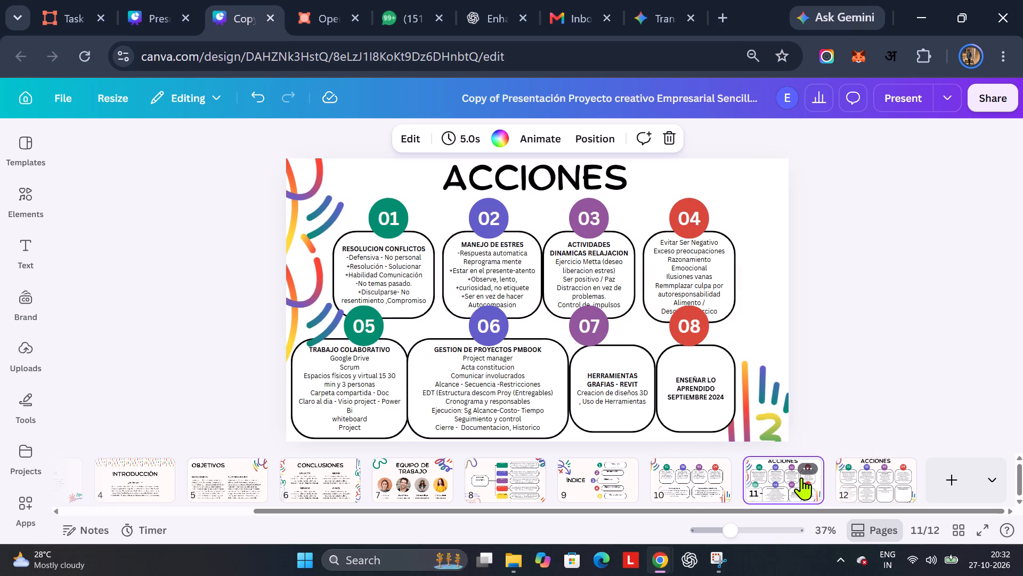
{"action": "left_click", "coordinate": [874, 477]}
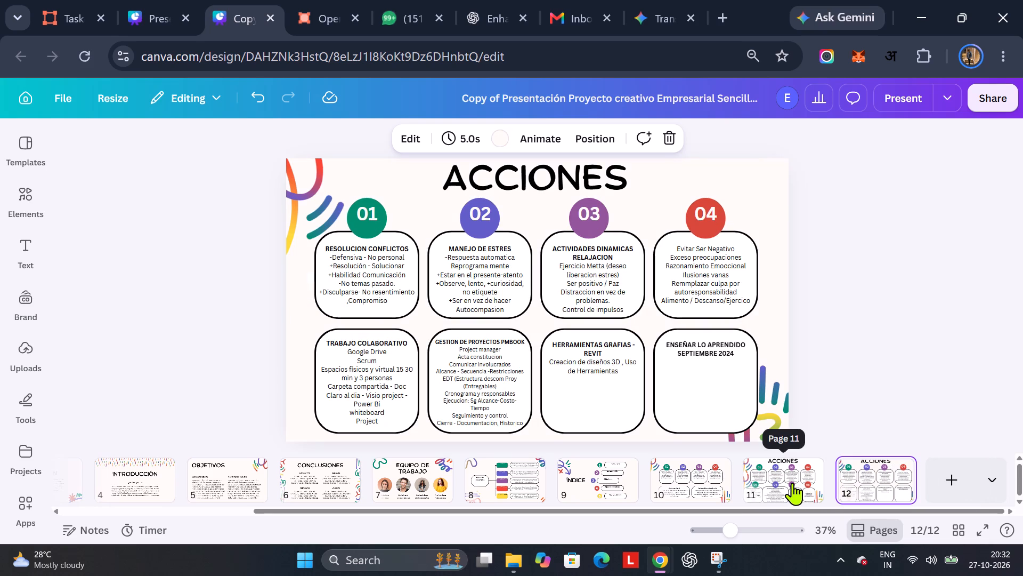
Compare the rebuilt ACCIONES slide 12 with slides 10 and 11 one final time.
{"action": "left_click", "coordinate": [792, 483]}
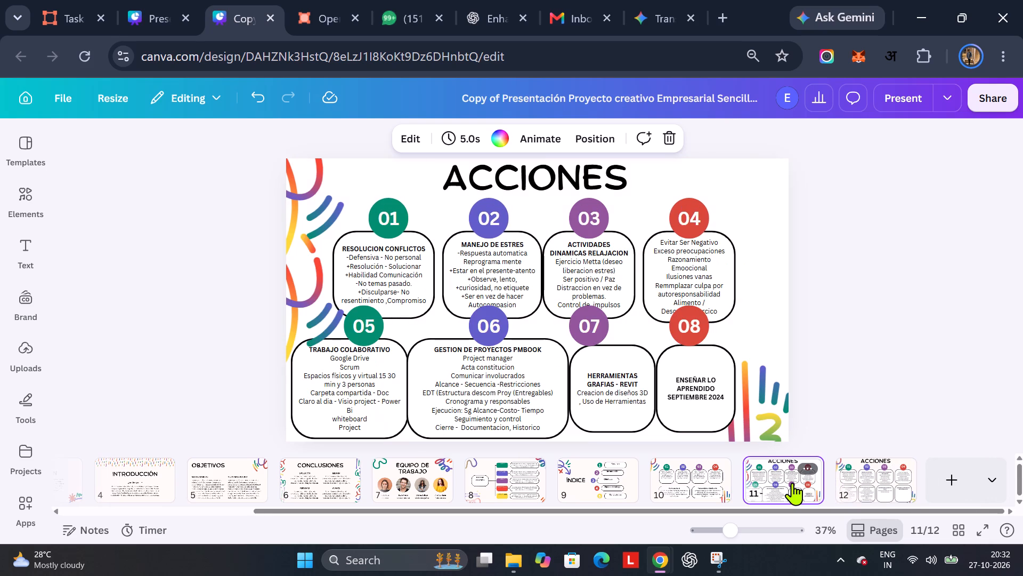
{"action": "left_click", "coordinate": [872, 483]}
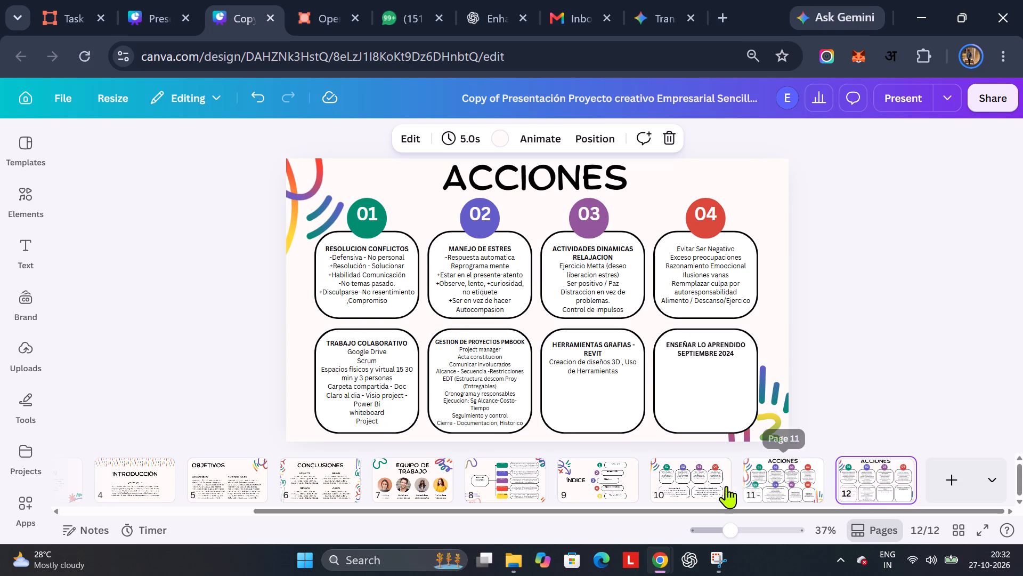
{"action": "left_click", "coordinate": [701, 485]}
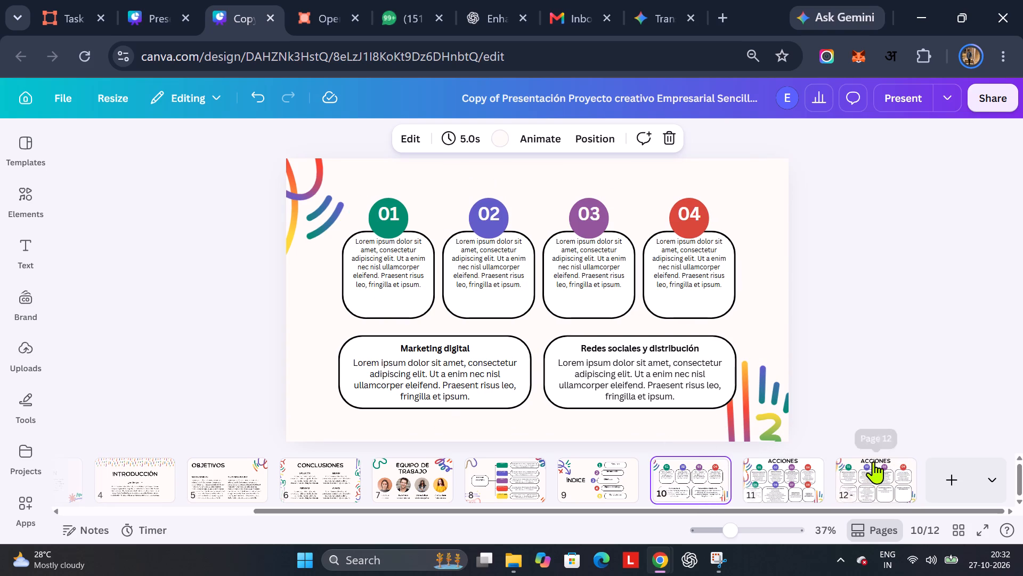
{"action": "left_click", "coordinate": [875, 468]}
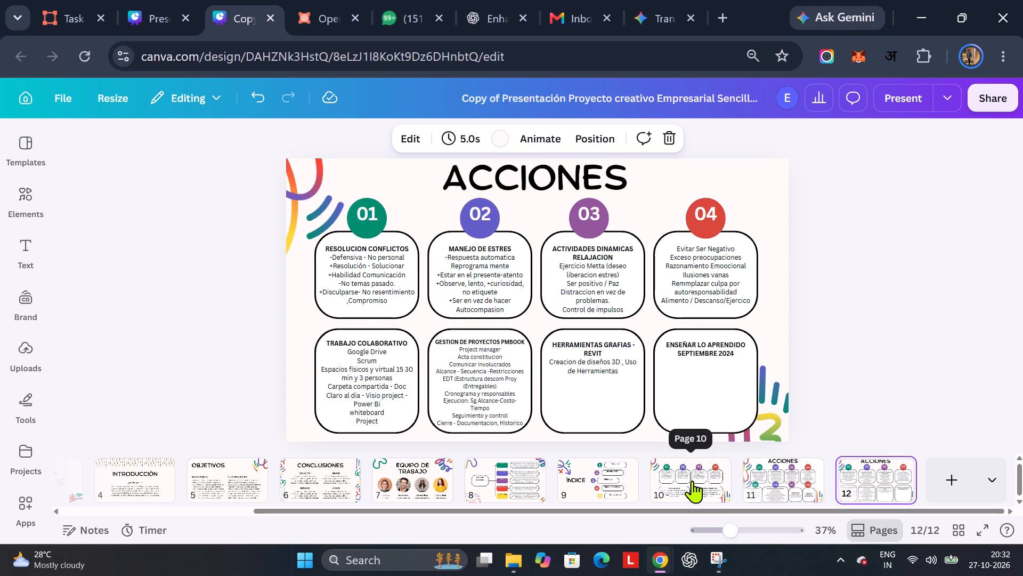
Move the edited presentation copy into the shared [TO SHARE] folder and accept sharing it with the folder's members.
{"action": "left_click", "coordinate": [54, 92]}
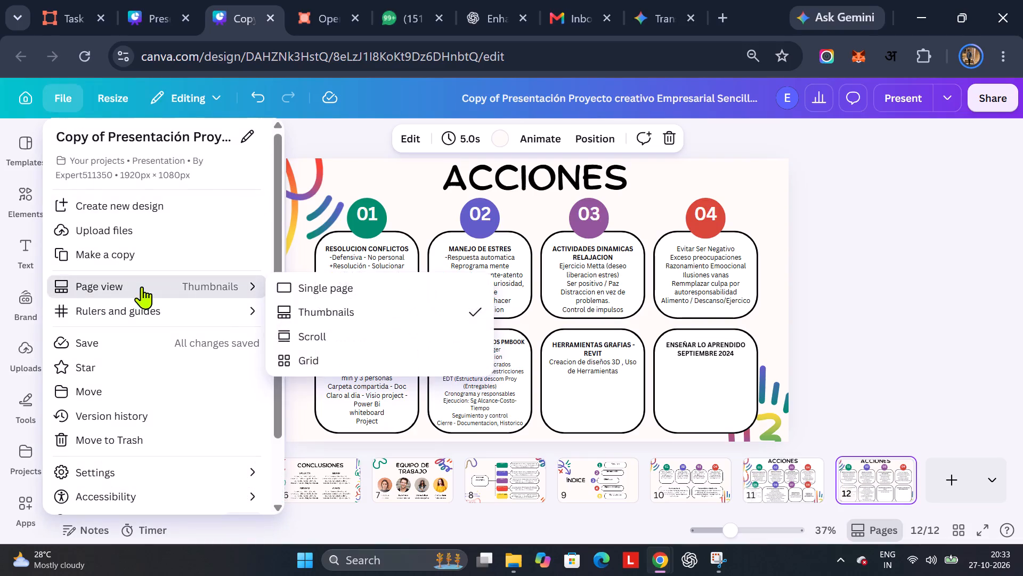
{"action": "left_click", "coordinate": [108, 390]}
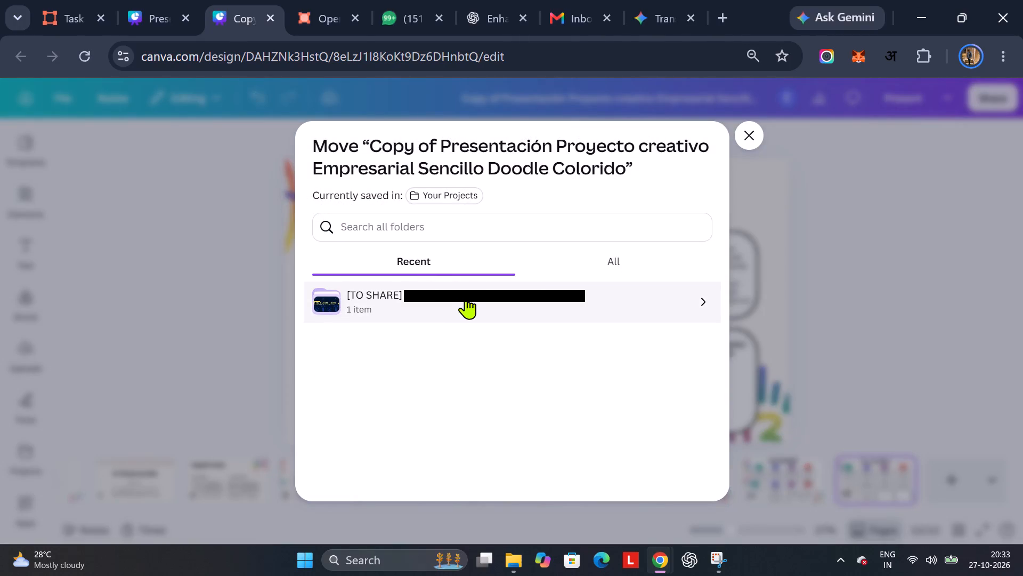
{"action": "left_click", "coordinate": [469, 298]}
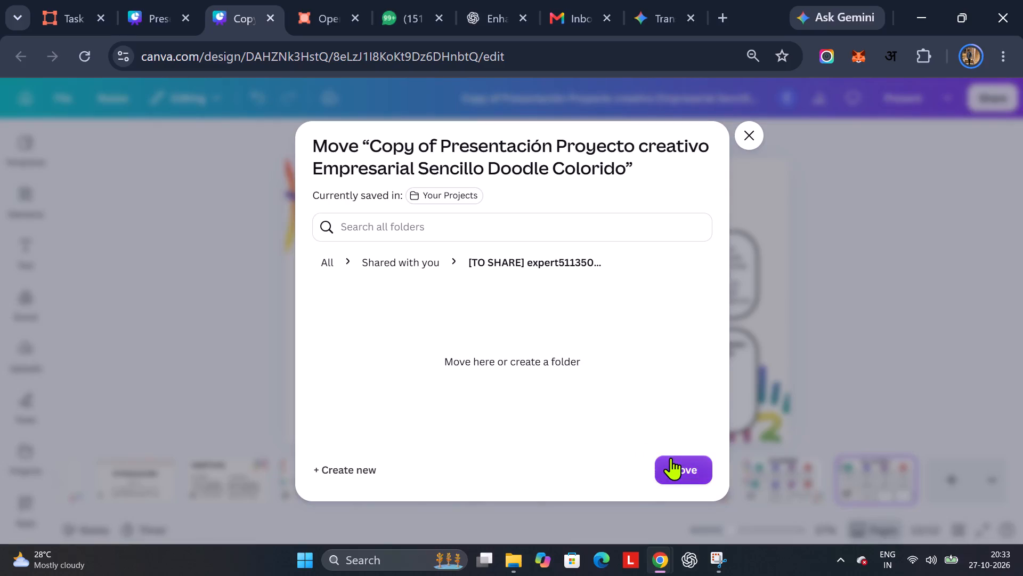
{"action": "left_click", "coordinate": [671, 458]}
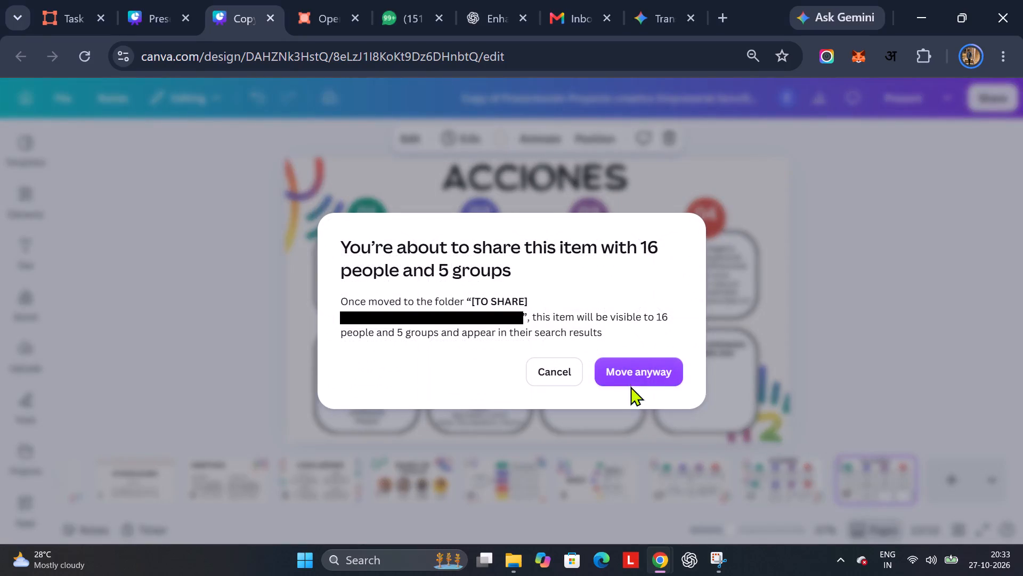
{"action": "left_click", "coordinate": [624, 376]}
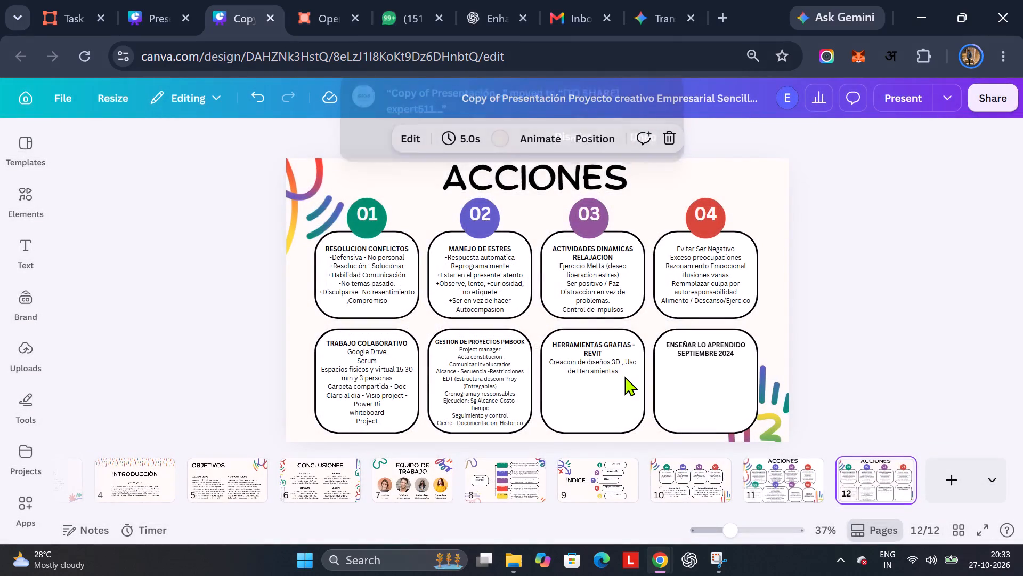
{"action": "left_click", "coordinate": [417, 55]}
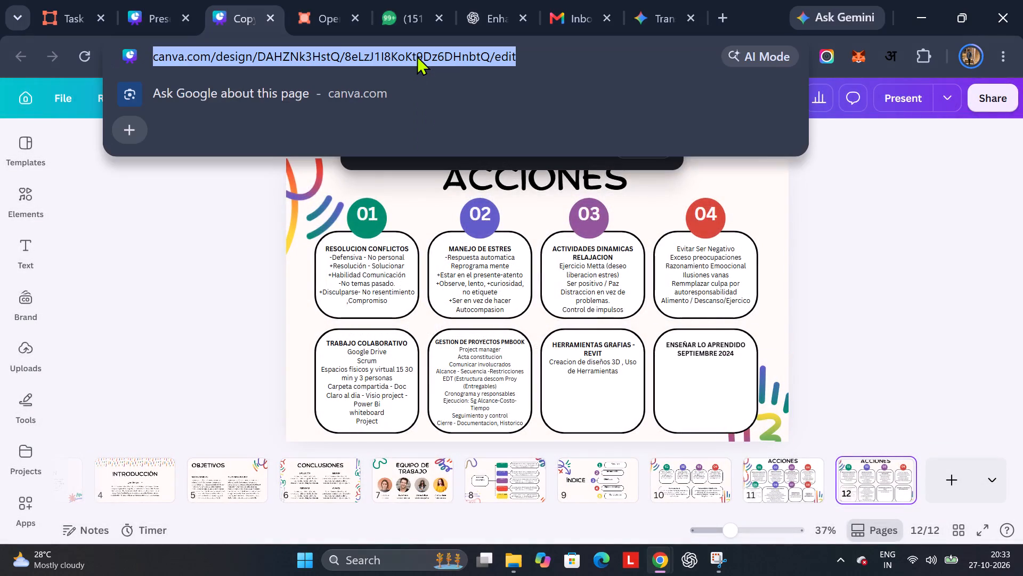
{"action": "key", "text": "ctrl+c"}
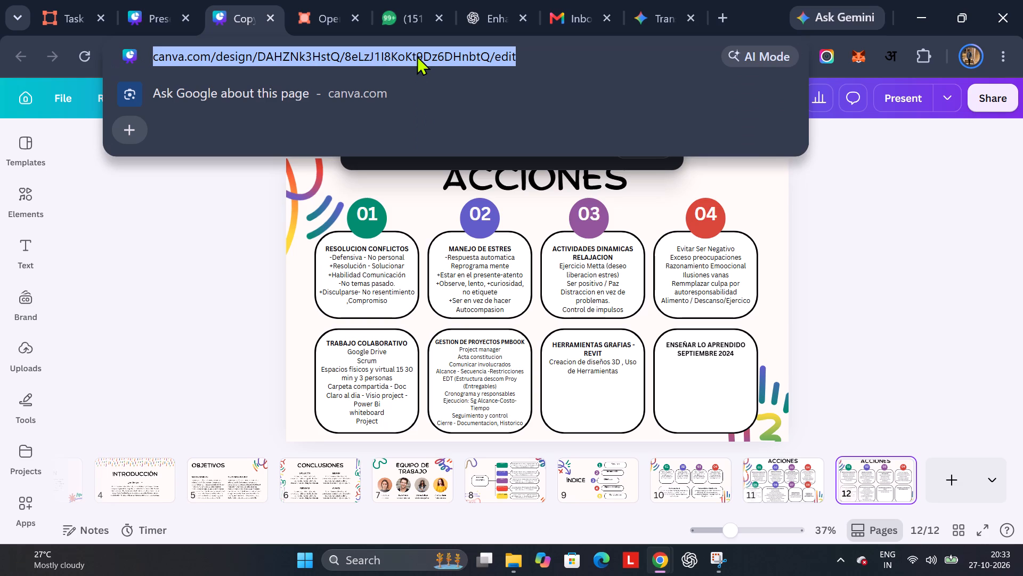
{"action": "left_click", "coordinate": [91, 0]}
{"action": "scroll", "coordinate": [329, 297], "scroll_direction": "down", "scroll_amount": 3}
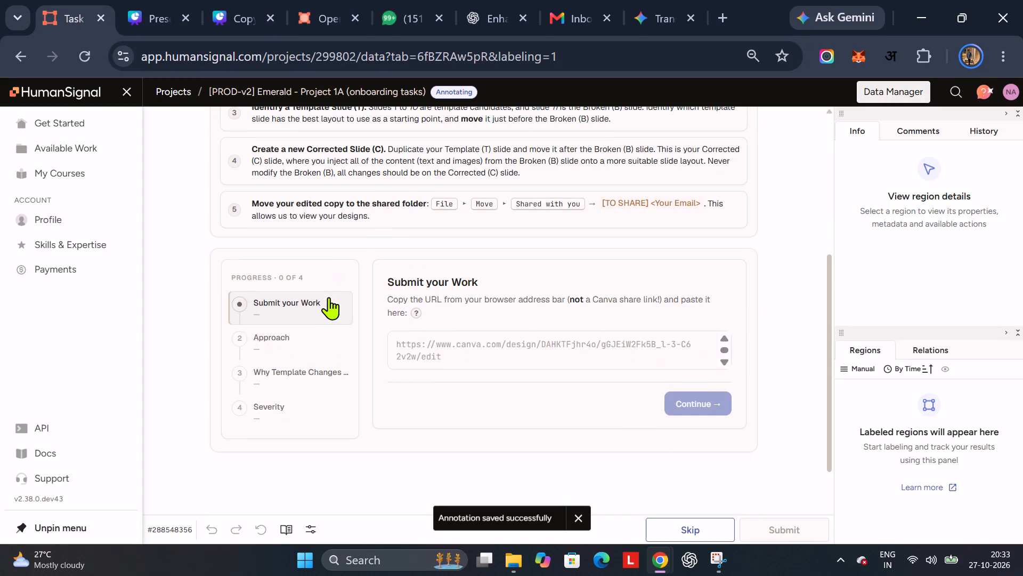
{"action": "left_click", "coordinate": [478, 353]}
{"action": "key", "text": "ctrl+v"}
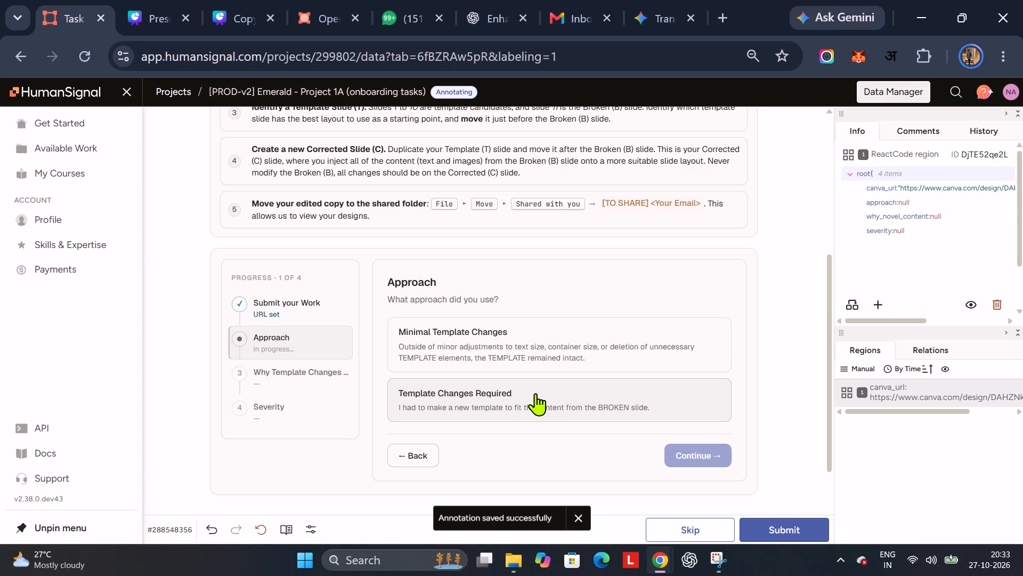
Answer Minimal Template Changes for the approach and Moderately broken for the severity, and submit the annotation.
{"action": "left_click", "coordinate": [529, 356]}
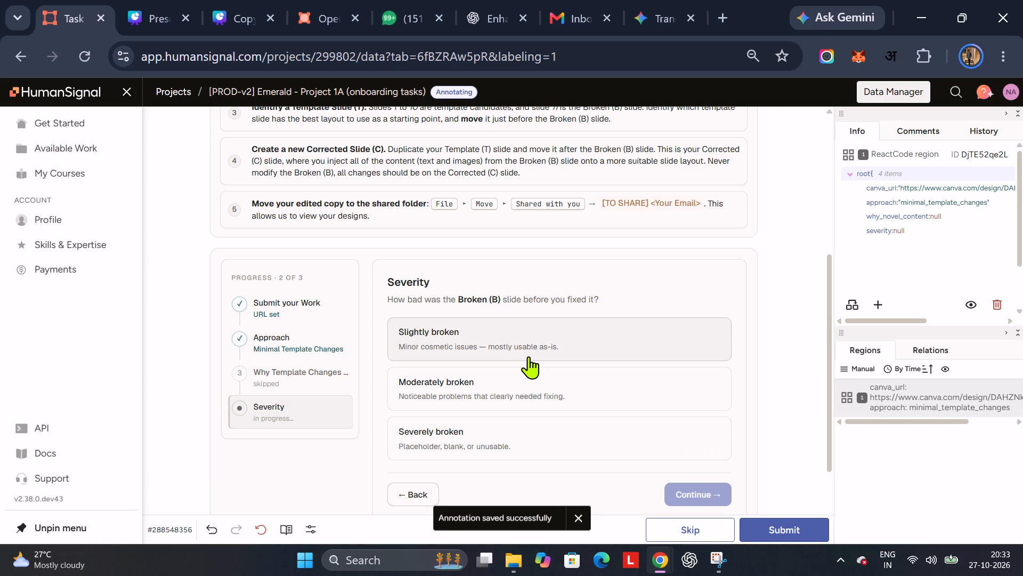
{"action": "left_click", "coordinate": [520, 388]}
{"action": "scroll", "coordinate": [684, 485], "scroll_direction": "down", "scroll_amount": 2}
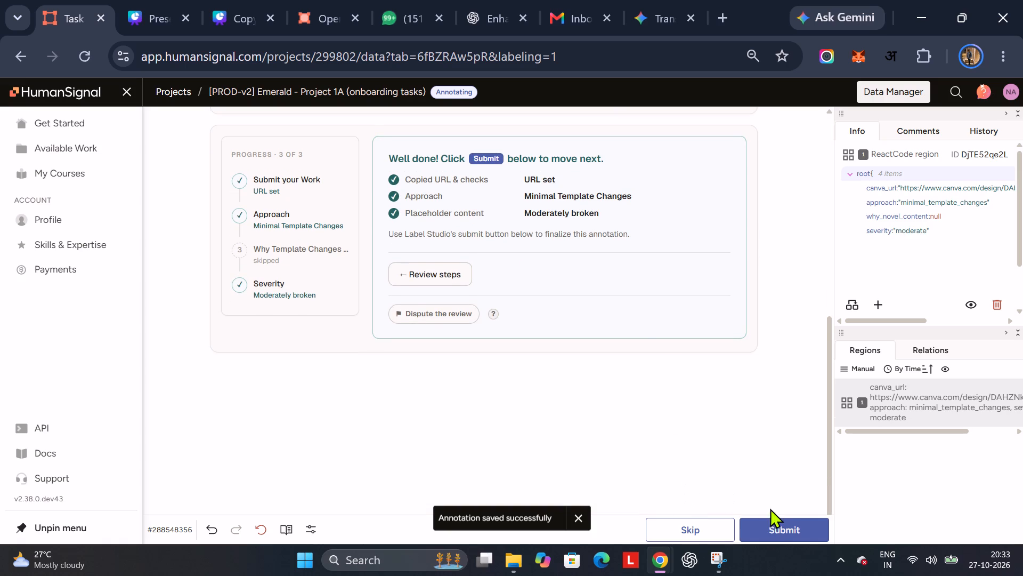
{"action": "left_click", "coordinate": [777, 524]}
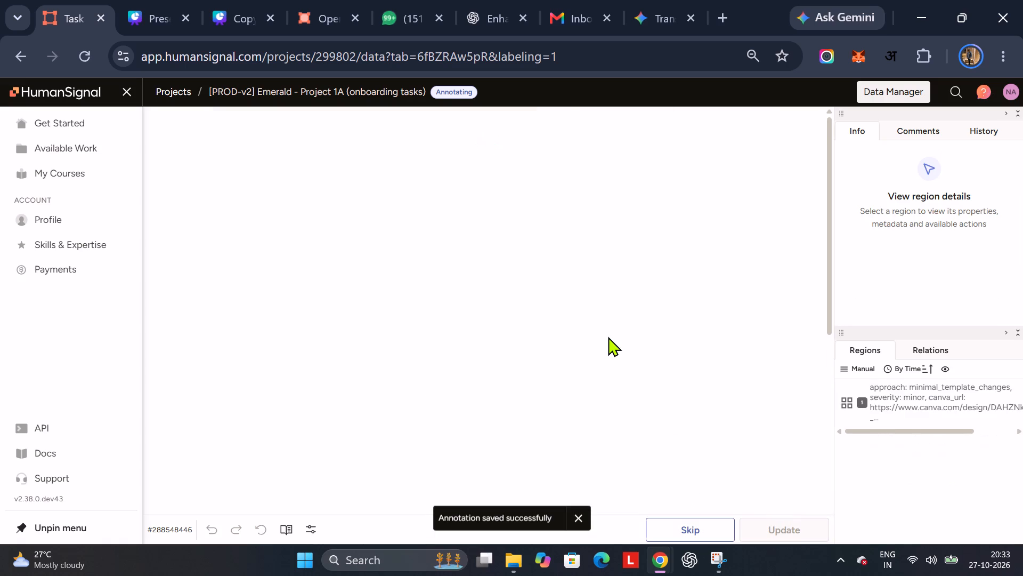
Go through the following task's instructions and open its original design in Canva.
{"action": "scroll", "coordinate": [608, 337], "scroll_direction": "down", "scroll_amount": 2}
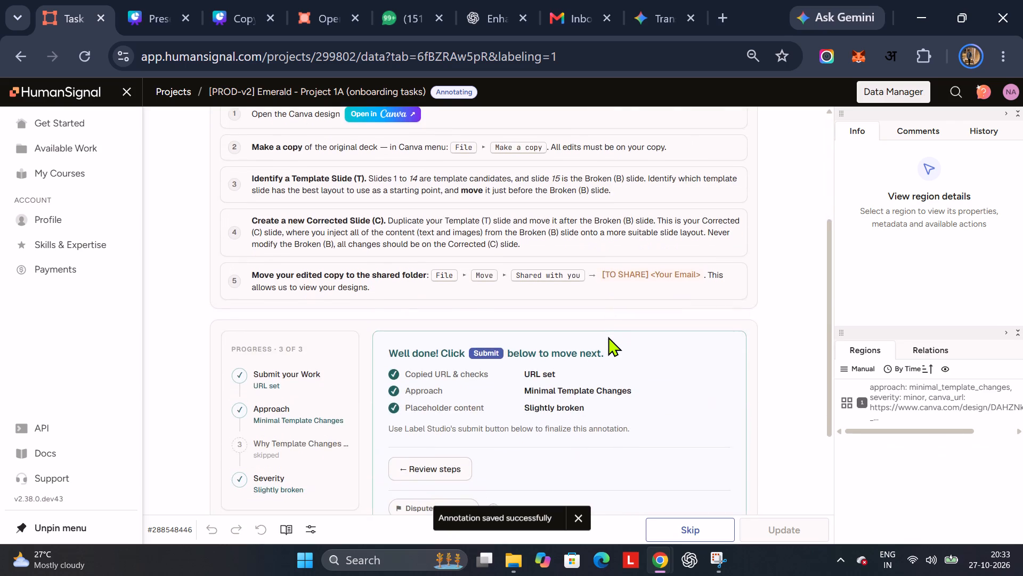
{"action": "scroll", "coordinate": [608, 337], "scroll_direction": "down", "scroll_amount": 2}
{"action": "scroll", "coordinate": [608, 337], "scroll_direction": "up", "scroll_amount": 4}
{"action": "scroll", "coordinate": [608, 337], "scroll_direction": "down", "scroll_amount": 1}
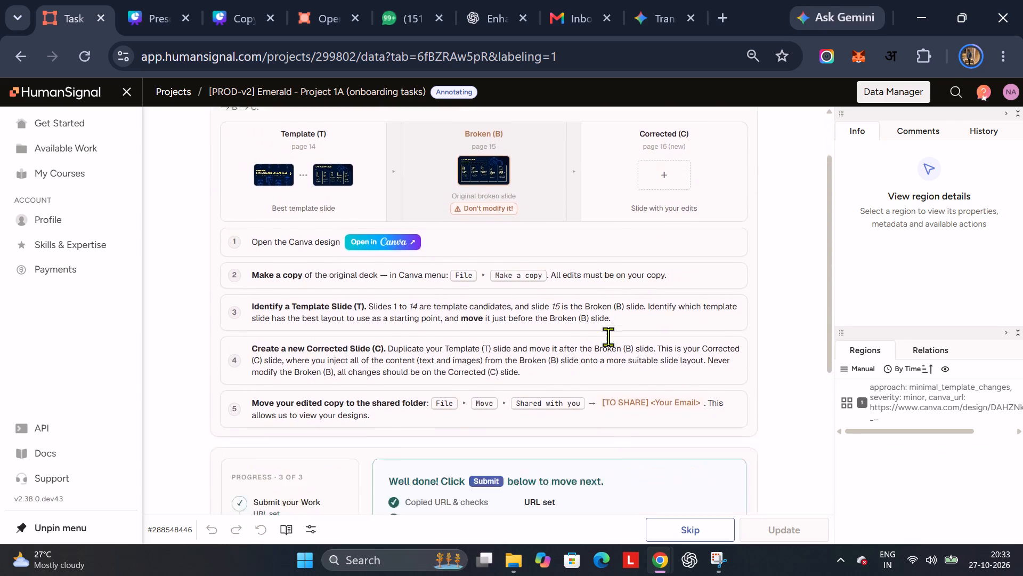
{"action": "scroll", "coordinate": [608, 337], "scroll_direction": "down", "scroll_amount": 2}
{"action": "scroll", "coordinate": [608, 337], "scroll_direction": "up", "scroll_amount": 4}
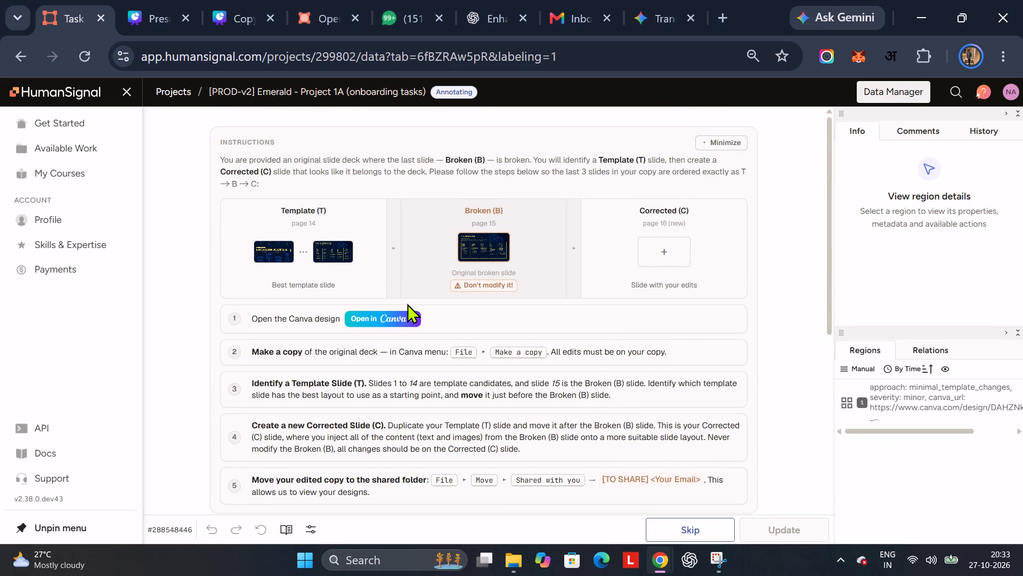
{"action": "left_click", "coordinate": [369, 315]}
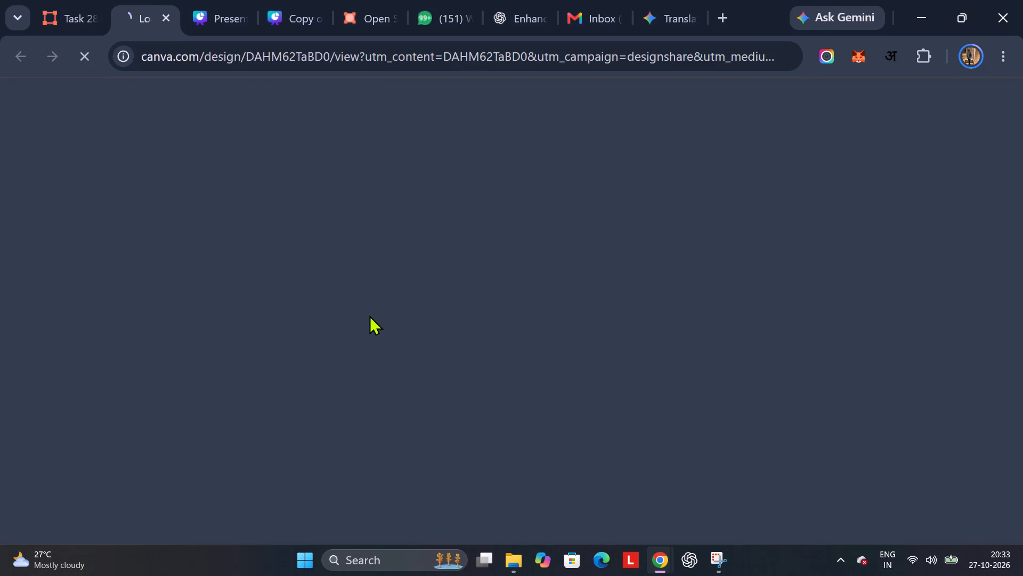
Close the original Proyecto creativo presentation and its edited copy.
{"action": "left_click", "coordinate": [228, 0]}
{"action": "left_click", "coordinate": [294, 0]}
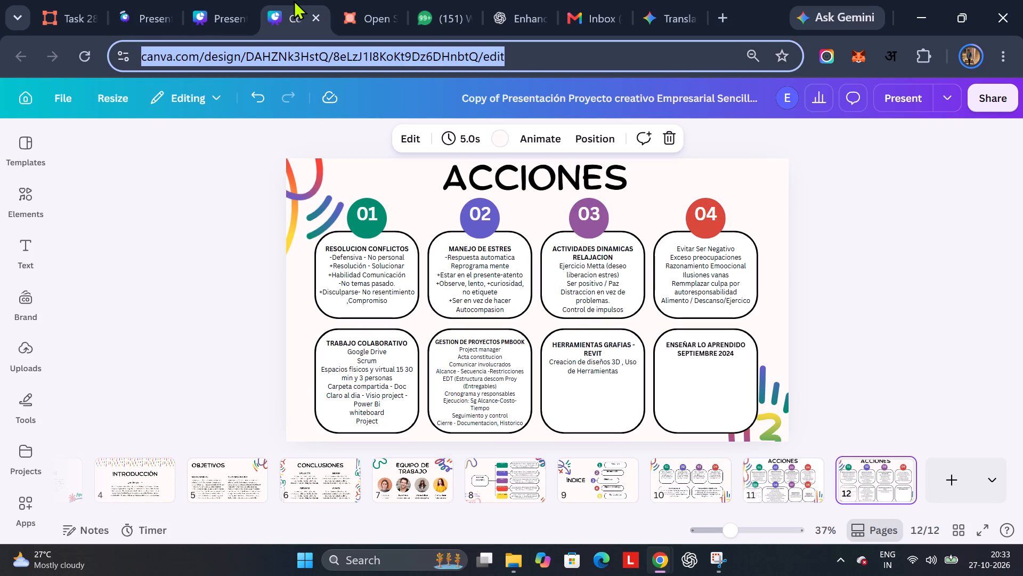
{"action": "left_click", "coordinate": [236, 0]}
{"action": "left_click", "coordinate": [239, 16]}
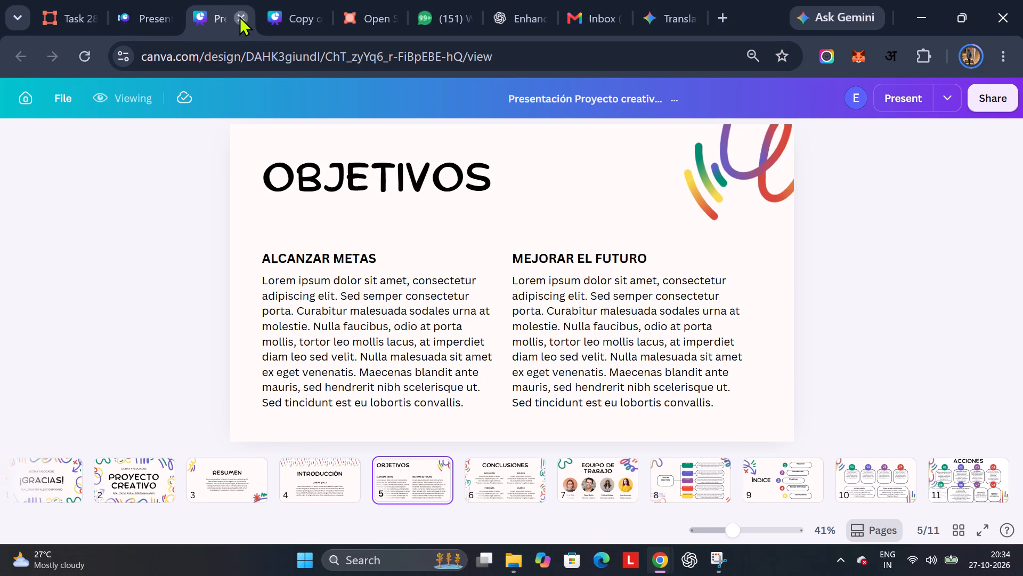
{"action": "left_click", "coordinate": [239, 16]}
Examine slide 6 and the broken slide 15 of the Mecánica y electricidad del automóvil deck.
{"action": "left_click", "coordinate": [147, 0]}
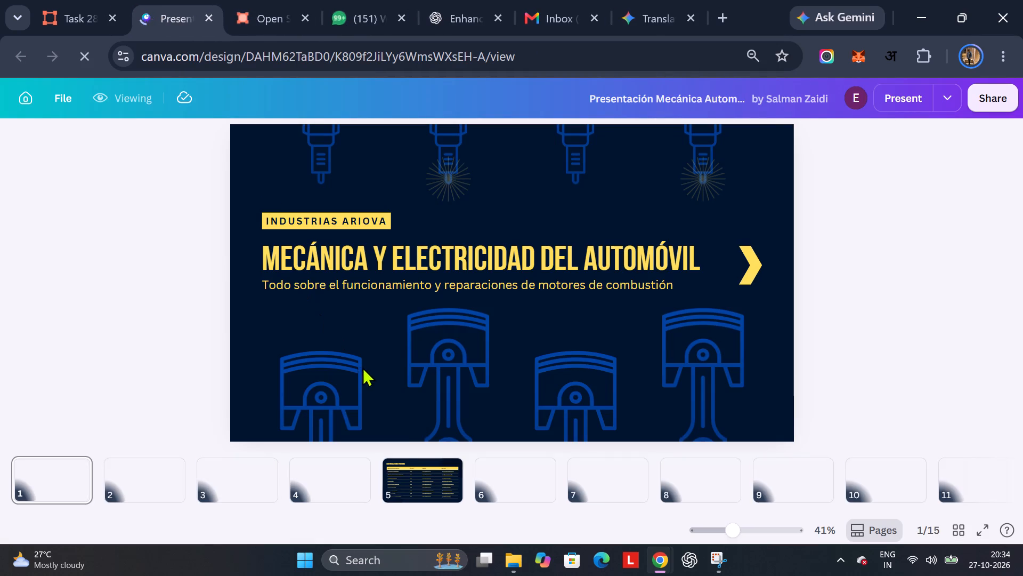
{"action": "left_click", "coordinate": [508, 481]}
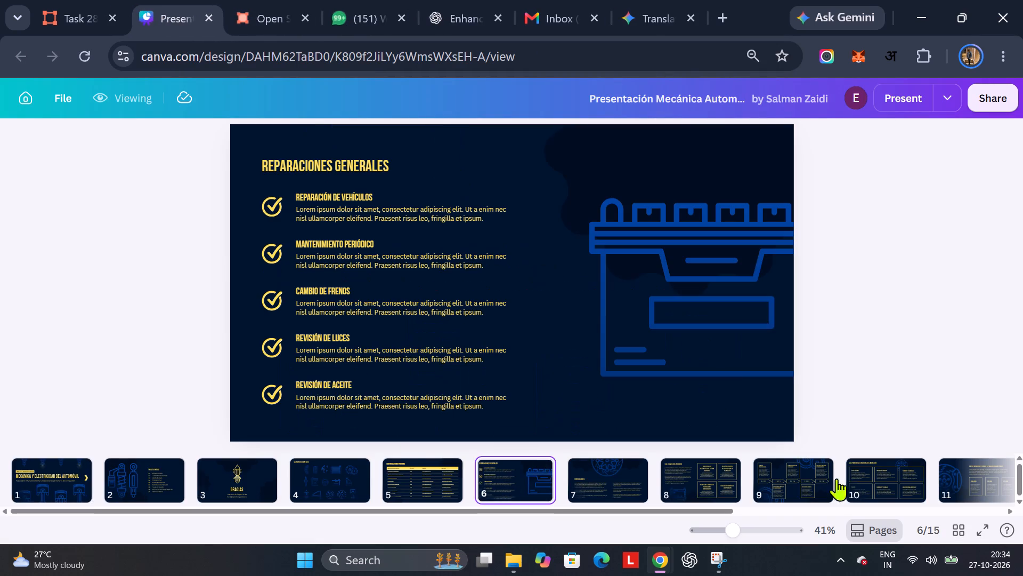
{"action": "scroll", "coordinate": [860, 485], "scroll_direction": "left", "scroll_amount": 8}
{"action": "left_click", "coordinate": [946, 474]}
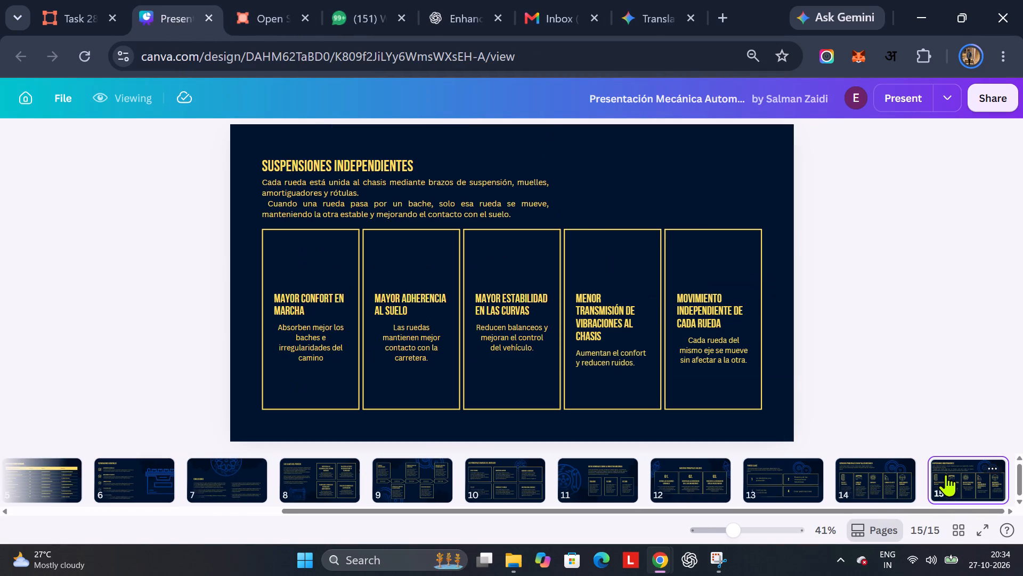
Check the automotive deck task's prefilled answers in HumanSignal and skip the task.
{"action": "left_click", "coordinate": [109, 0]}
{"action": "scroll", "coordinate": [305, 263], "scroll_direction": "down", "scroll_amount": 4}
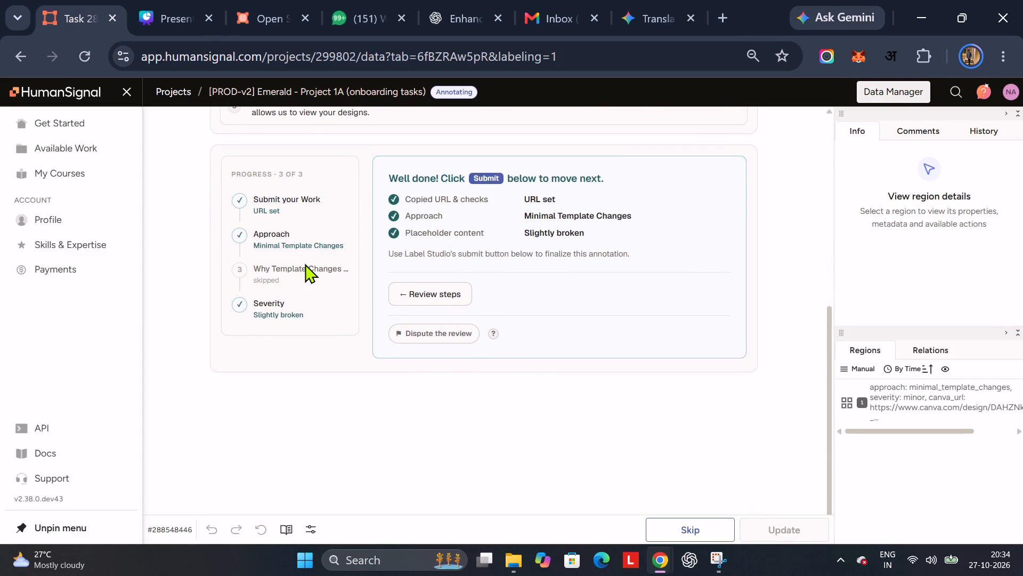
{"action": "scroll", "coordinate": [305, 263], "scroll_direction": "up", "scroll_amount": 1}
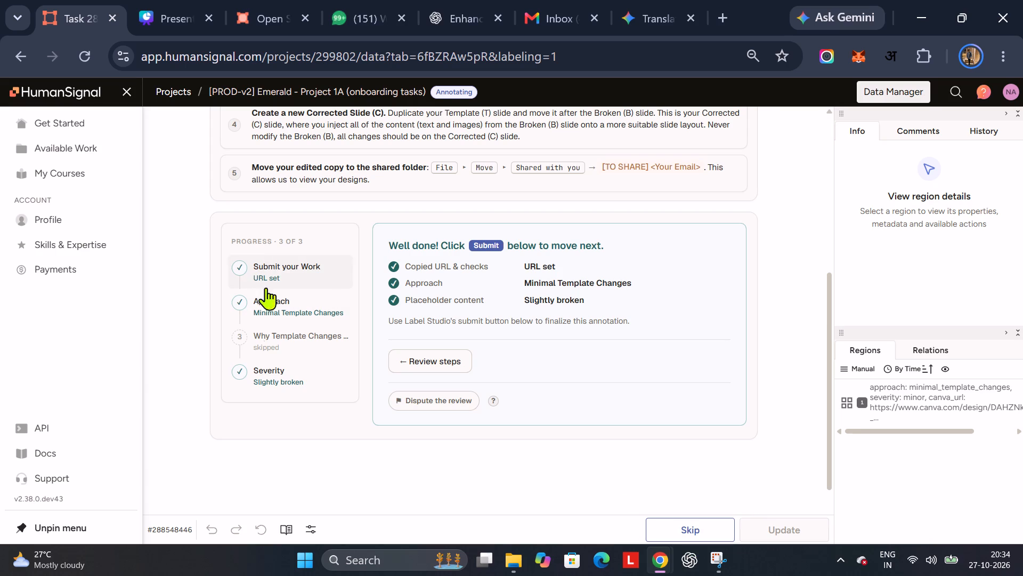
{"action": "left_click", "coordinate": [699, 532]}
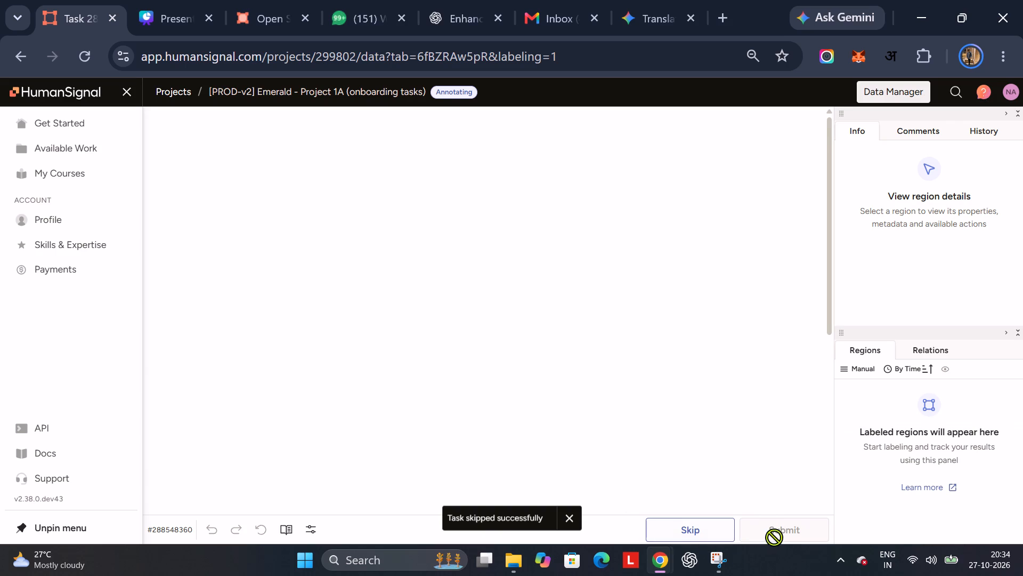
Look over the new task's instructions, close the skipped task's automotive presentation and return to the HumanSignal task page.
{"action": "scroll", "coordinate": [499, 406], "scroll_direction": "down", "scroll_amount": 2}
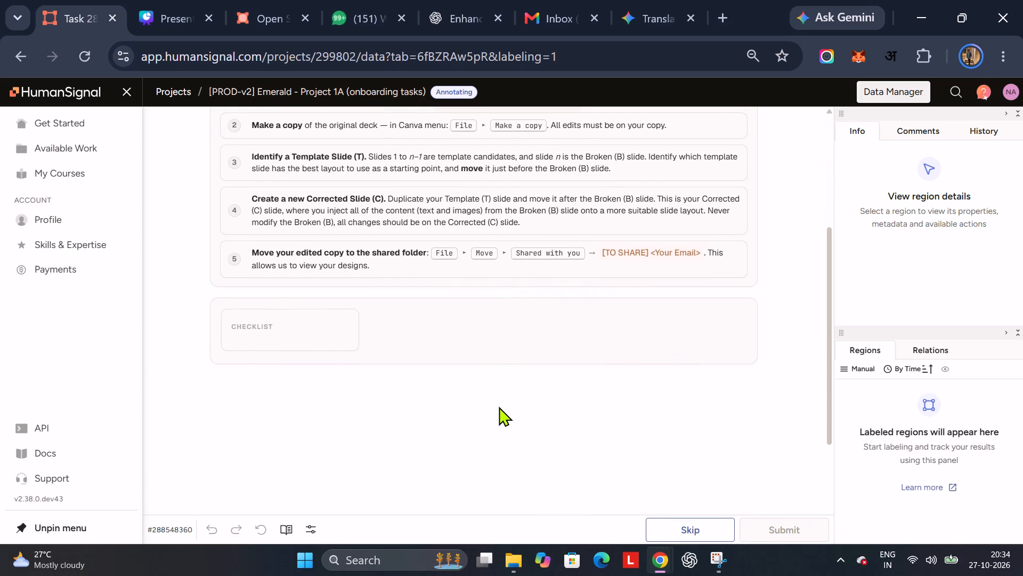
{"action": "scroll", "coordinate": [499, 406], "scroll_direction": "up", "scroll_amount": 2}
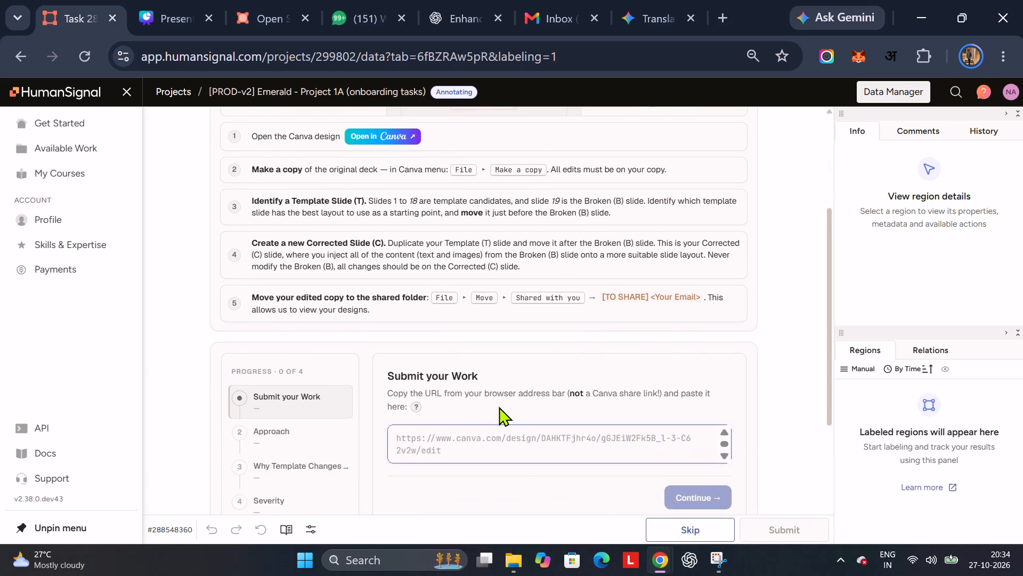
{"action": "scroll", "coordinate": [499, 406], "scroll_direction": "up", "scroll_amount": 1}
{"action": "left_click", "coordinate": [194, 0]}
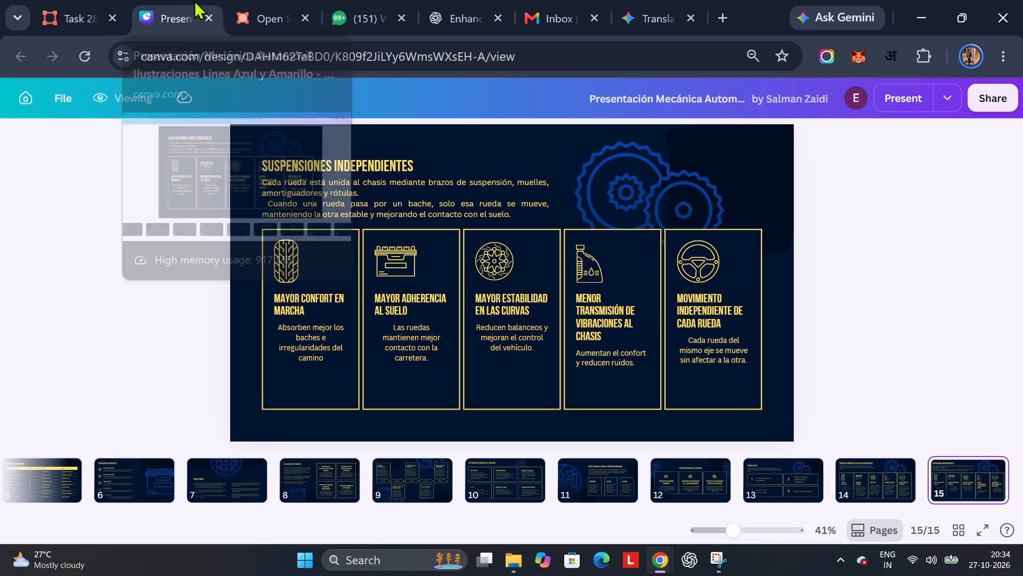
{"action": "left_click", "coordinate": [215, 17]}
{"action": "left_click", "coordinate": [108, 0]}
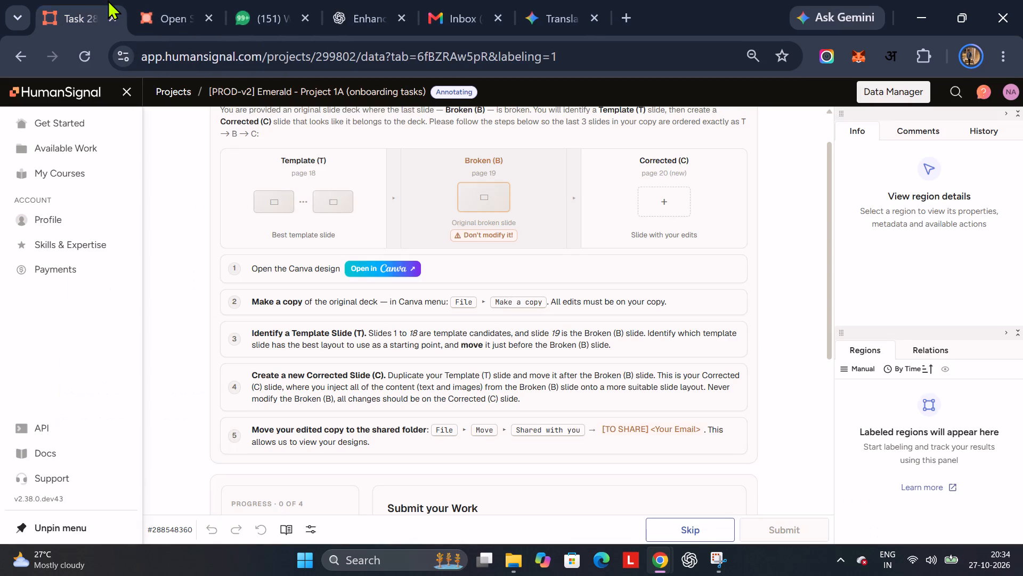
{"action": "left_click", "coordinate": [378, 263]}
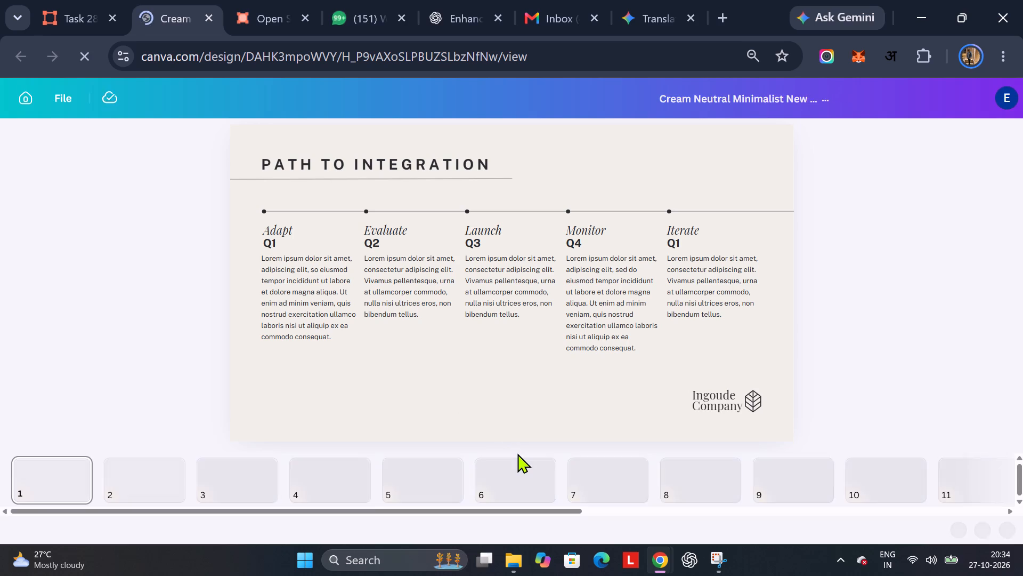
{"action": "scroll", "coordinate": [586, 492], "scroll_direction": "left", "scroll_amount": 7}
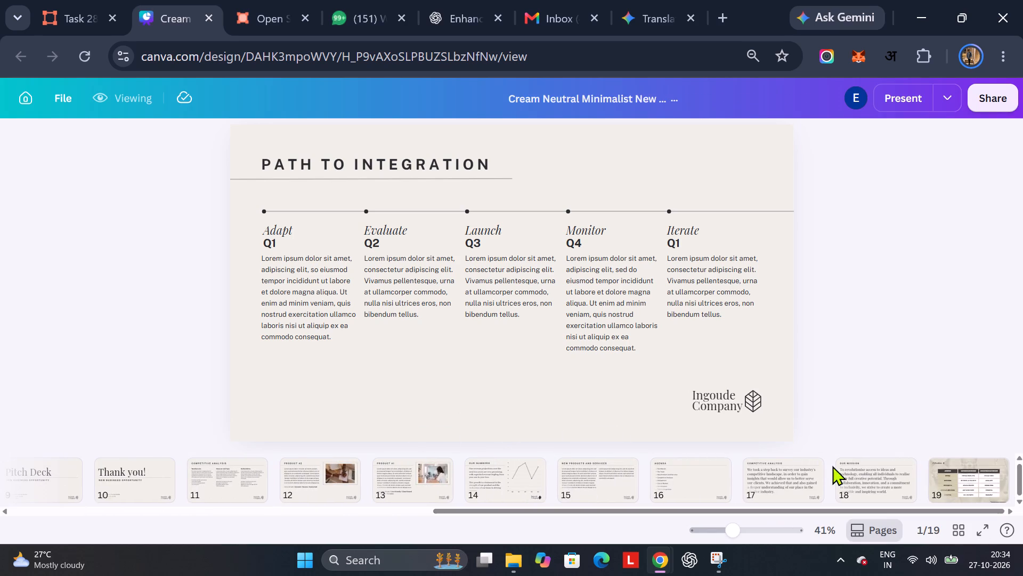
{"action": "scroll", "coordinate": [814, 455], "scroll_direction": "left", "scroll_amount": 2}
{"action": "scroll", "coordinate": [686, 482], "scroll_direction": "right", "scroll_amount": 3}
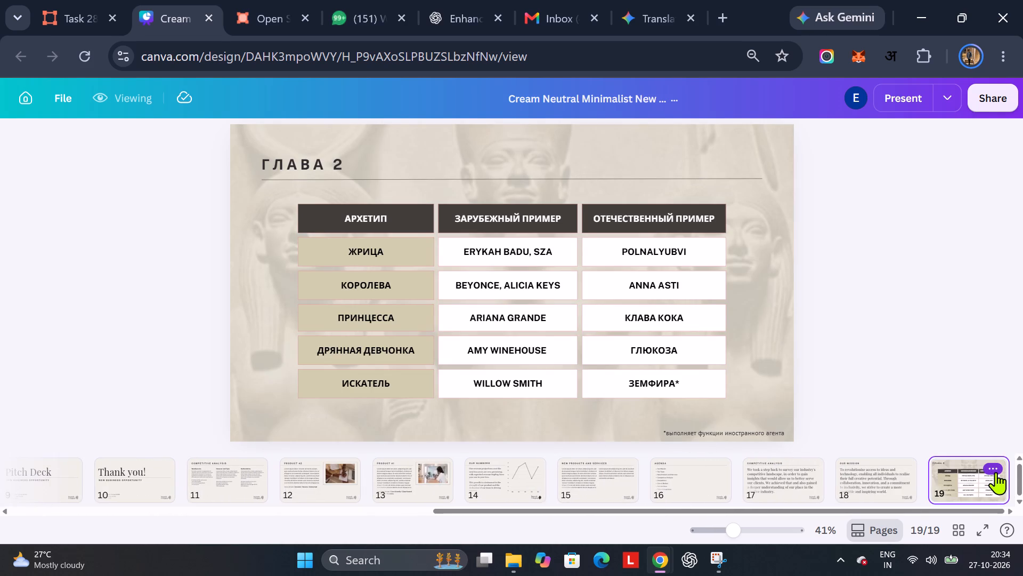
{"action": "left_click", "coordinate": [881, 488]}
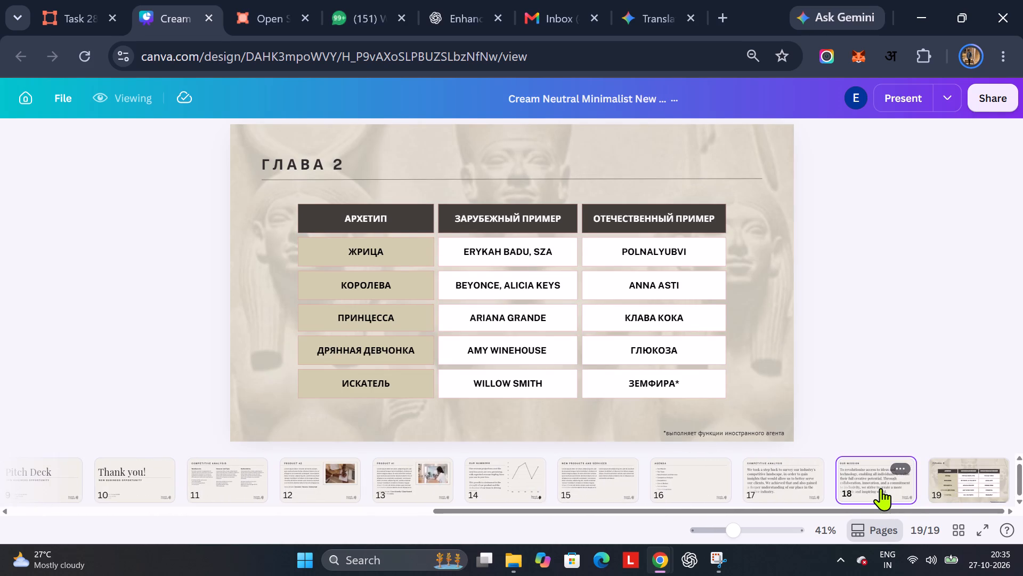
{"action": "left_click", "coordinate": [781, 493]}
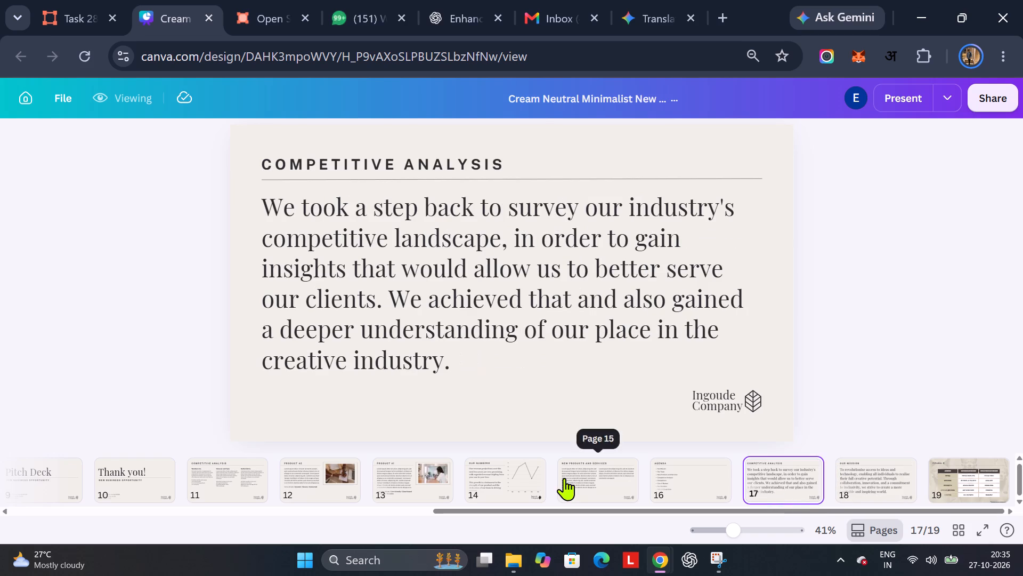
{"action": "left_click", "coordinate": [564, 478]}
{"action": "left_click", "coordinate": [423, 482]}
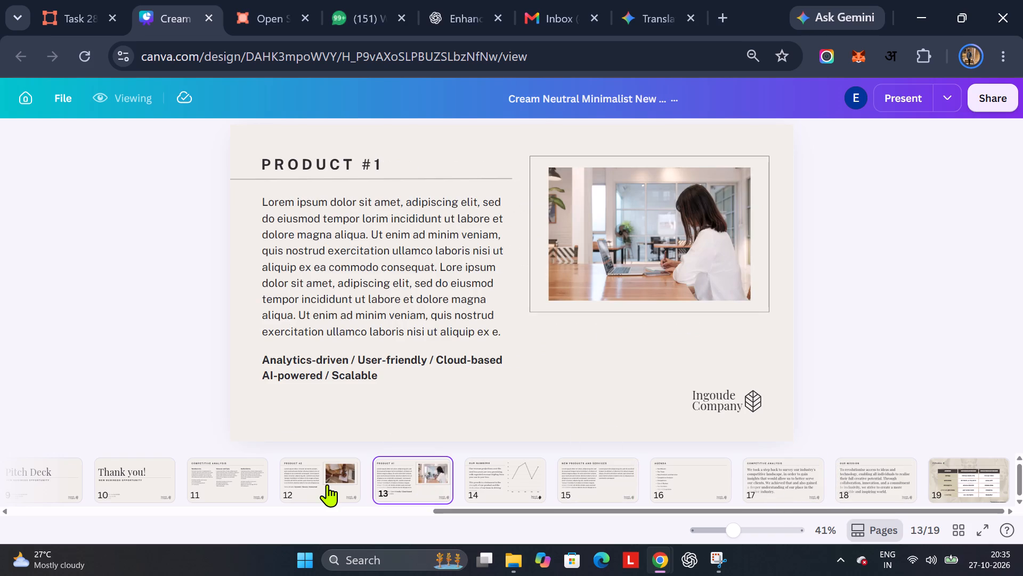
{"action": "scroll", "coordinate": [327, 484], "scroll_direction": "right", "scroll_amount": 9}
{"action": "left_click", "coordinate": [239, 484]}
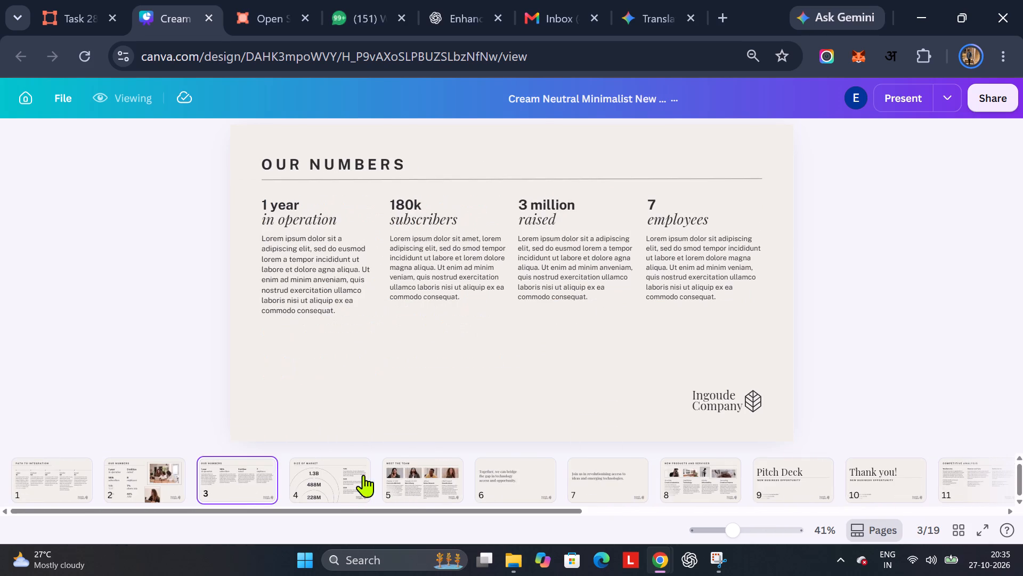
{"action": "scroll", "coordinate": [413, 485], "scroll_direction": "left", "scroll_amount": 9}
{"action": "left_click", "coordinate": [935, 492]}
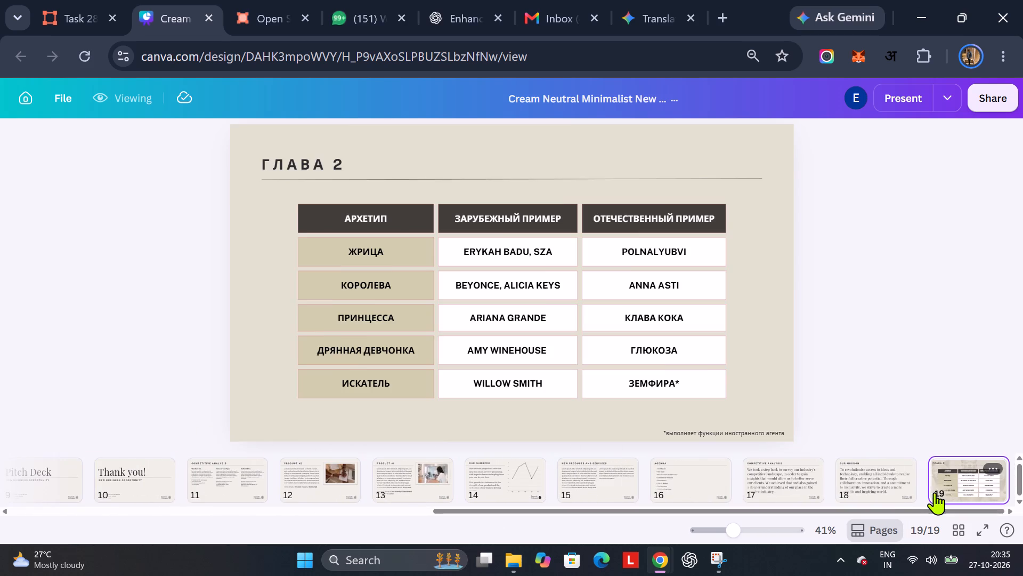
Compare the table on broken slide 19 with the layouts of slides 1, 3, 15, 17 and 18.
{"action": "scroll", "coordinate": [895, 485], "scroll_direction": "left", "scroll_amount": 1}
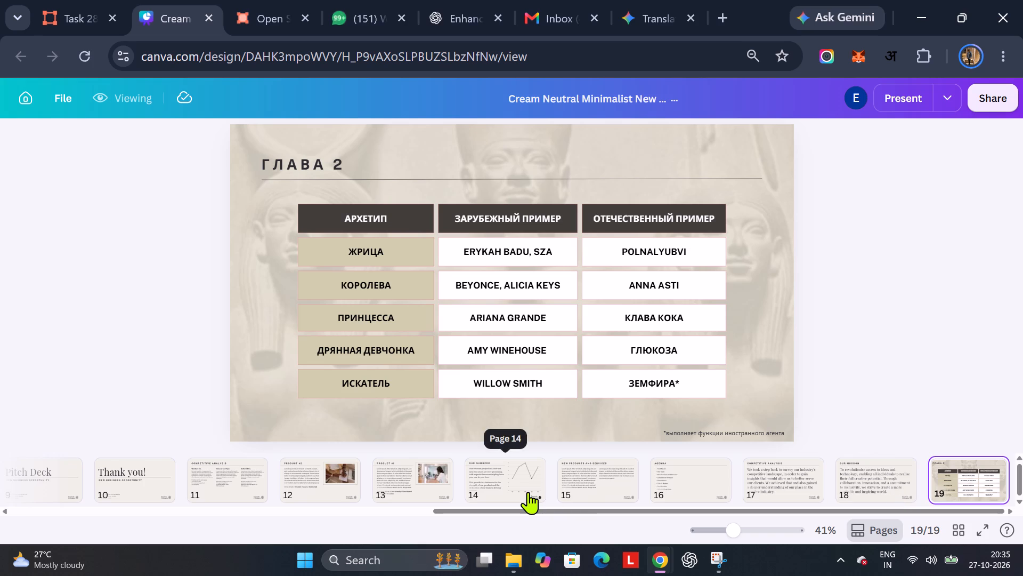
{"action": "scroll", "coordinate": [393, 483], "scroll_direction": "right", "scroll_amount": 9}
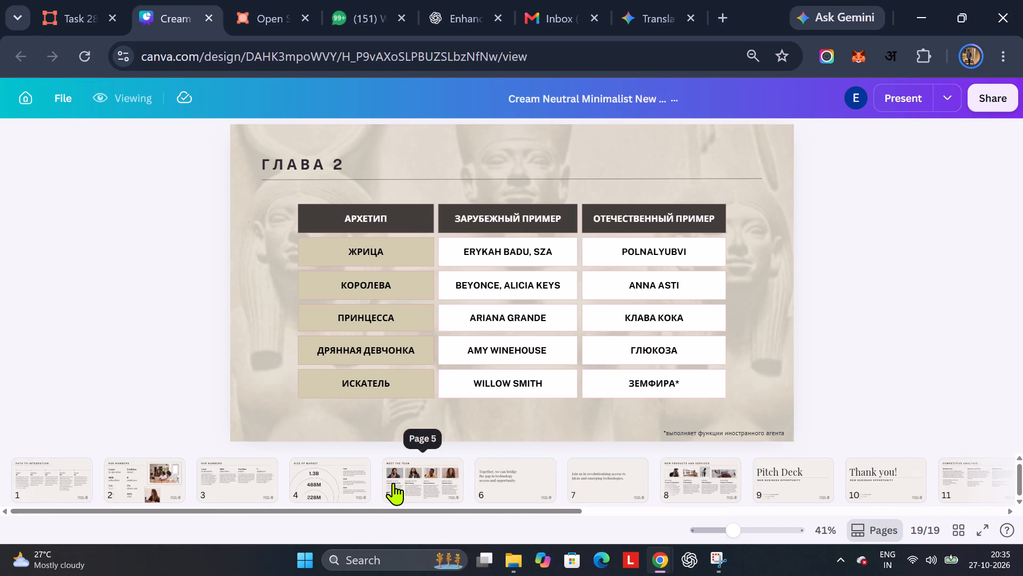
{"action": "left_click", "coordinate": [66, 487]}
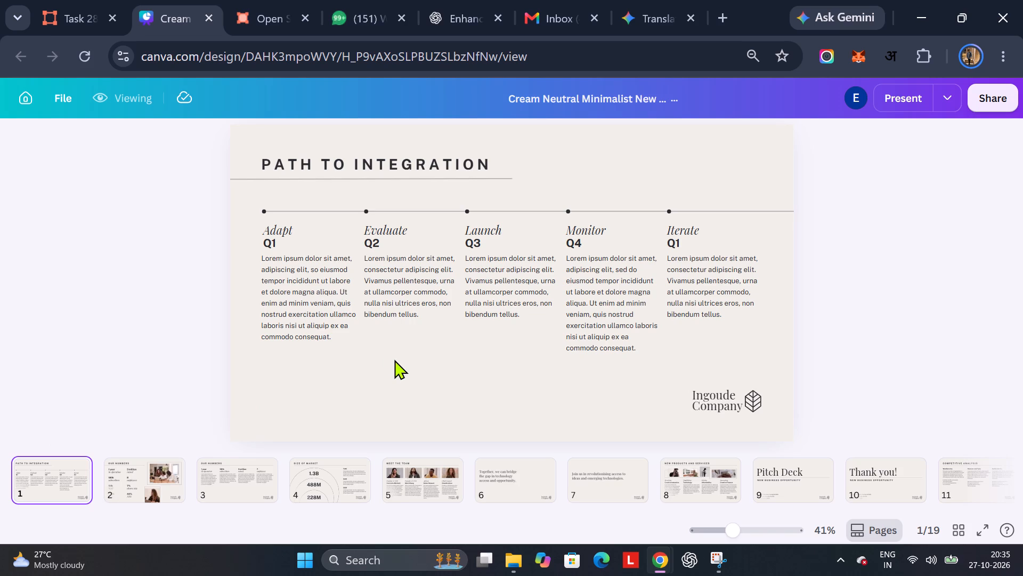
{"action": "left_click", "coordinate": [243, 487]}
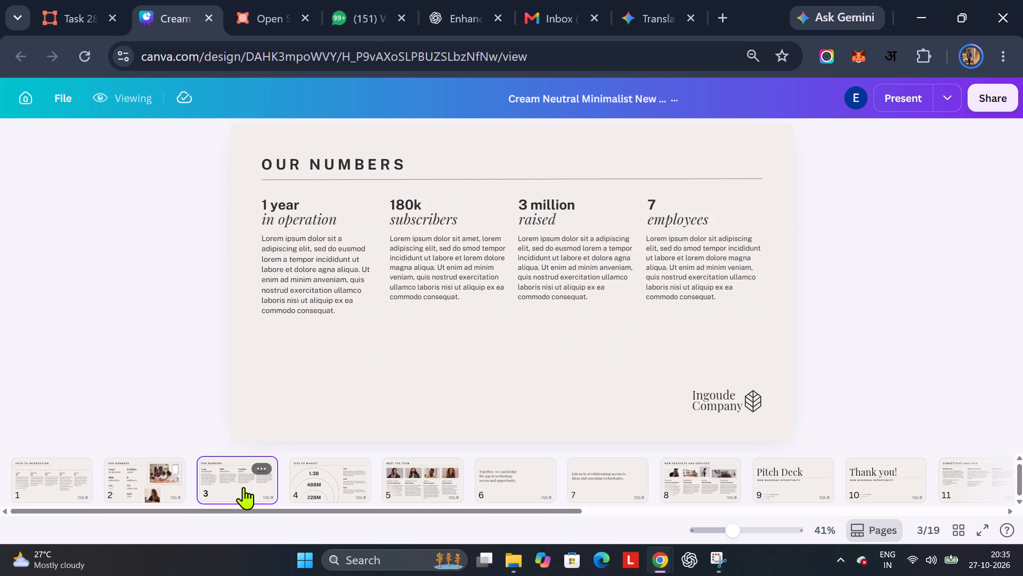
{"action": "scroll", "coordinate": [295, 492], "scroll_direction": "left", "scroll_amount": 7}
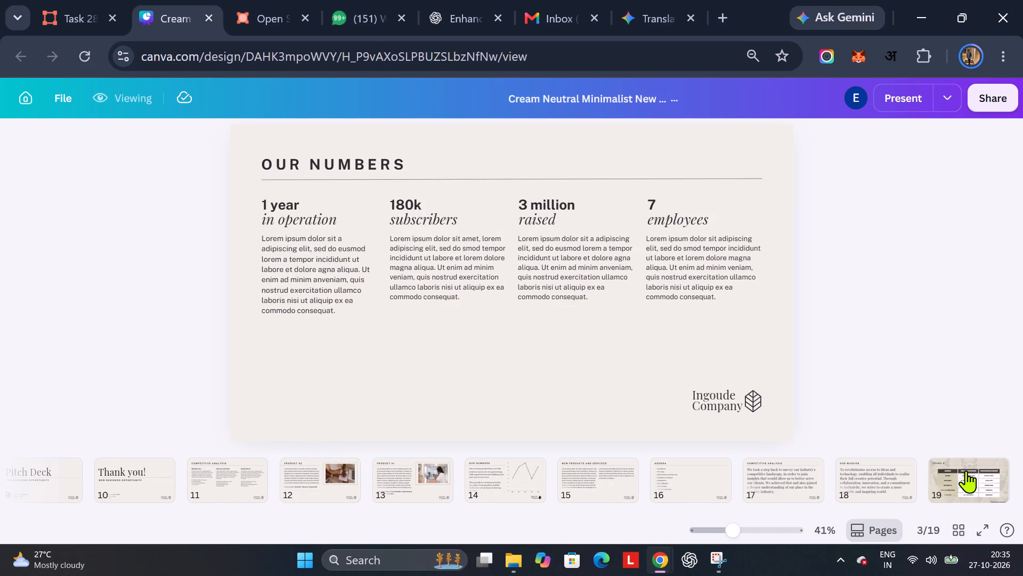
{"action": "left_click", "coordinate": [958, 477]}
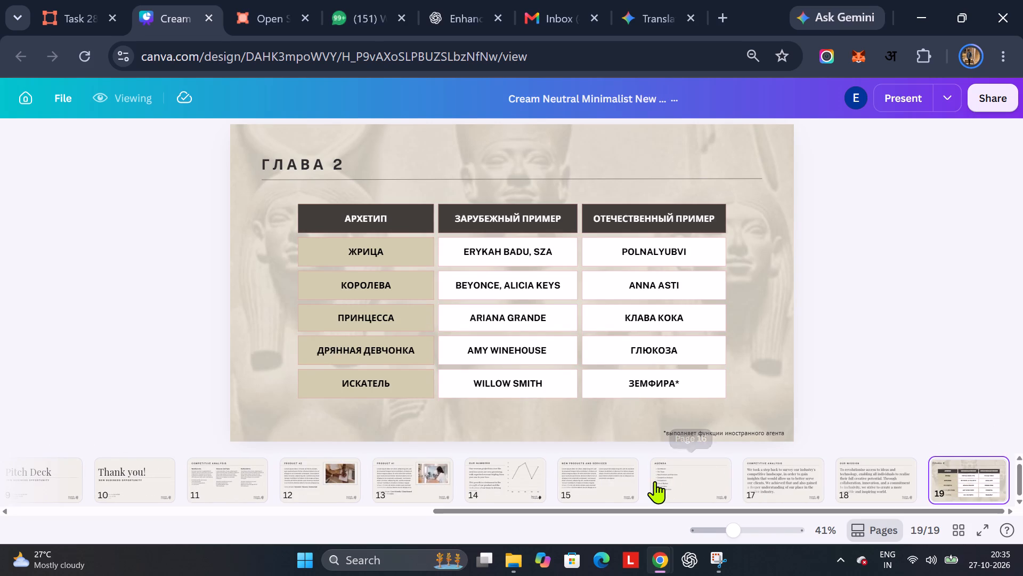
{"action": "left_click", "coordinate": [600, 473]}
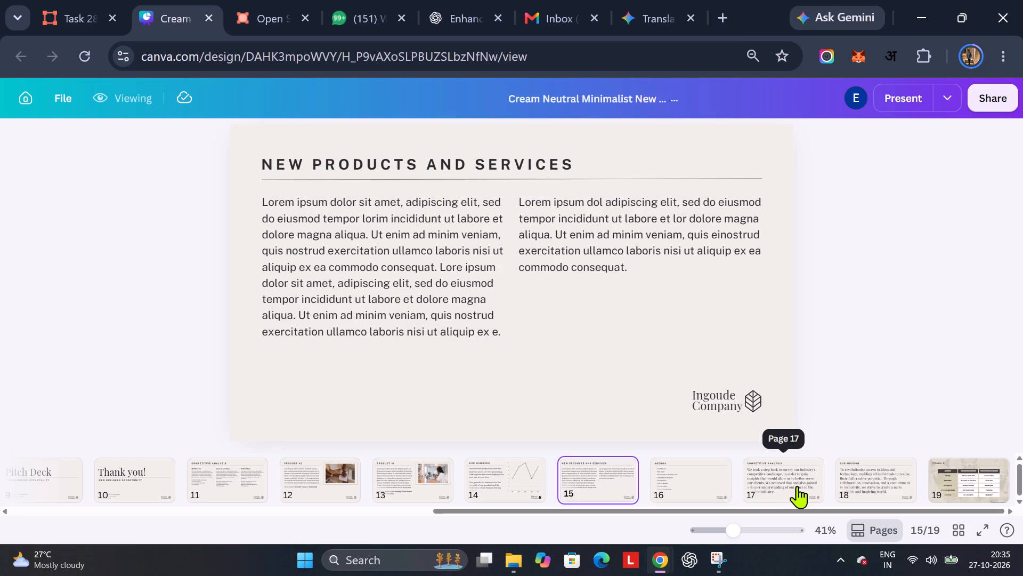
{"action": "left_click", "coordinate": [802, 488]}
{"action": "left_click", "coordinate": [878, 479]}
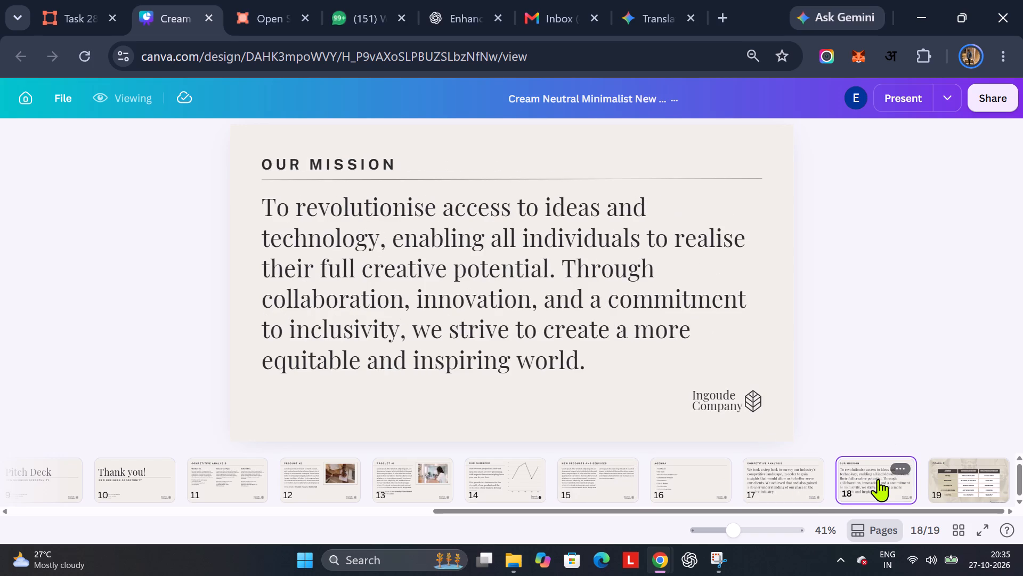
{"action": "left_click", "coordinate": [945, 490]}
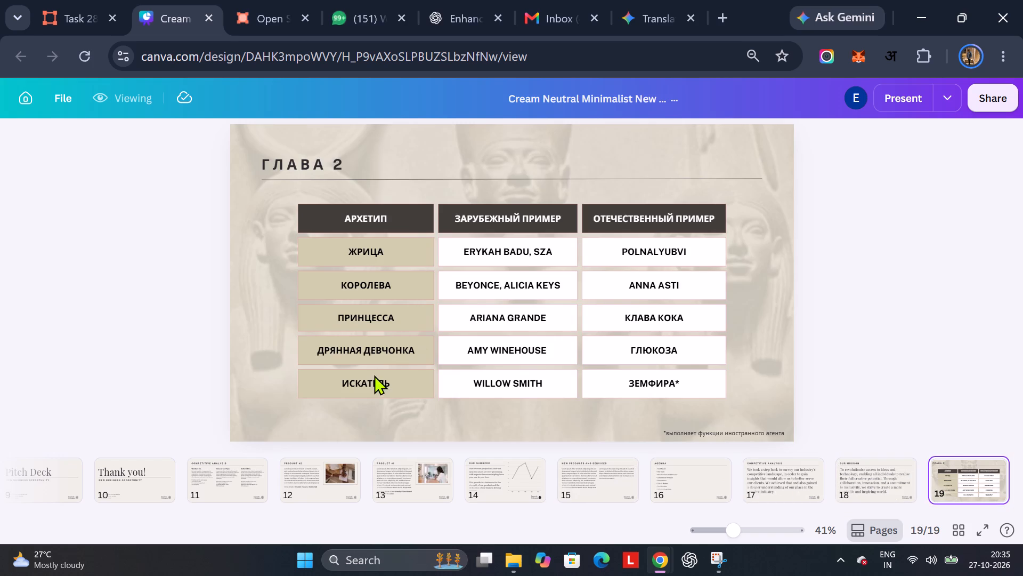
Examine slides 12 to 15 as template candidates for the broken slide, ending on New Products and Services.
{"action": "left_click", "coordinate": [303, 489]}
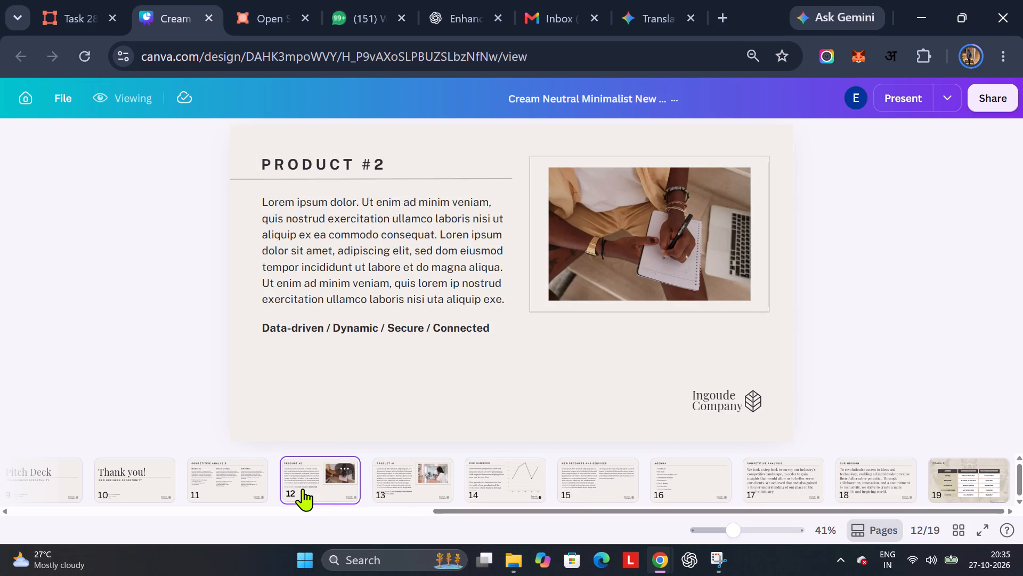
{"action": "left_click", "coordinate": [419, 493]}
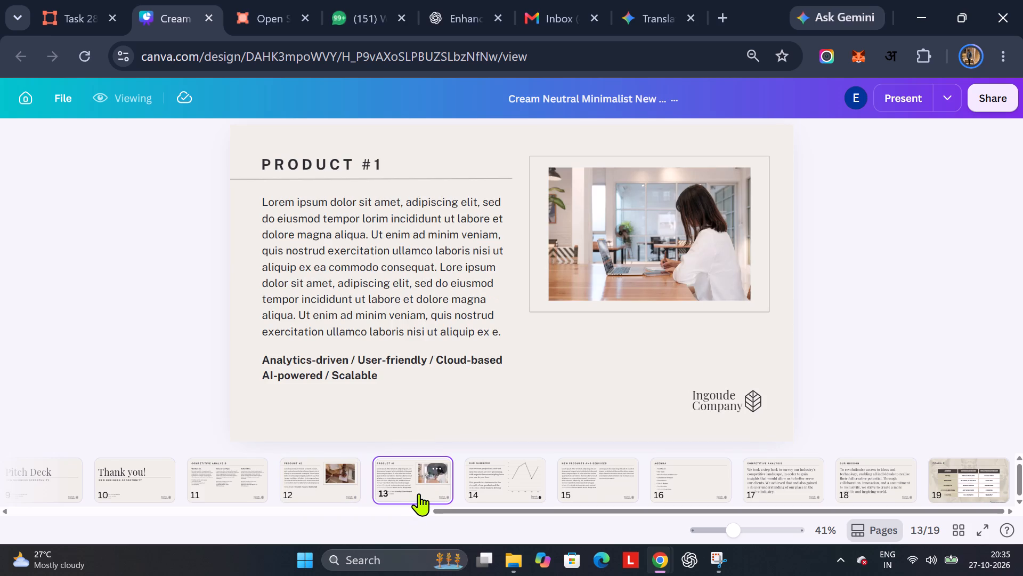
{"action": "scroll", "coordinate": [419, 493], "scroll_direction": "left", "scroll_amount": 1}
{"action": "left_click", "coordinate": [515, 488]}
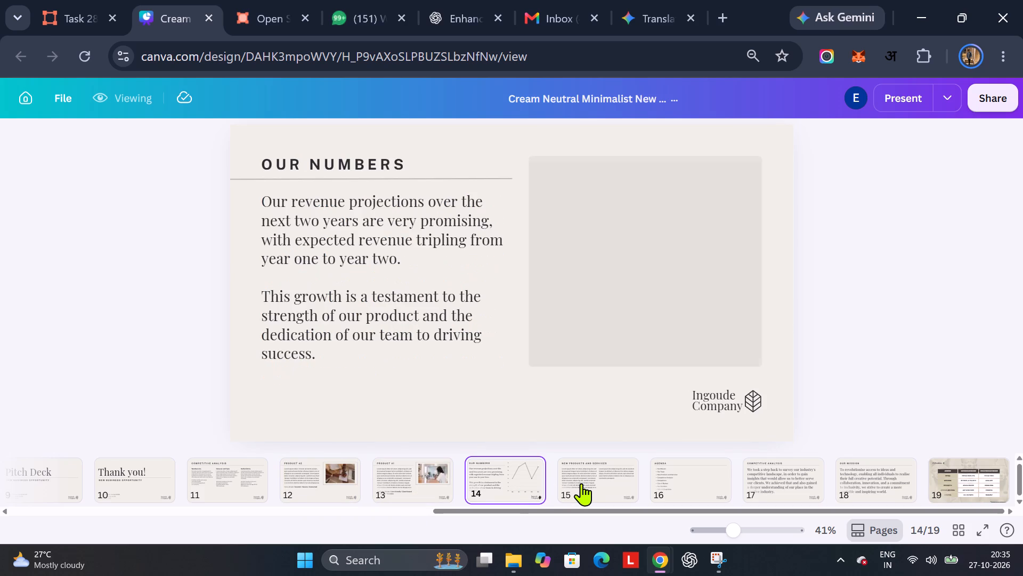
{"action": "left_click", "coordinate": [581, 483]}
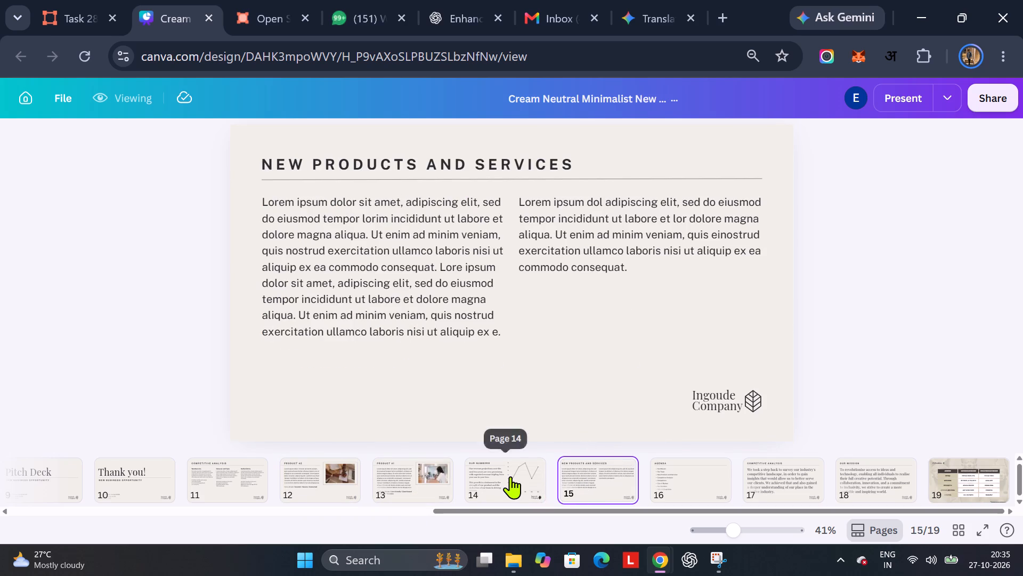
{"action": "left_click", "coordinate": [510, 476]}
{"action": "left_click", "coordinate": [589, 483]}
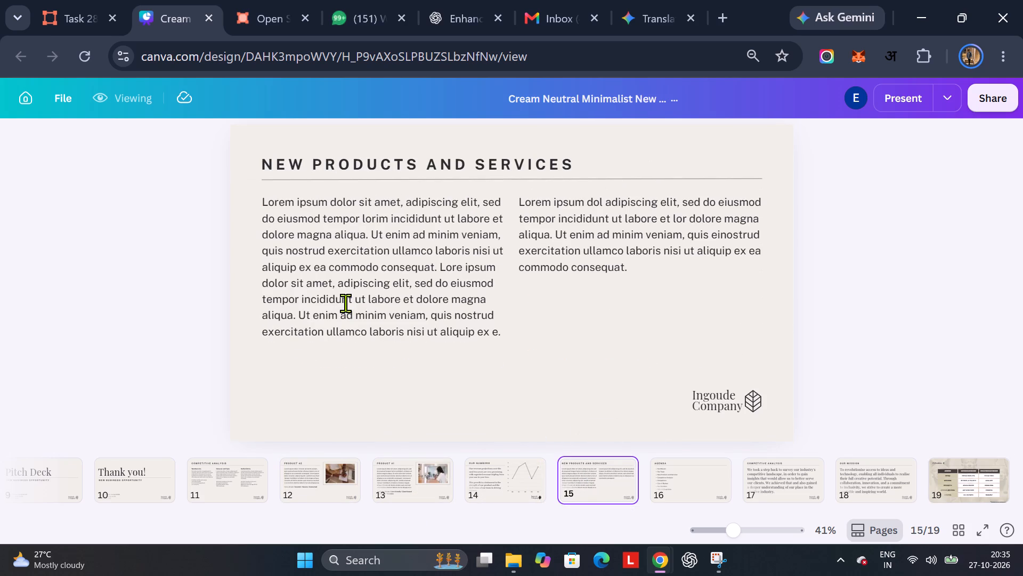
{"action": "left_click", "coordinate": [345, 303]}
{"action": "left_click", "coordinate": [345, 303]}
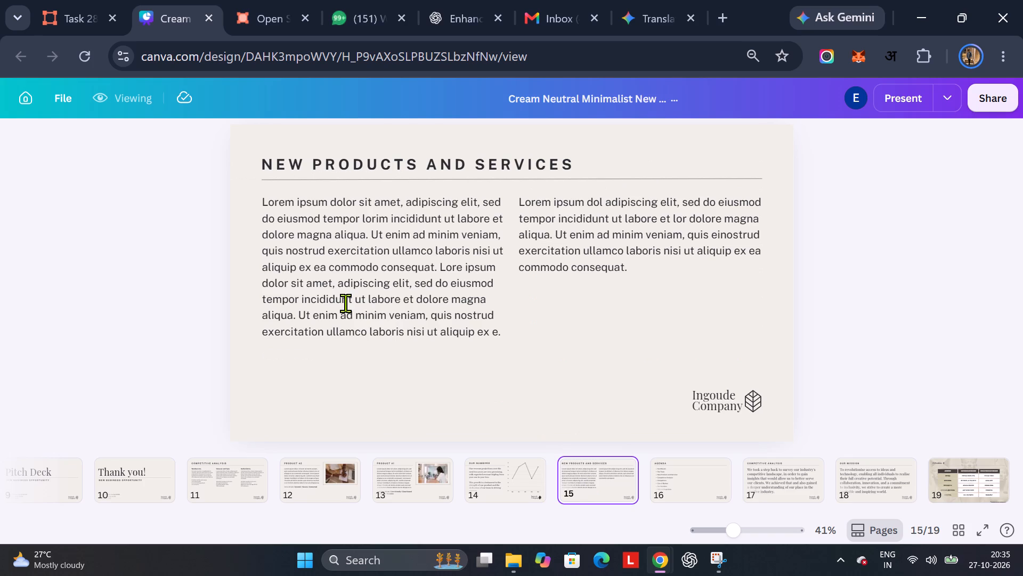